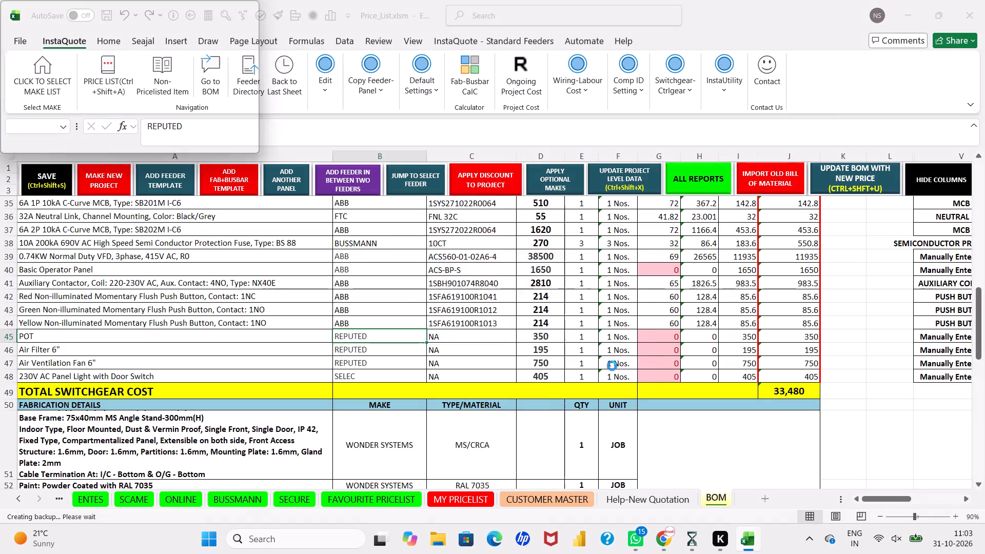
# Switch from the Excel price list to Google Chrome, where the ABB Drives spreadsheet is open.
pyautogui.click(600, 344)
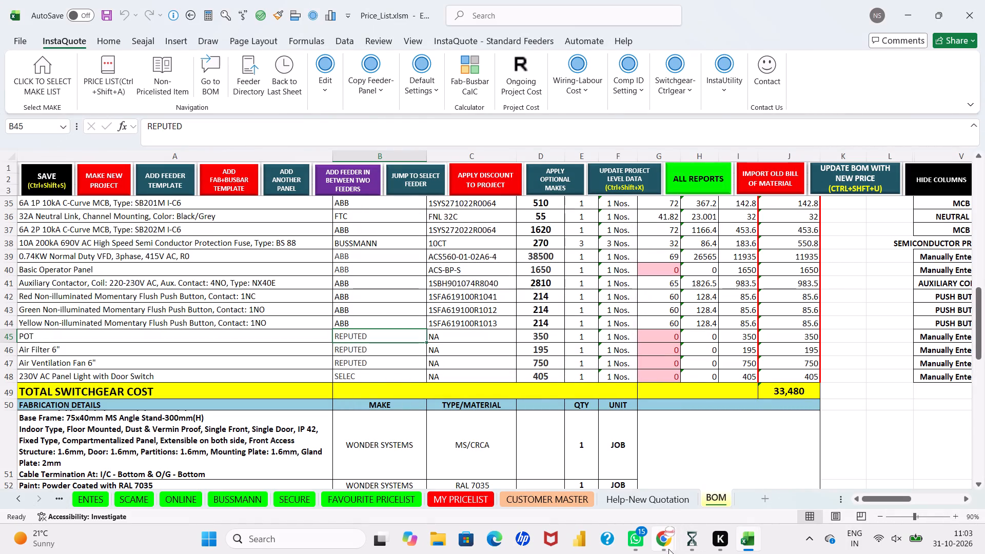
pyautogui.click(663, 488)
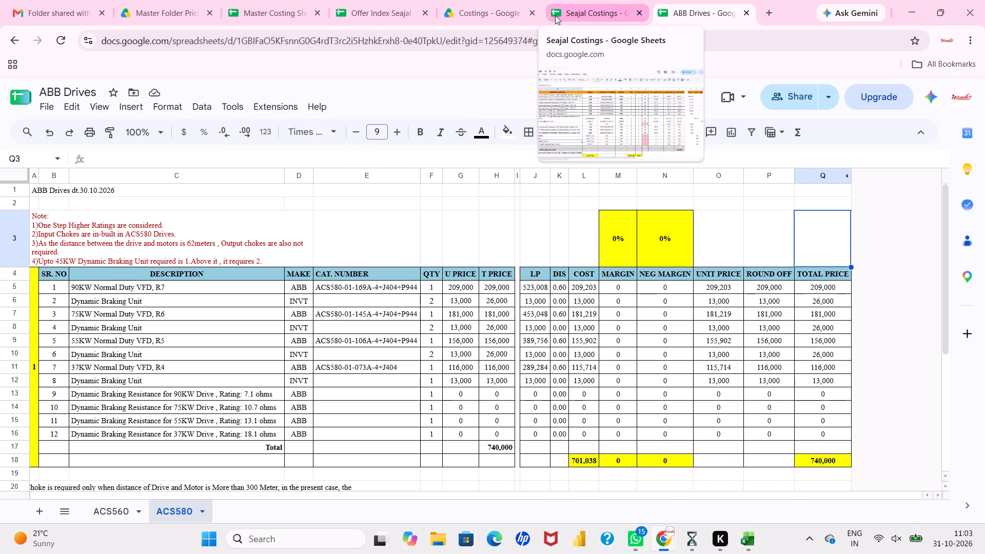
# Look over the QS1719 50HP VFD_ABB_Rev0 costing sheet in the Seajal Costings spreadsheet, up to its summary rows.
pyautogui.click(582, 0)
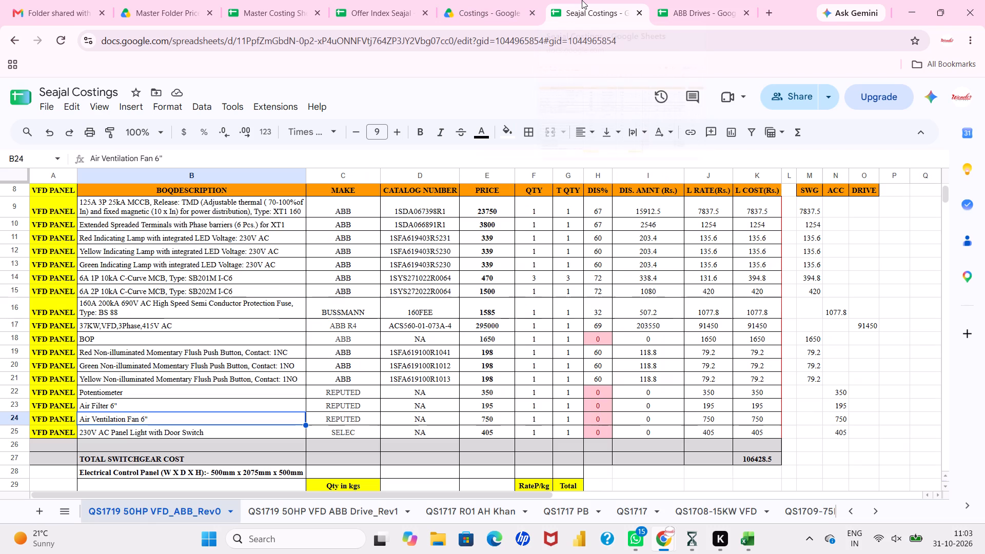
pyautogui.click(415, 291)
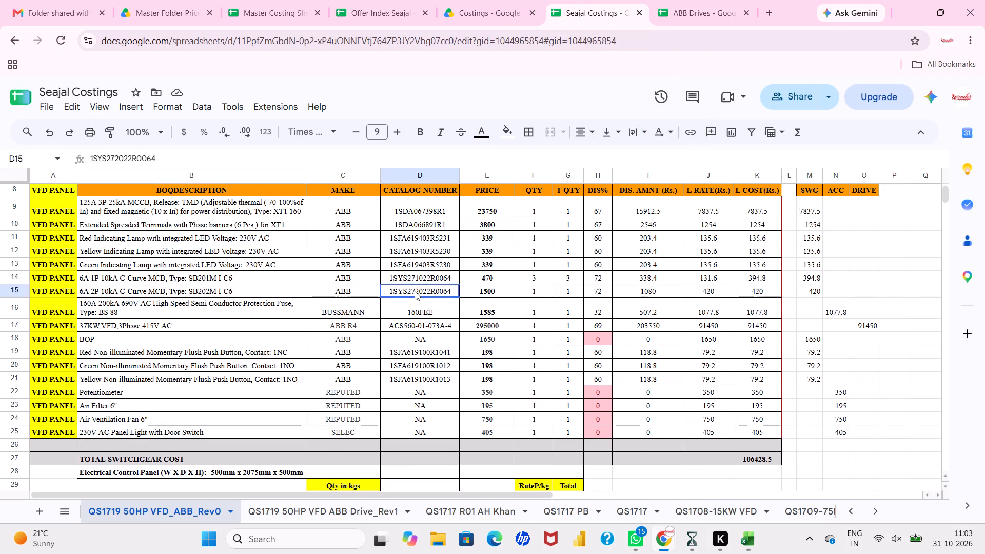
pyautogui.scroll(2, 415, 291)
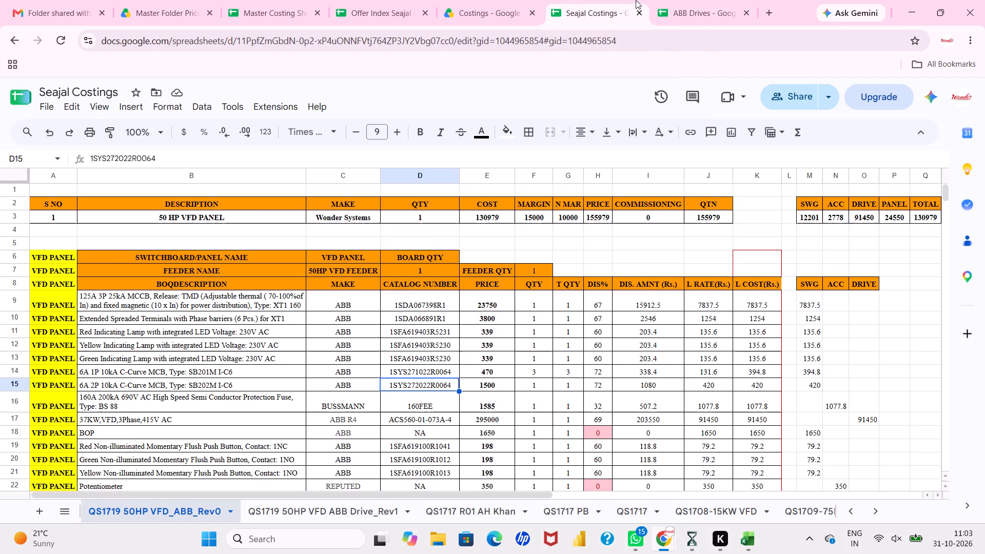
# Return to the ABB Drives spreadsheet and examine the ACS580 sheet's notes, drive list and cost and margin columns.
pyautogui.click(704, 0)
pyautogui.click(568, 240)
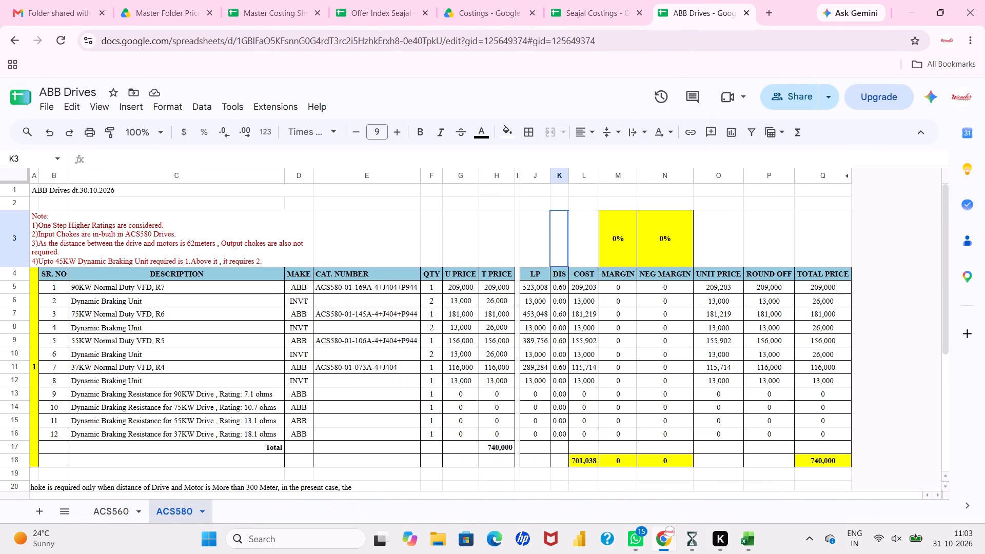
pyautogui.scroll(2, 568, 240)
pyautogui.click(493, 246)
pyautogui.scroll(2, 493, 246)
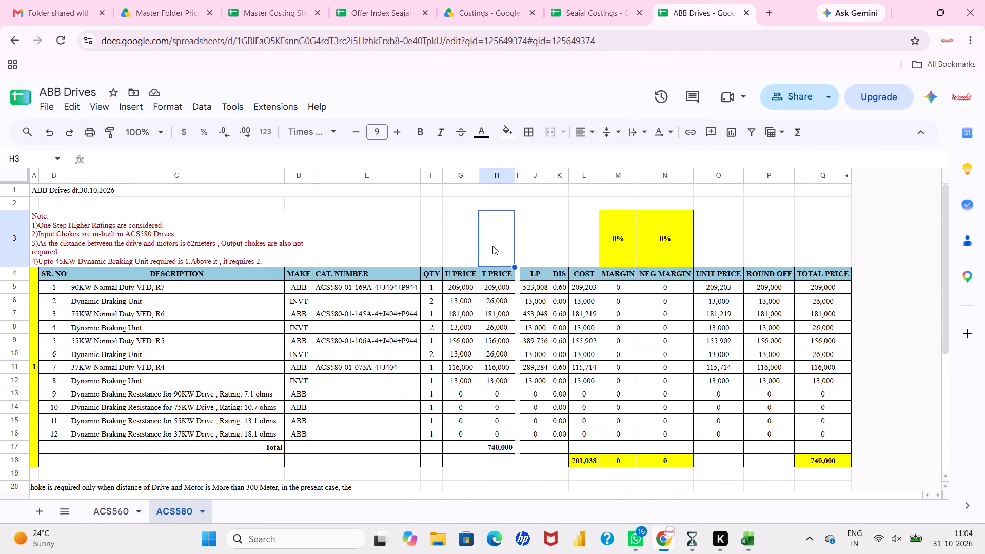
pyautogui.hscroll(1, 493, 246)
pyautogui.scroll(1, 493, 246)
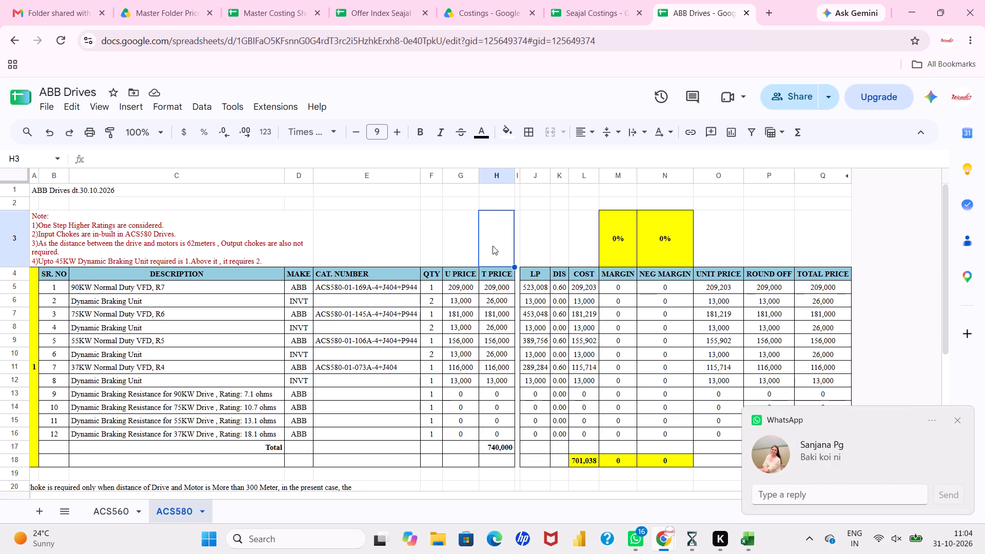
pyautogui.scroll(1, 493, 246)
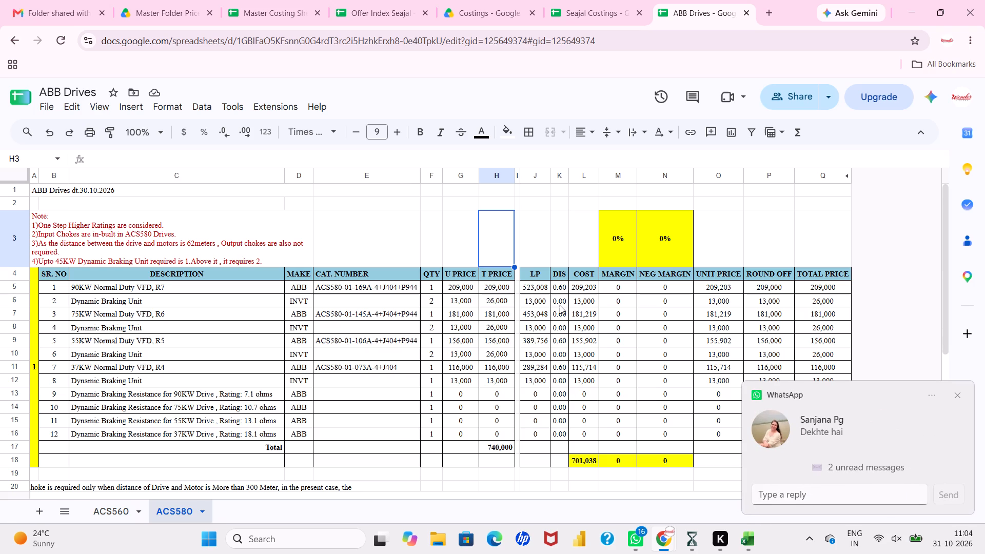
pyautogui.click(375, 216)
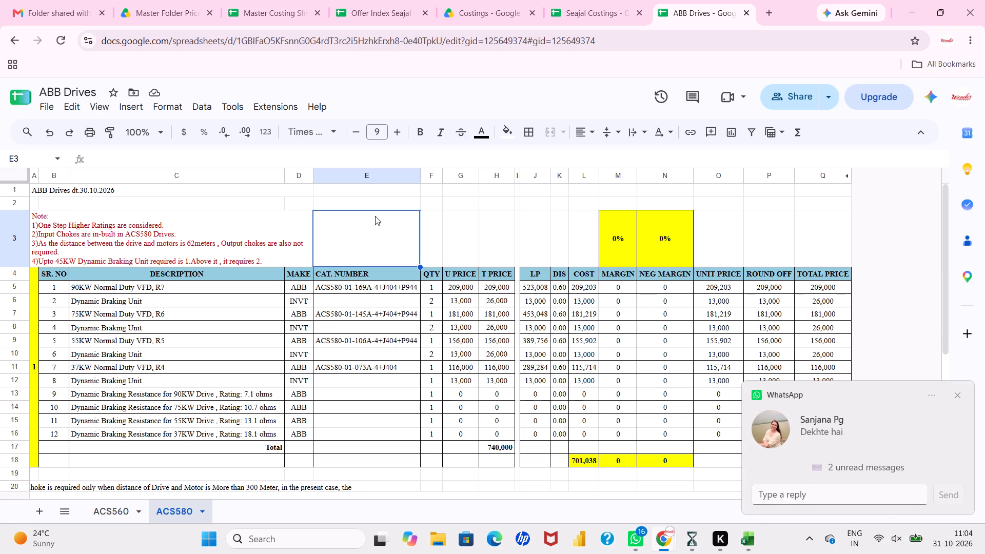
# Check the Costings folder in Google Drive and return to the ACS580 sheet of ABB Drives.
pyautogui.click(481, 0)
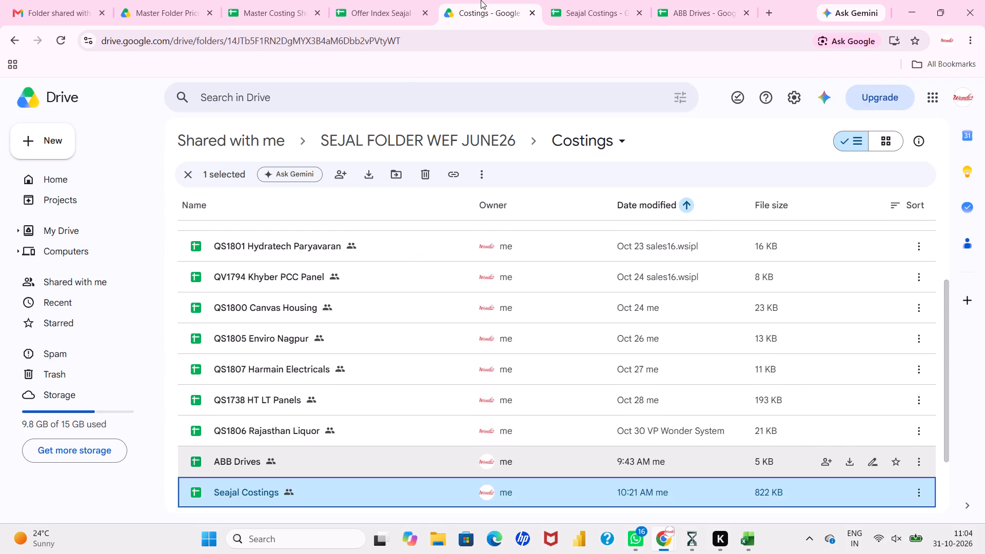
pyautogui.click(692, 0)
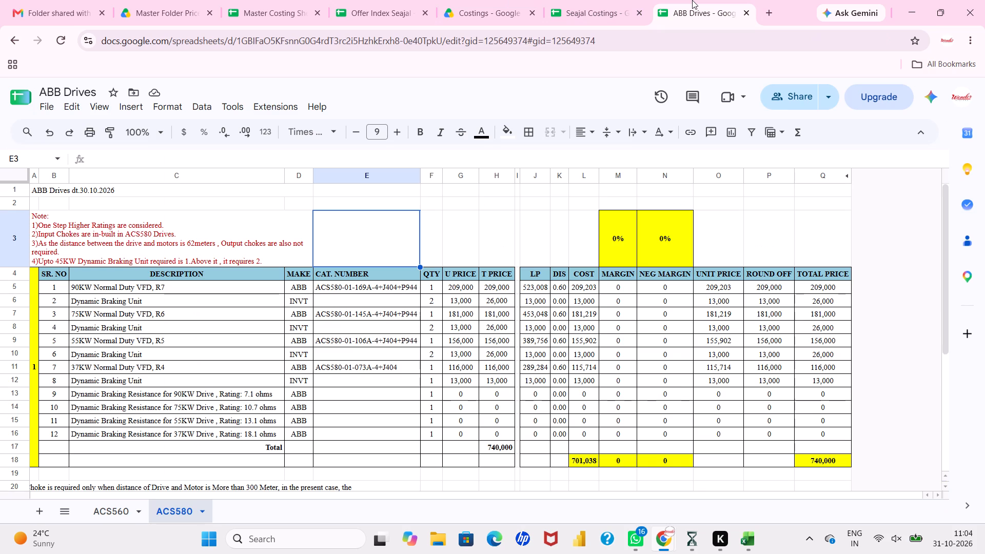
pyautogui.click(572, 239)
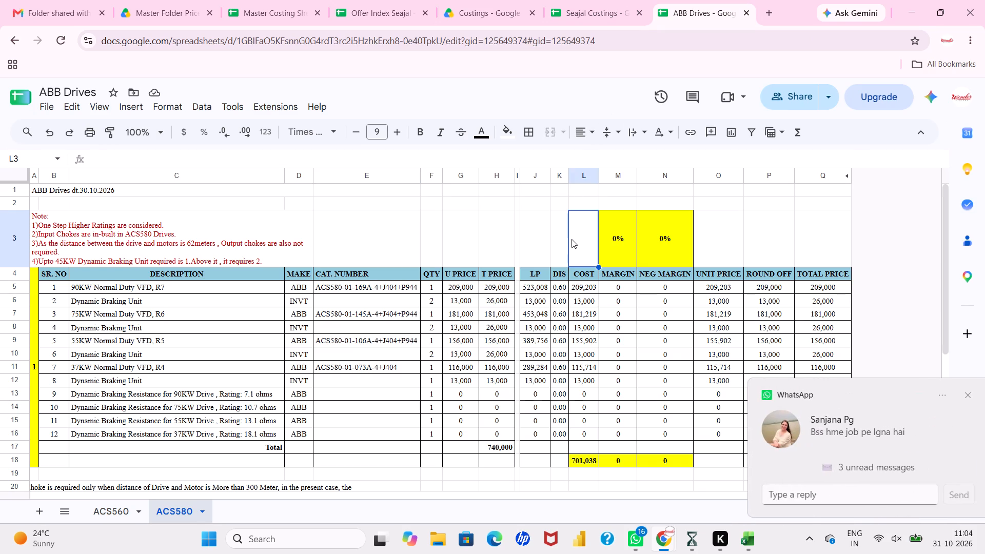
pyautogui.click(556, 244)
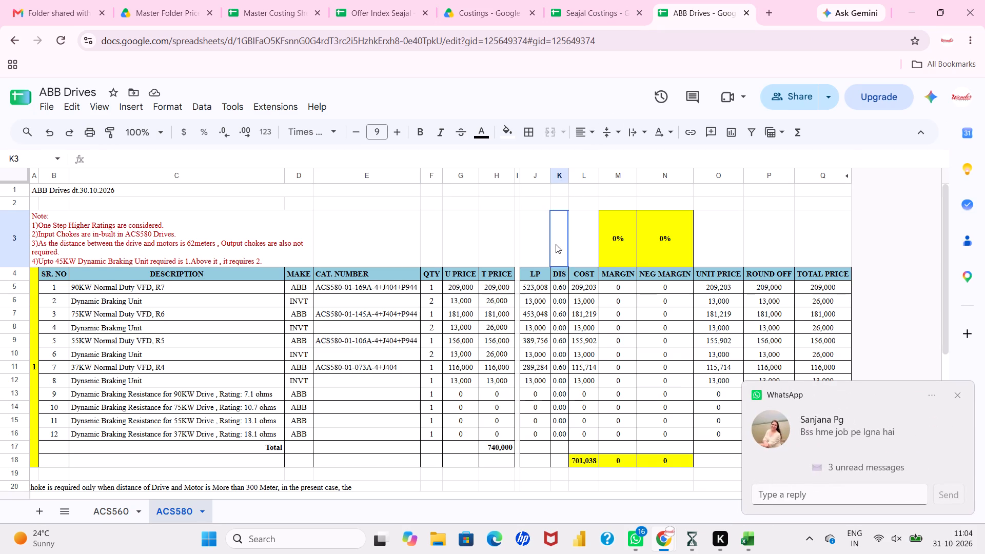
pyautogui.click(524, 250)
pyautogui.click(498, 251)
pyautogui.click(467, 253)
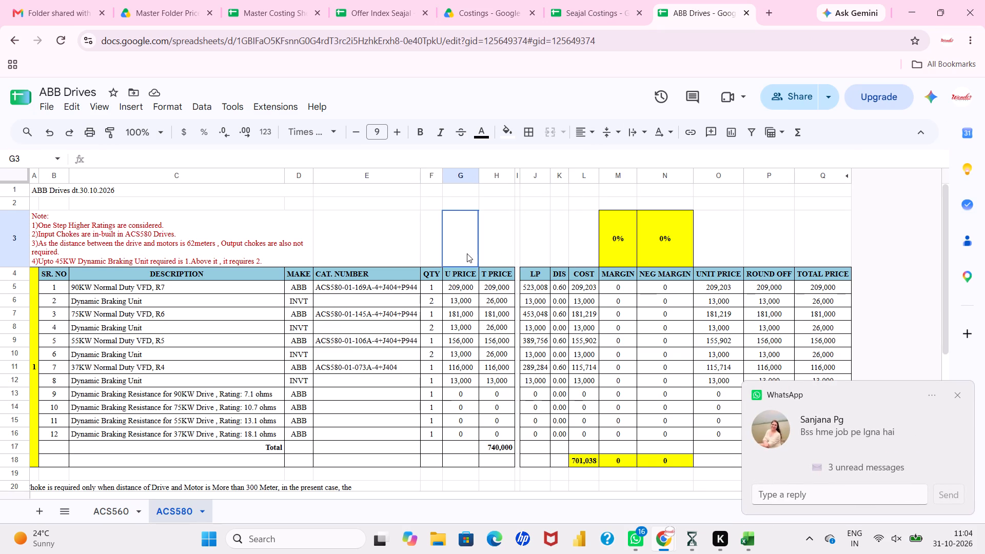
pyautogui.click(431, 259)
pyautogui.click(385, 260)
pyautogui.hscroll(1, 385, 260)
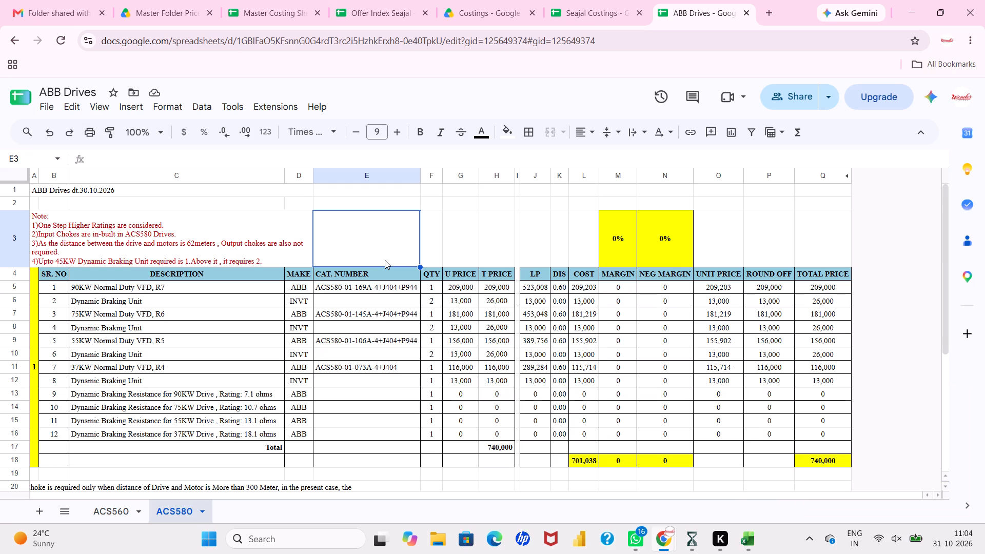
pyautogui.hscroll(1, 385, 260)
# Open the QJ3040 MCCBs spreadsheet from the Costings folder in Google Drive.
pyautogui.click(594, 0)
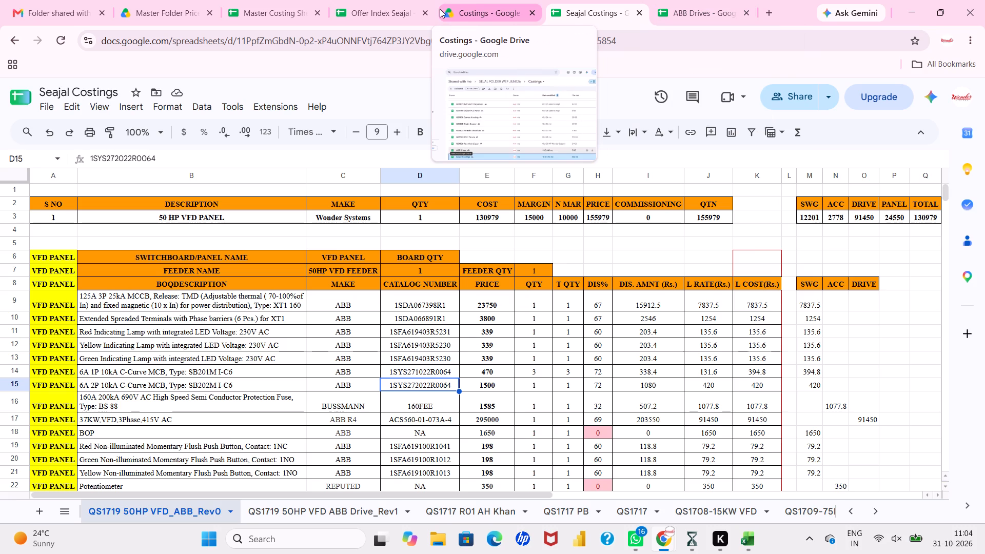
pyautogui.click(471, 0)
pyautogui.scroll(-1, 267, 446)
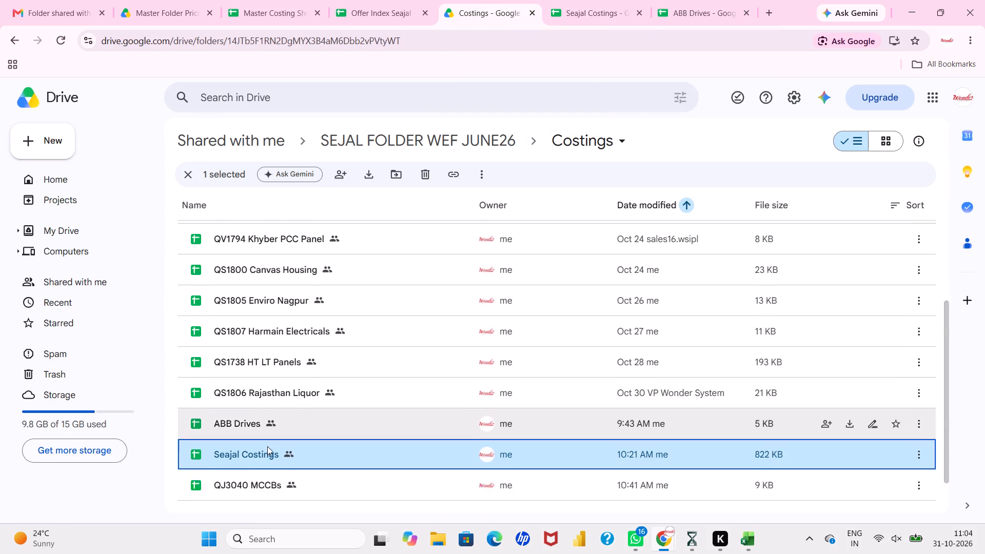
pyautogui.scroll(-1, 267, 446)
pyautogui.doubleClick(269, 439)
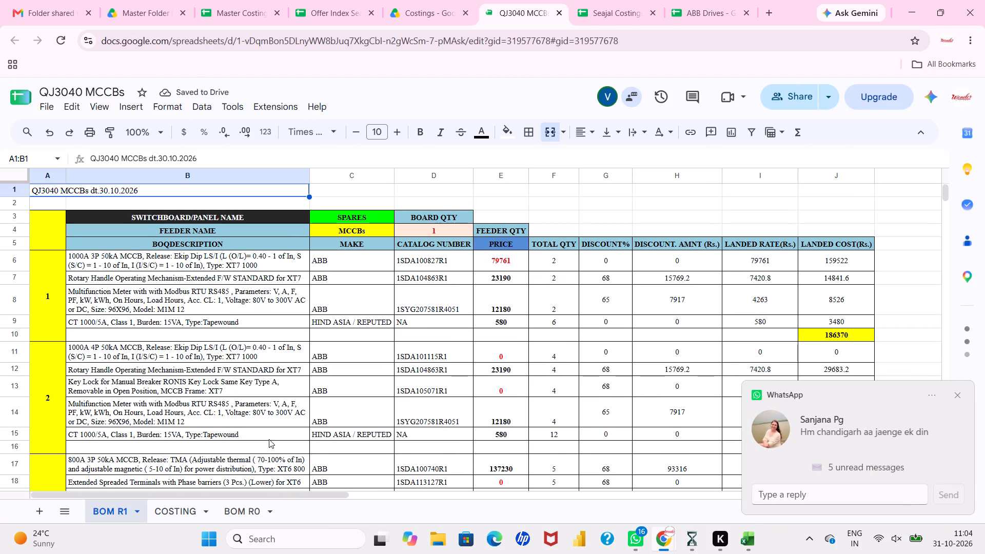
# Examine the item groups, prices and landed costs of the BOM R1 sheet from group 1 through group 14.
pyautogui.scroll(-2, 312, 387)
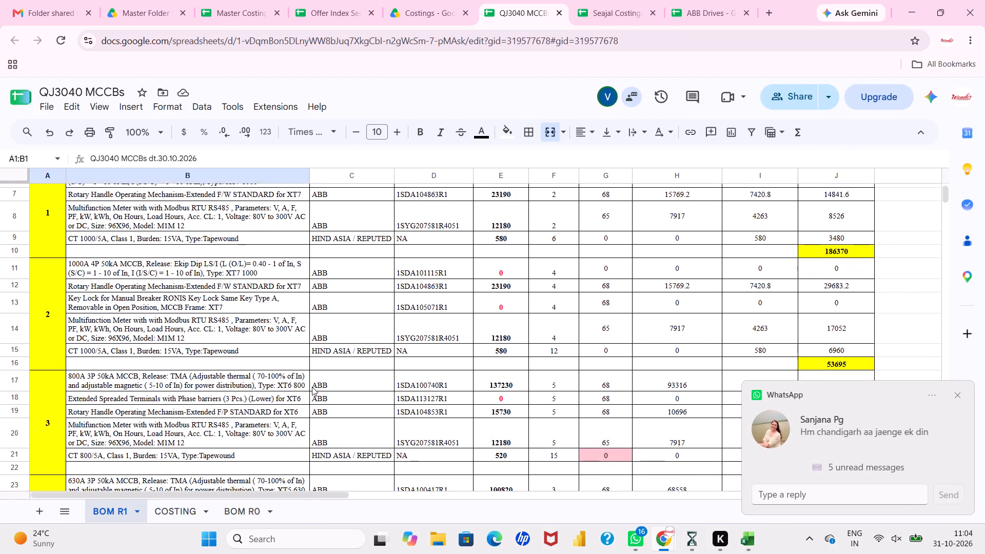
pyautogui.scroll(-2, 312, 387)
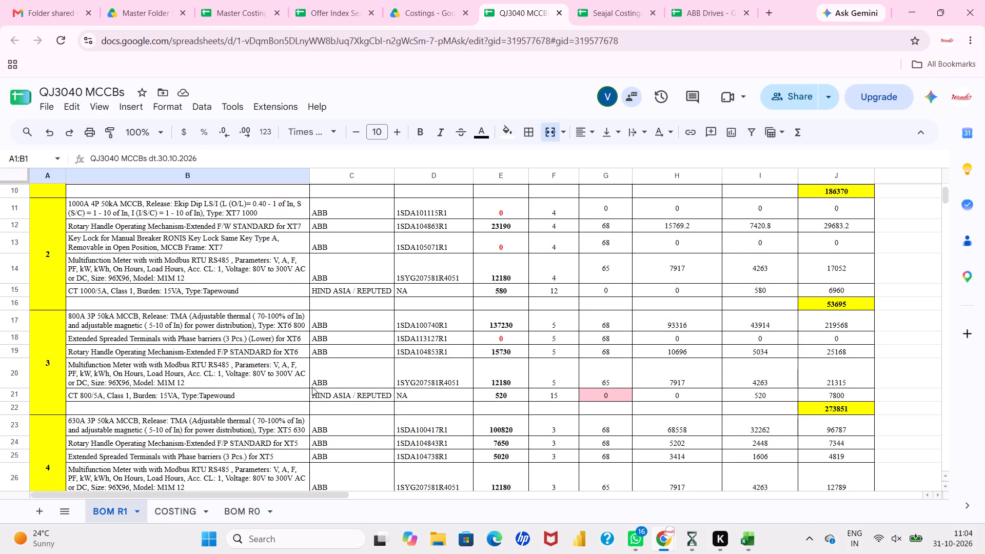
pyautogui.scroll(-3, 312, 387)
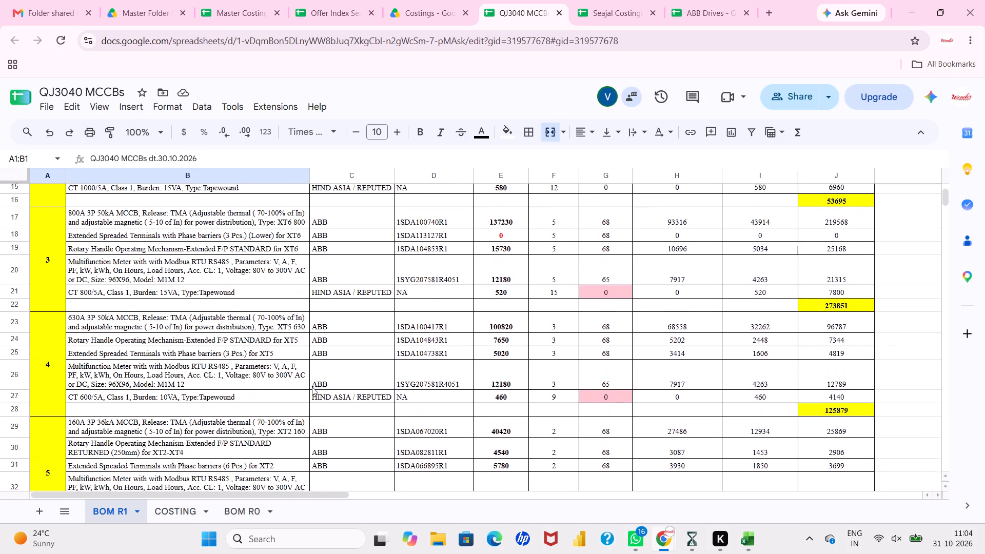
pyautogui.scroll(-3, 312, 387)
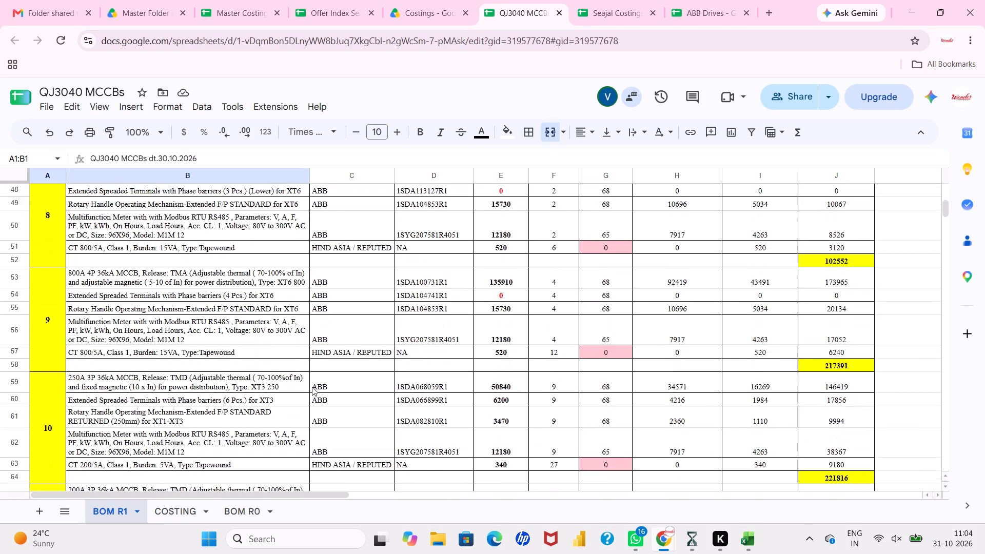
pyautogui.scroll(-1, 312, 387)
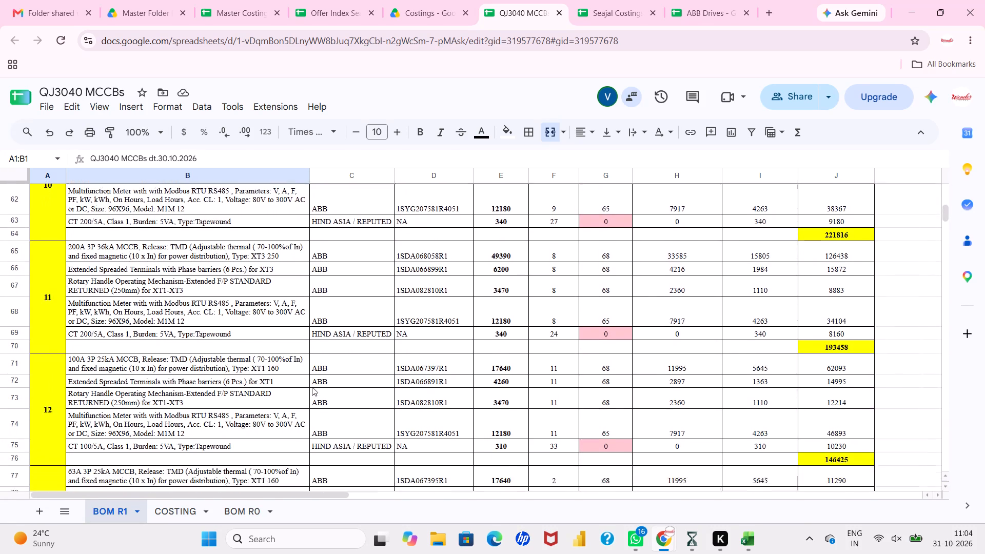
pyautogui.scroll(-4, 312, 387)
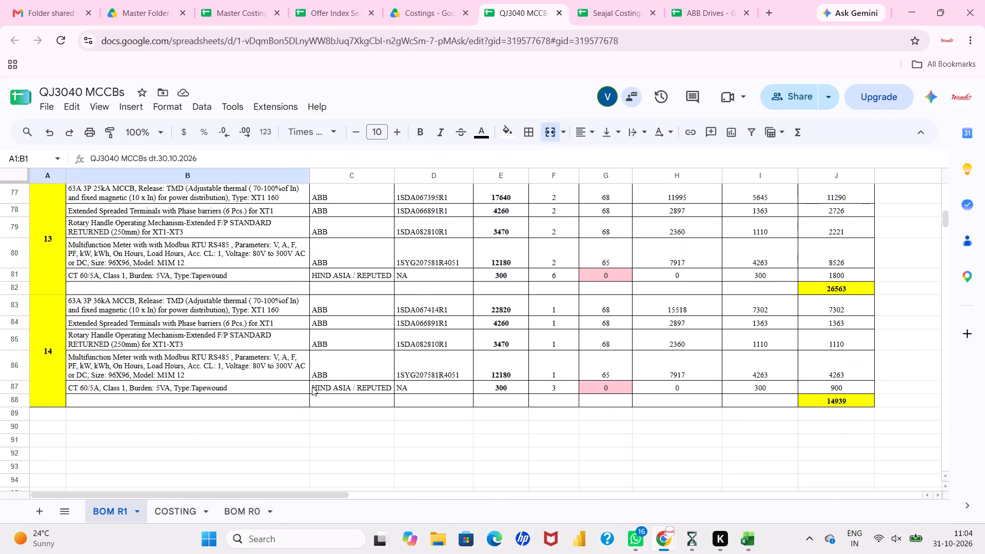
pyautogui.scroll(-1, 312, 387)
pyautogui.scroll(3, 312, 387)
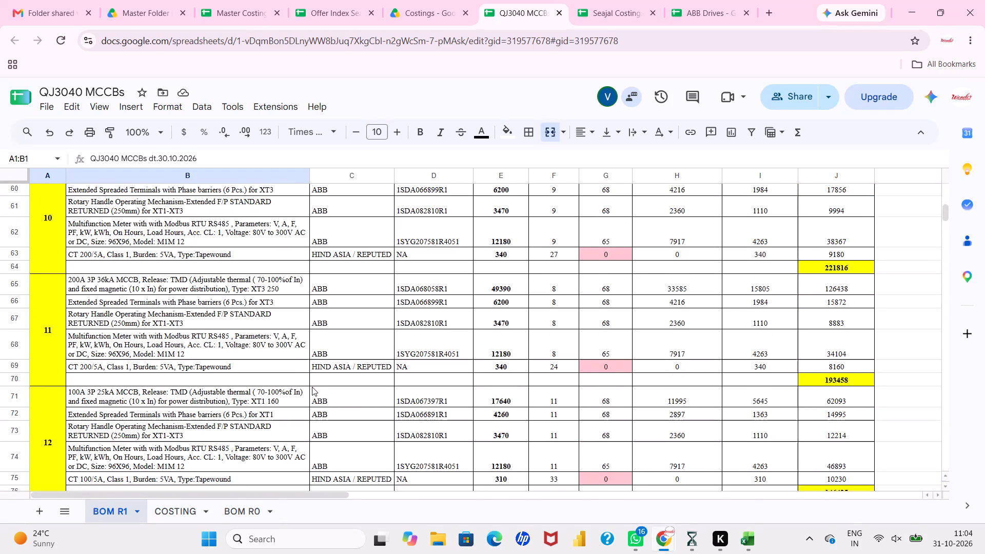
pyautogui.scroll(4, 312, 387)
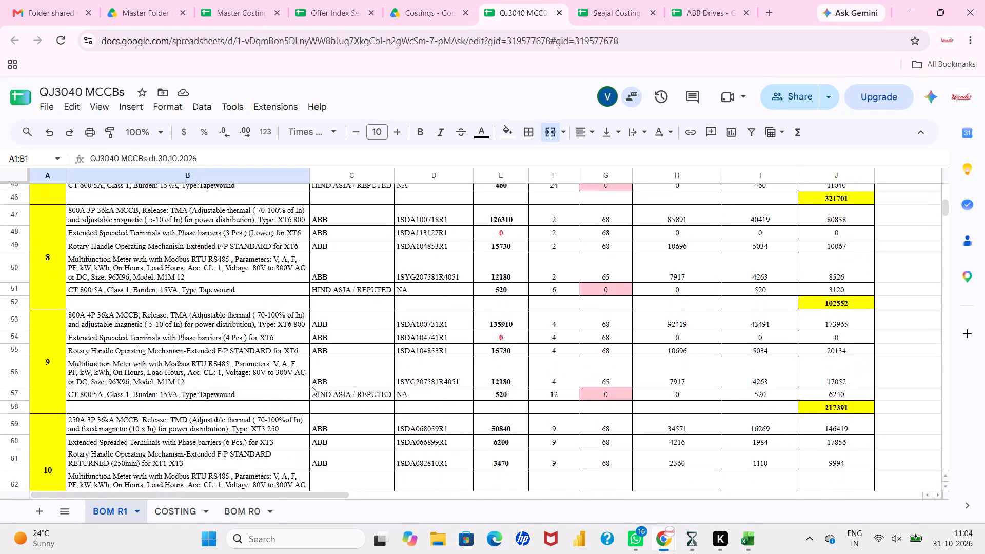
pyautogui.scroll(4, 312, 387)
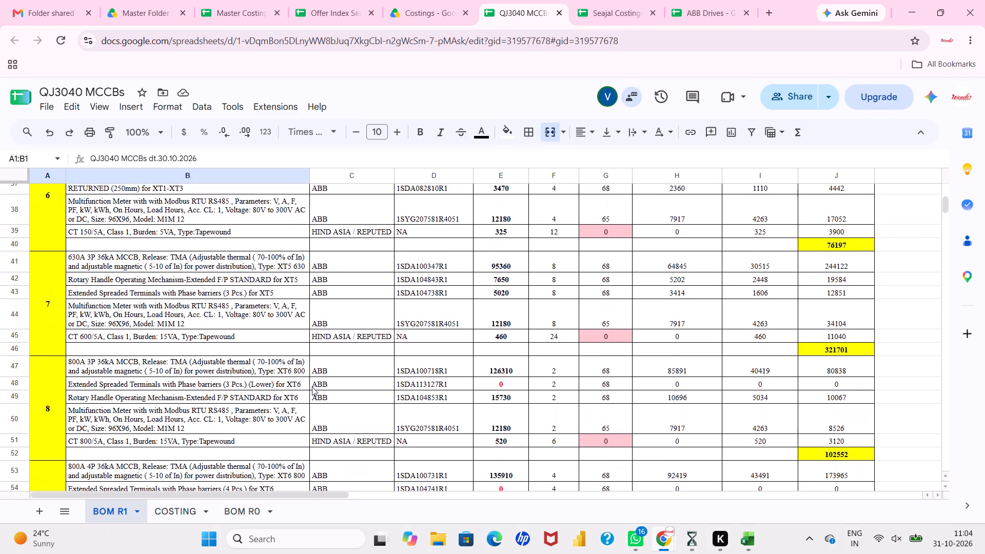
pyautogui.scroll(1, 312, 387)
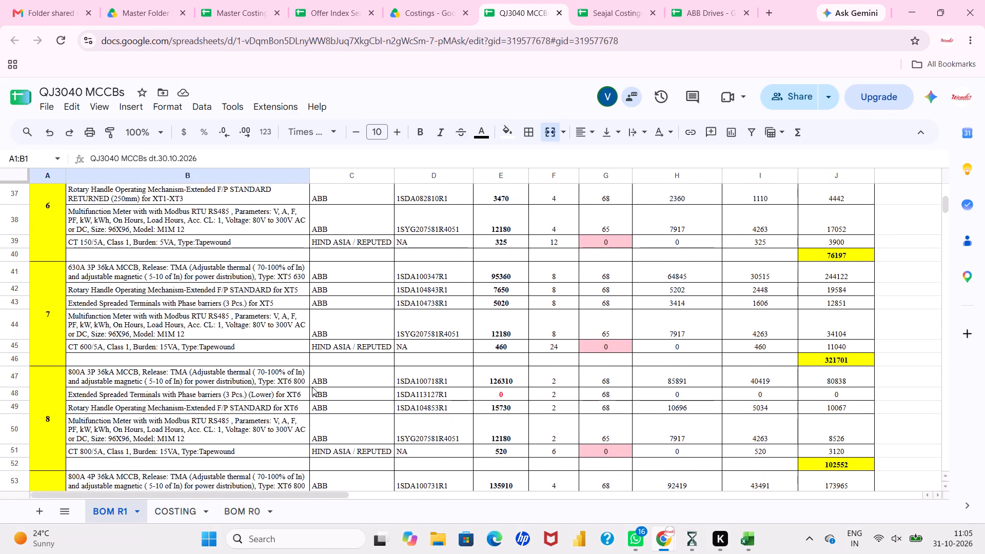
pyautogui.scroll(8, 312, 387)
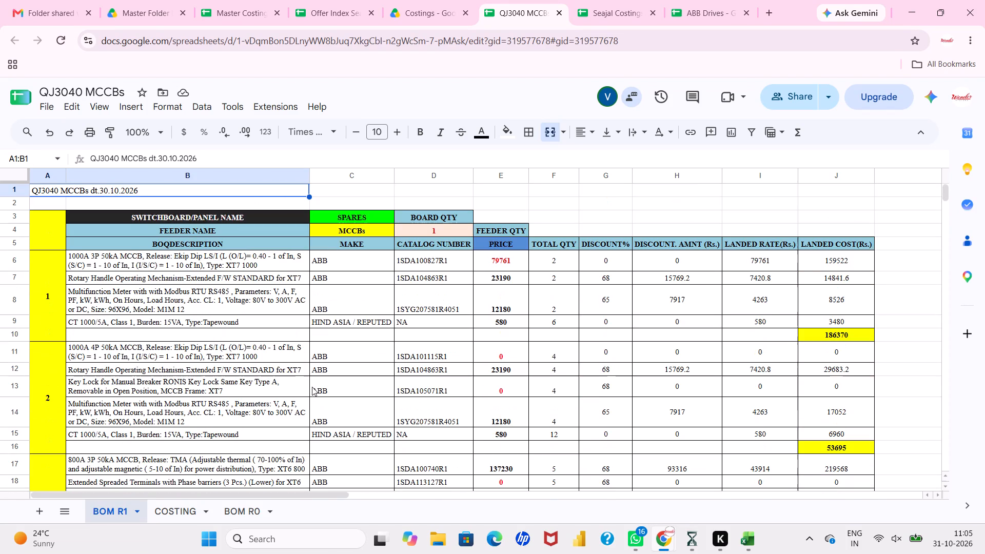
# Delete row 18, the Extended Spreaded Terminals with Phase barriers (3 Pcs.) (Lower) for XT6, from item group 3.
pyautogui.scroll(-4, 228, 412)
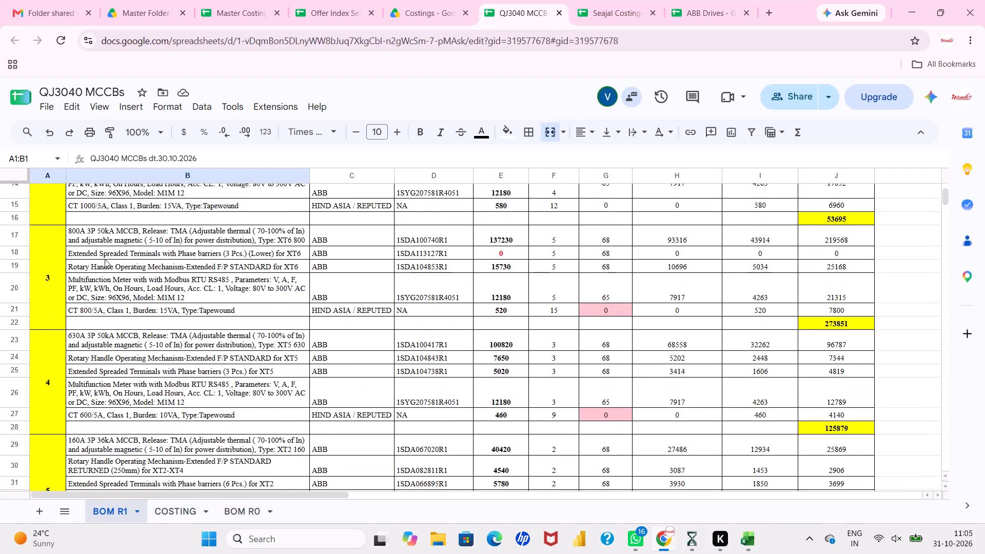
pyautogui.scroll(3, 176, 282)
pyautogui.scroll(-3, 176, 282)
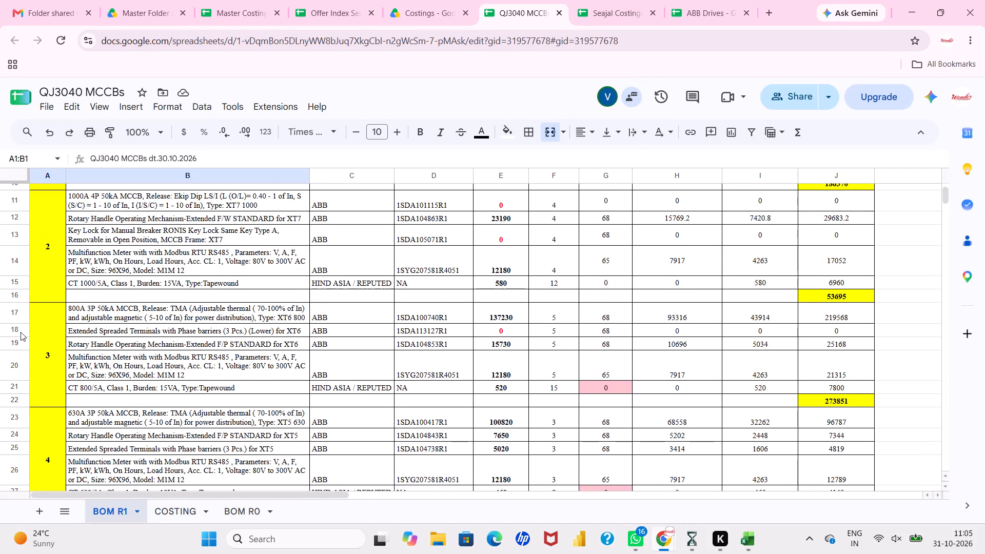
pyautogui.click(21, 332)
pyautogui.rightClick(21, 332)
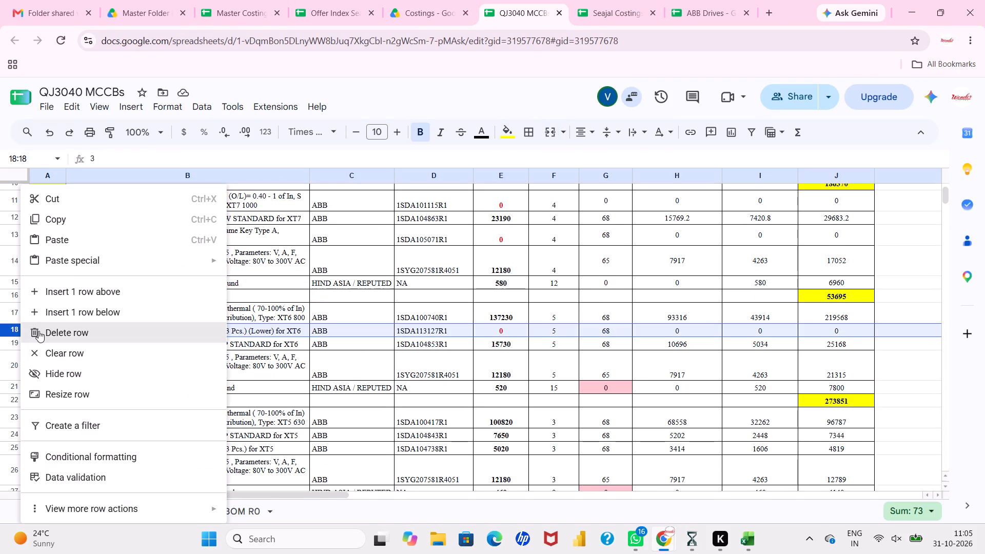
pyautogui.click(38, 331)
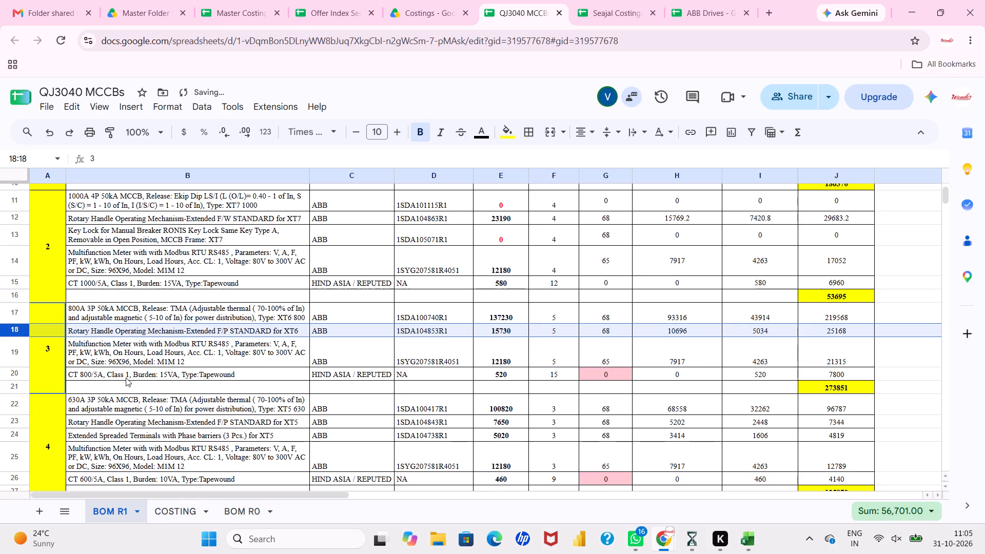
# Check the items in the groups below group 3 of the BOM R1 sheet.
pyautogui.scroll(-3, 126, 378)
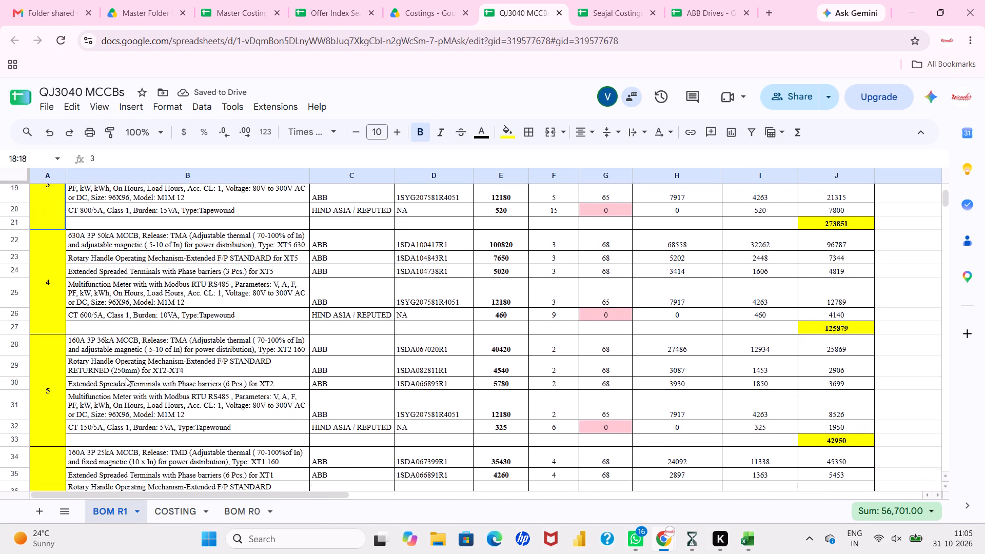
pyautogui.scroll(-5, 126, 378)
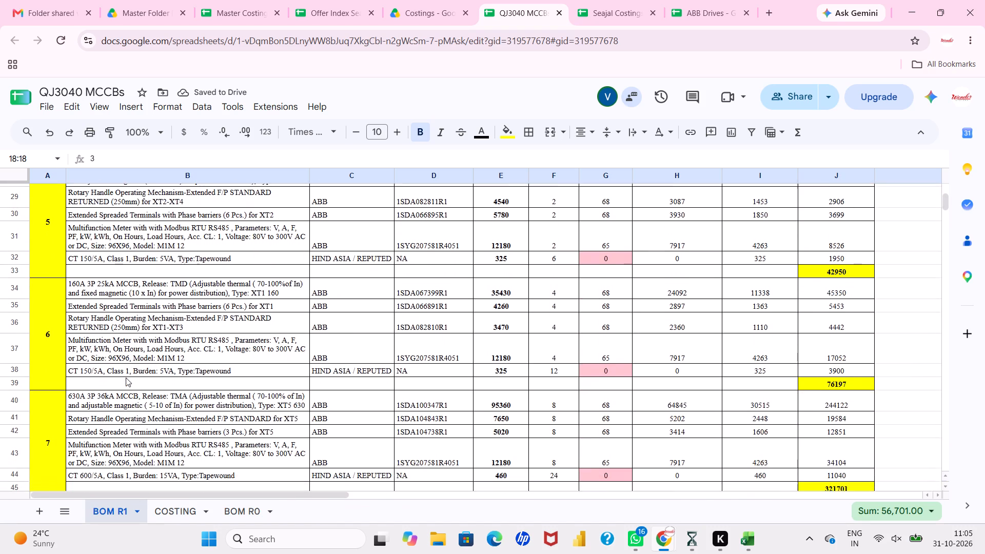
# Delete row 47, the Extended Spreaded Terminals with Phase barriers (3 Pcs.) (Lower) for XT6, from item group 8.
pyautogui.scroll(-2, 126, 378)
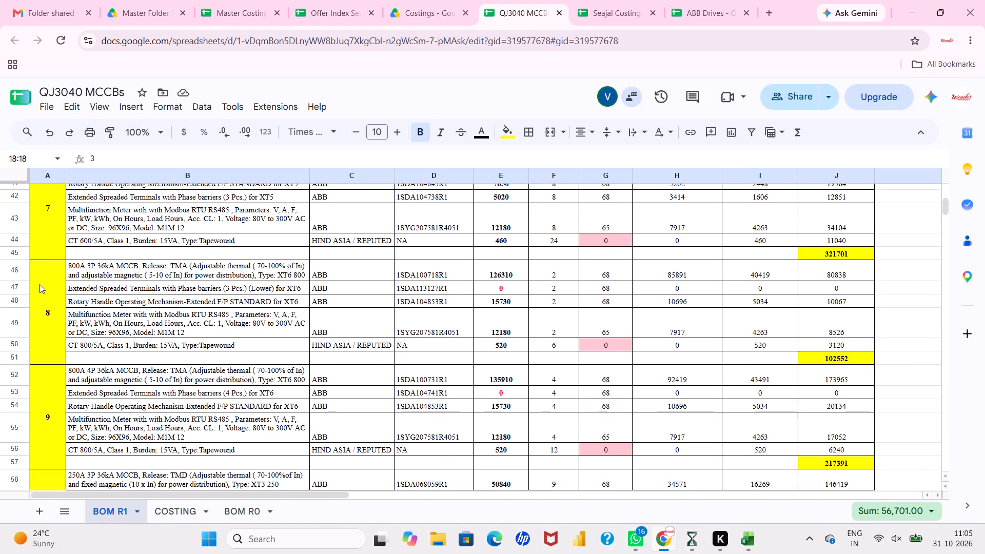
pyautogui.click(16, 290)
pyautogui.rightClick(16, 290)
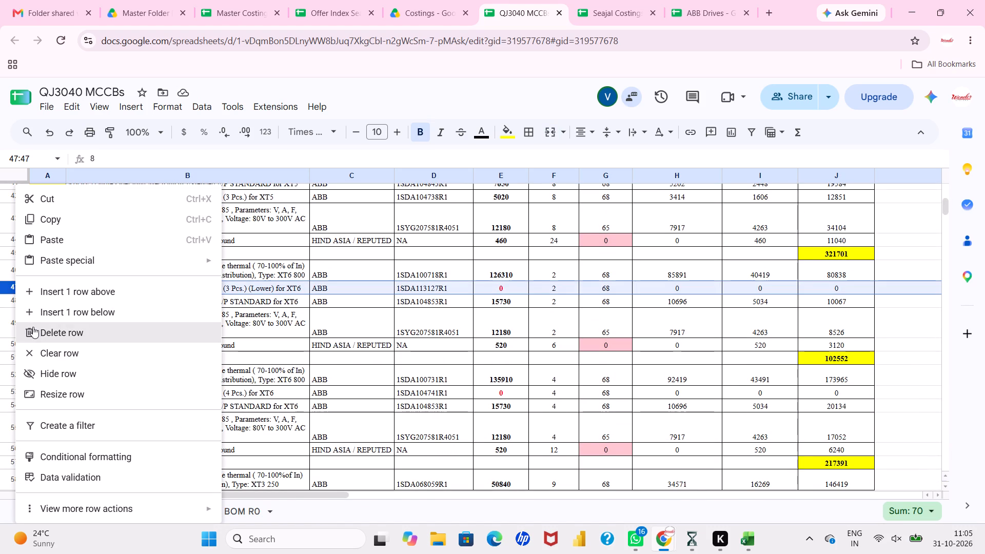
pyautogui.click(33, 329)
# Delete row 52, the Extended Spreaded Terminals with Phase barriers (4 Pcs.) for XT6, from item group 9.
pyautogui.scroll(-1, 33, 329)
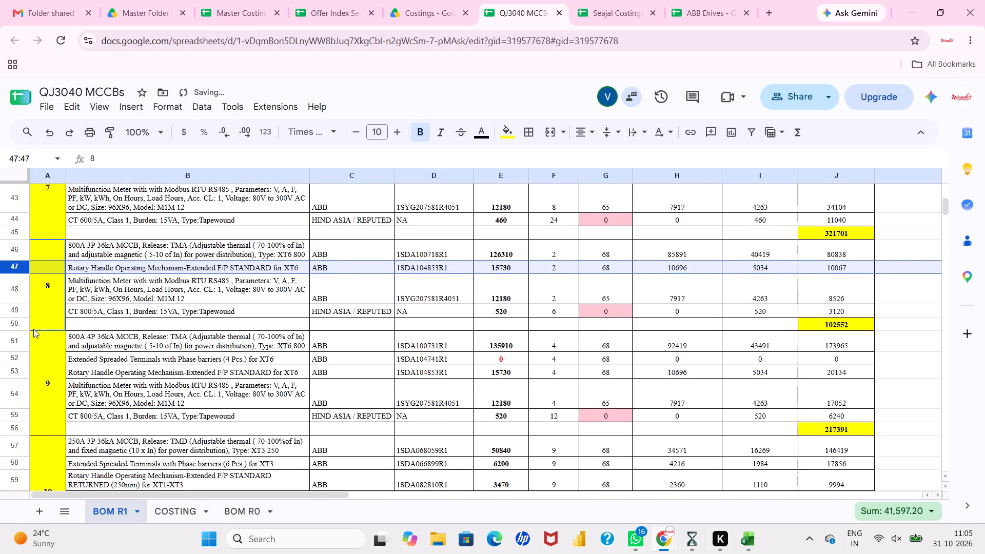
pyautogui.scroll(-1, 33, 329)
pyautogui.click(23, 357)
pyautogui.rightClick(23, 357)
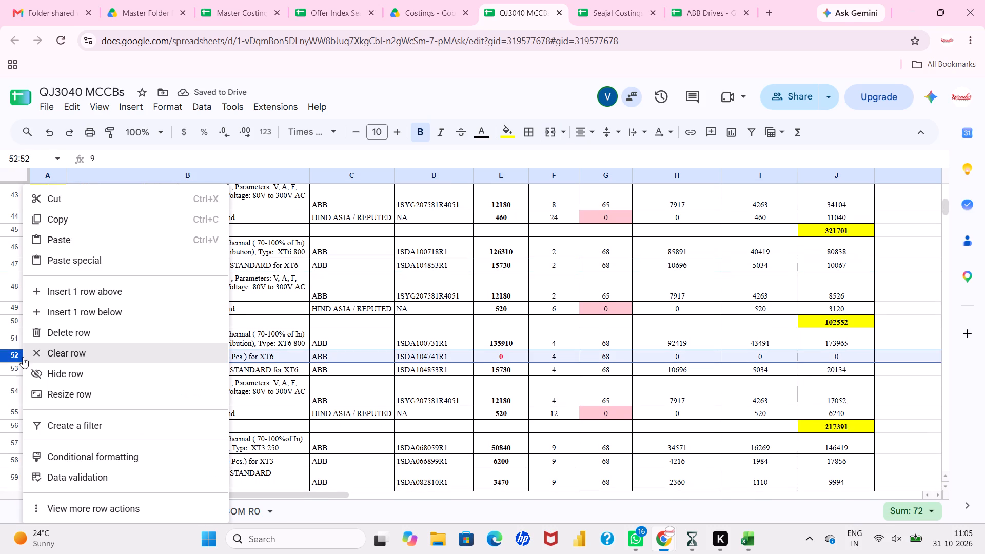
pyautogui.click(42, 338)
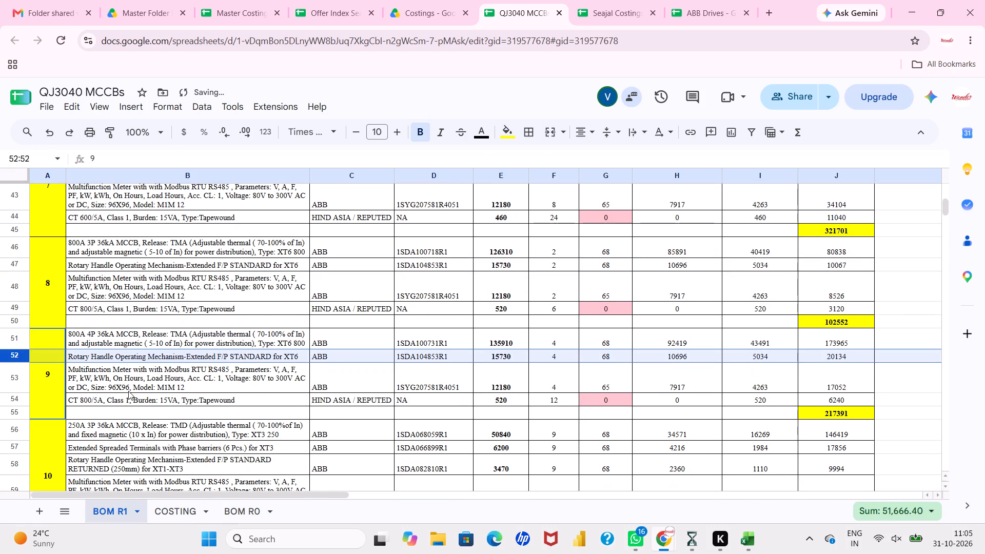
# Check the remaining item groups of the BOM R1 sheet, from group 10 through group 14.
pyautogui.click(128, 391)
pyautogui.scroll(-3, 128, 391)
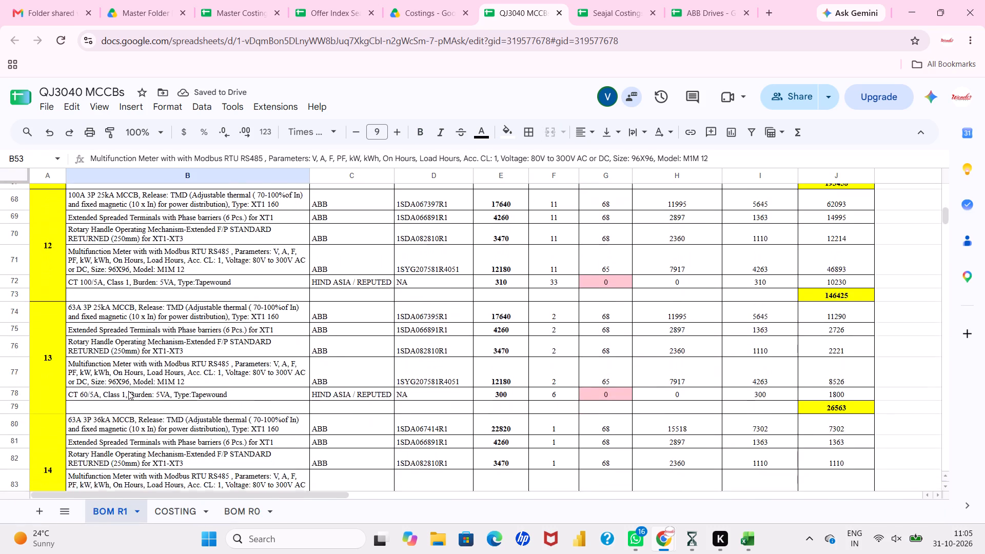
pyautogui.scroll(-2, 128, 391)
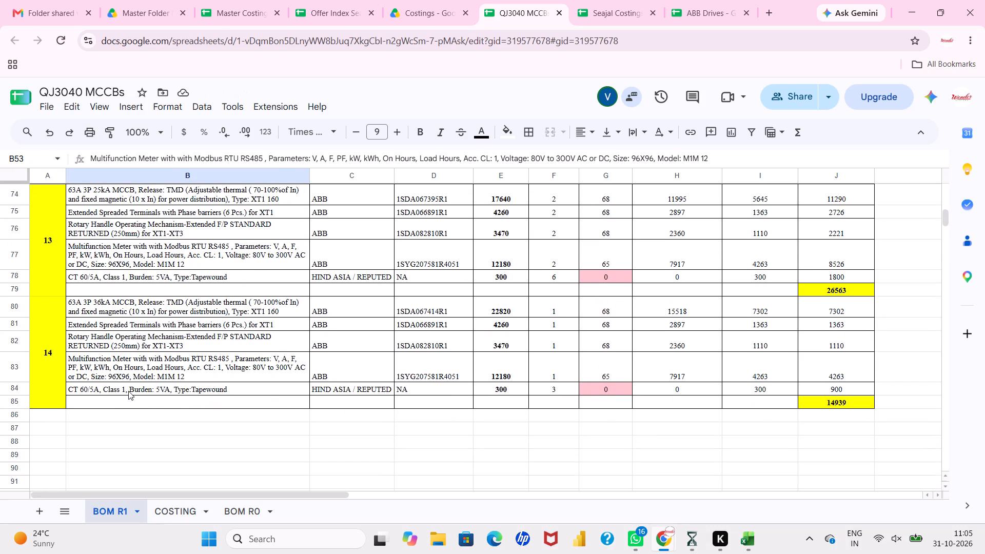
pyautogui.click(314, 444)
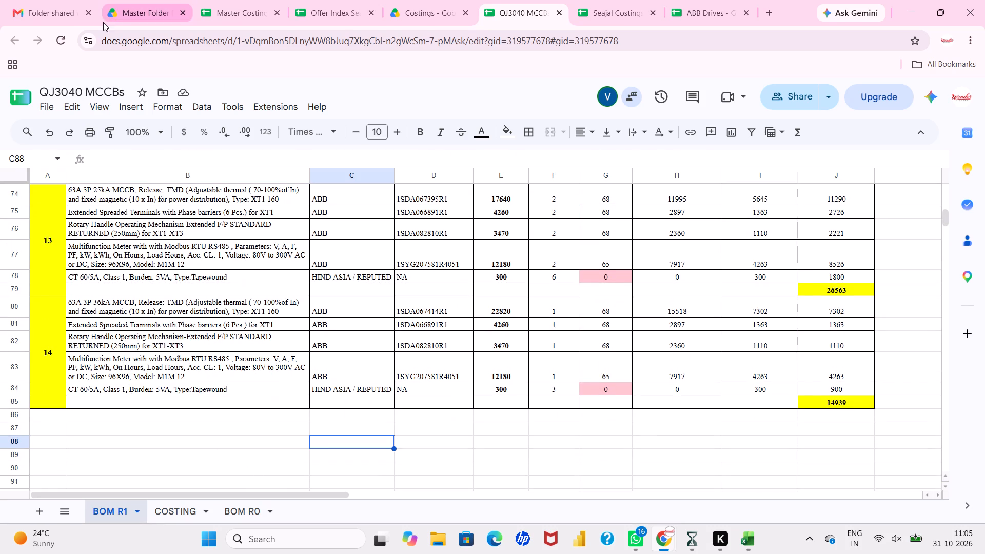
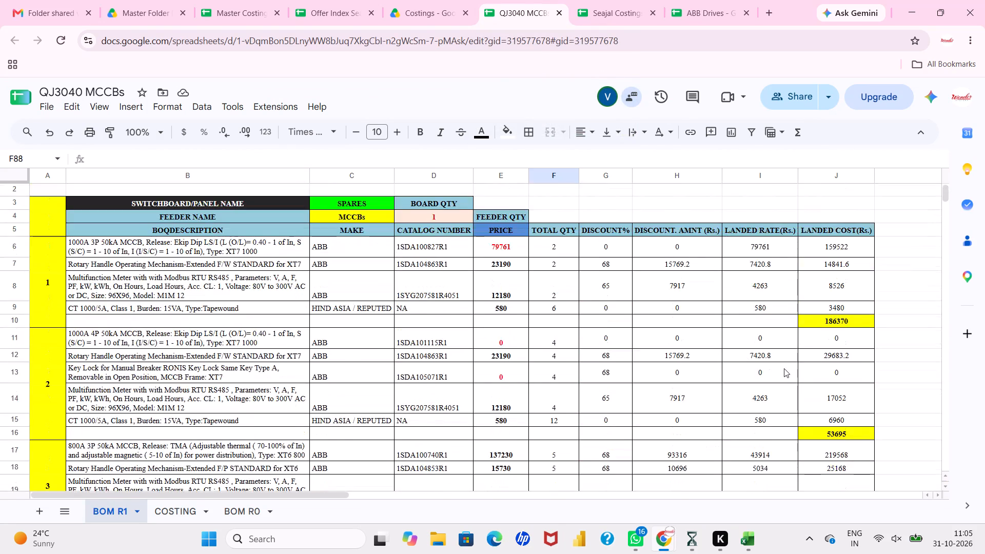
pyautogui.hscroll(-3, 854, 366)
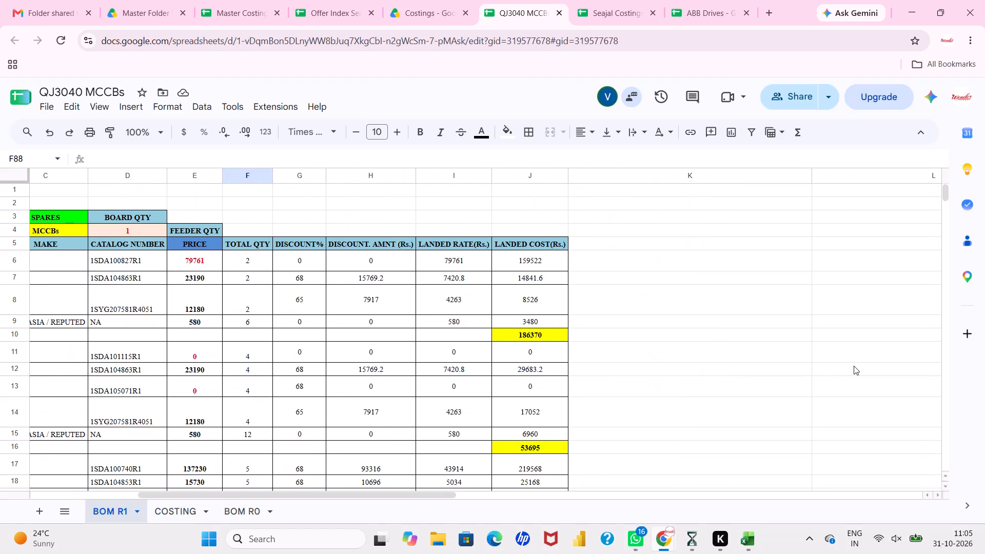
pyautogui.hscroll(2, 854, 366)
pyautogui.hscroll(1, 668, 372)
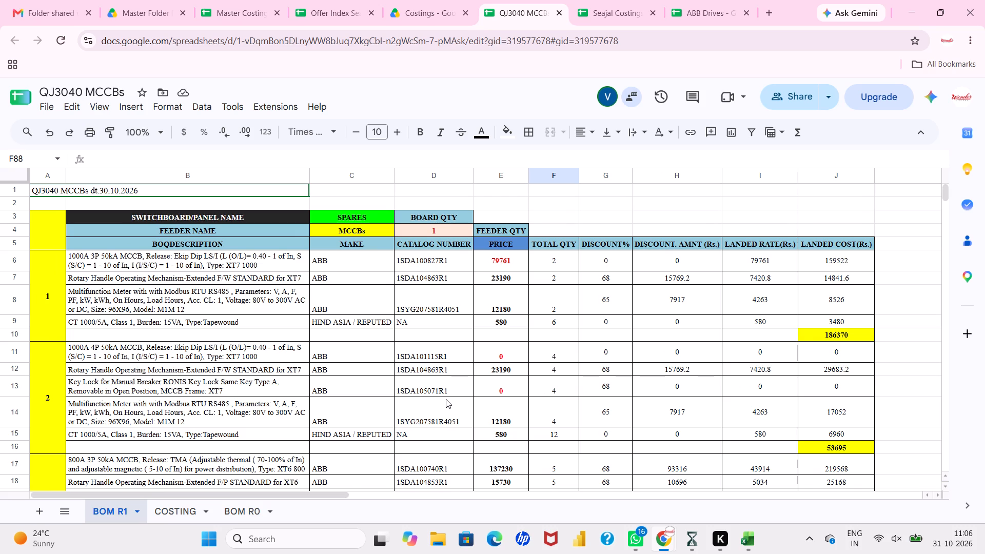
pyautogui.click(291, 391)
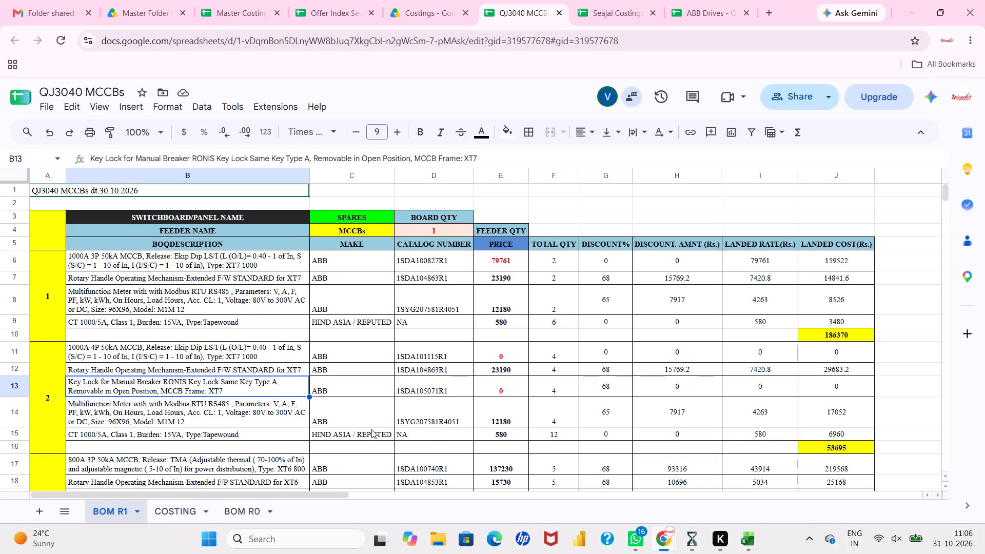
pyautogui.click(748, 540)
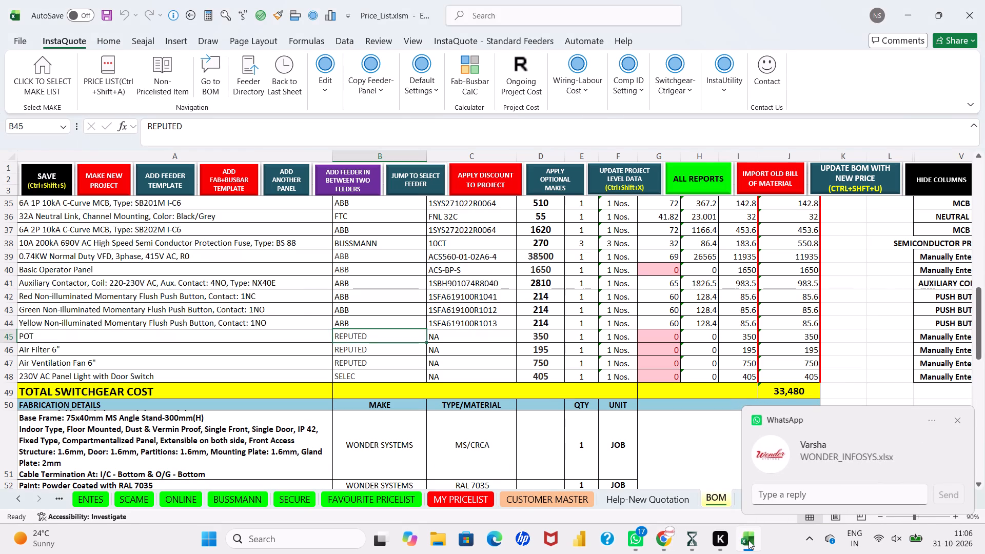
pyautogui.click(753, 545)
# Open the incoming WhatsApp message that carries the WONDER_INFOSYS.xlsx file.
pyautogui.click(810, 487)
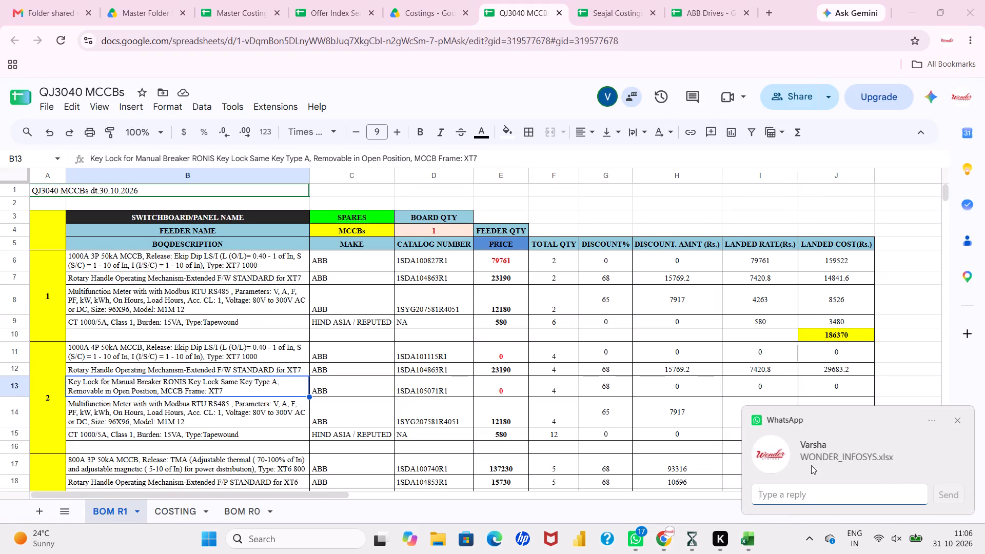
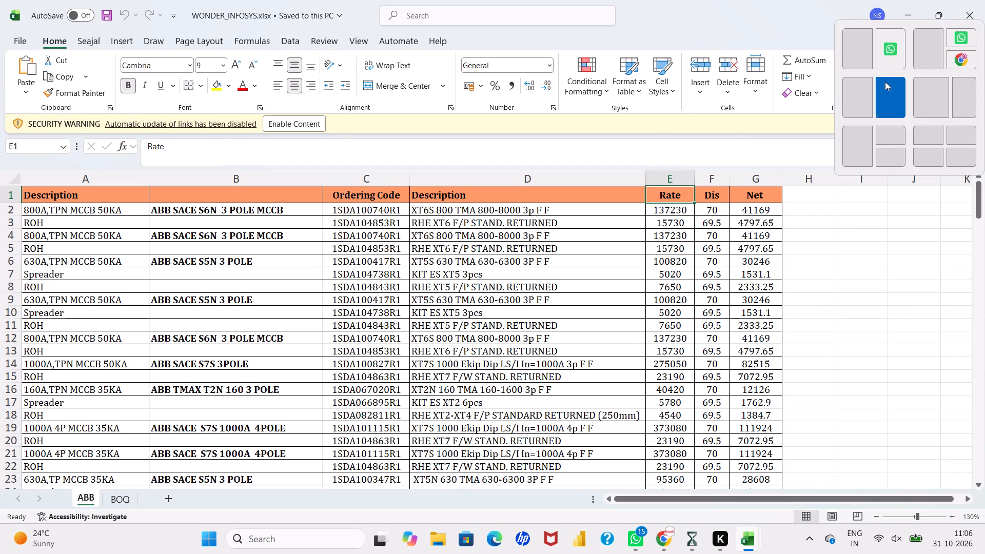
# Snap the WONDER_INFOSYS.xlsx workbook window to the left half of the screen for side-by-side viewing.
pyautogui.click(863, 95)
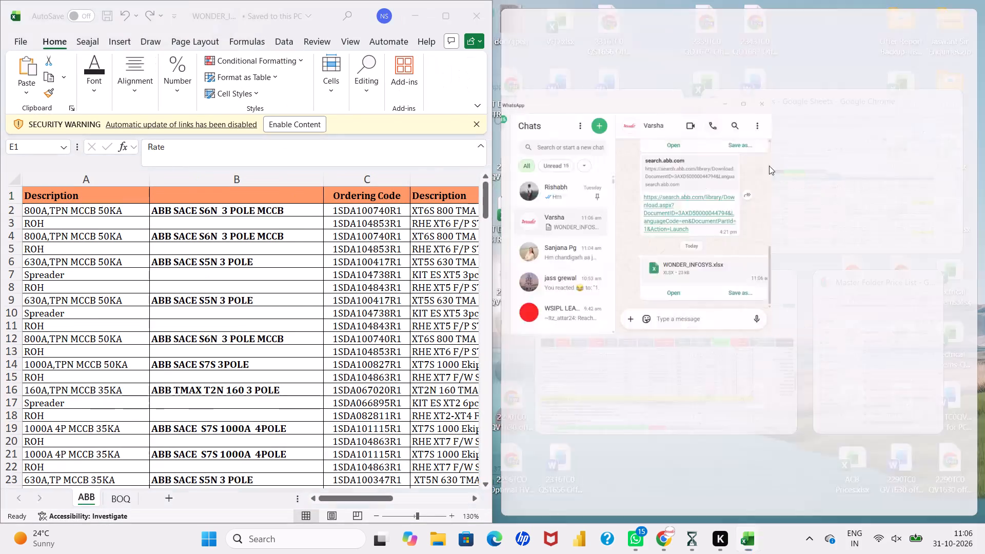
# Switch to the QJ3040 MCCBs spreadsheet in Chrome and create a filter over range B5:J113 of BOM R1.
pyautogui.click(755, 222)
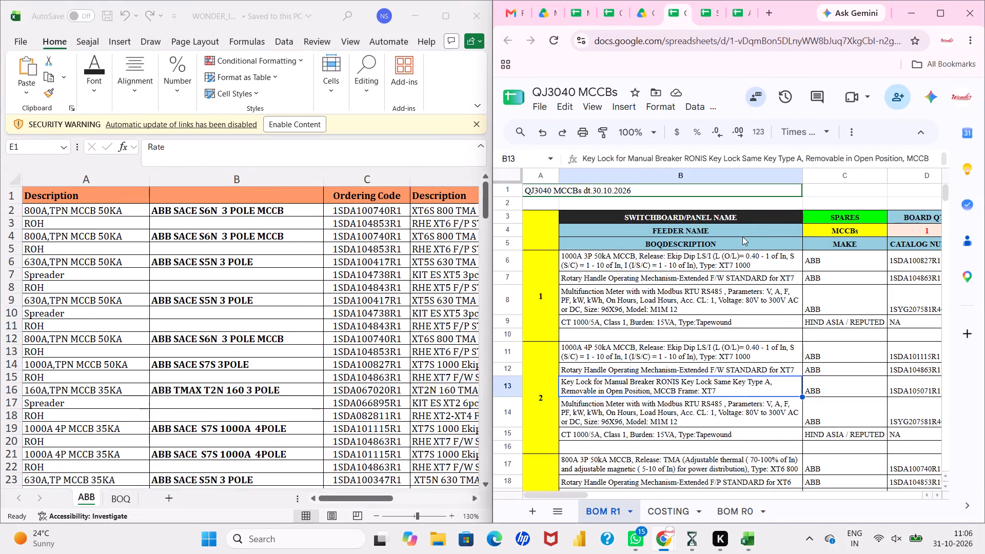
pyautogui.moveTo(740, 240); pyautogui.dragTo(949, 519)
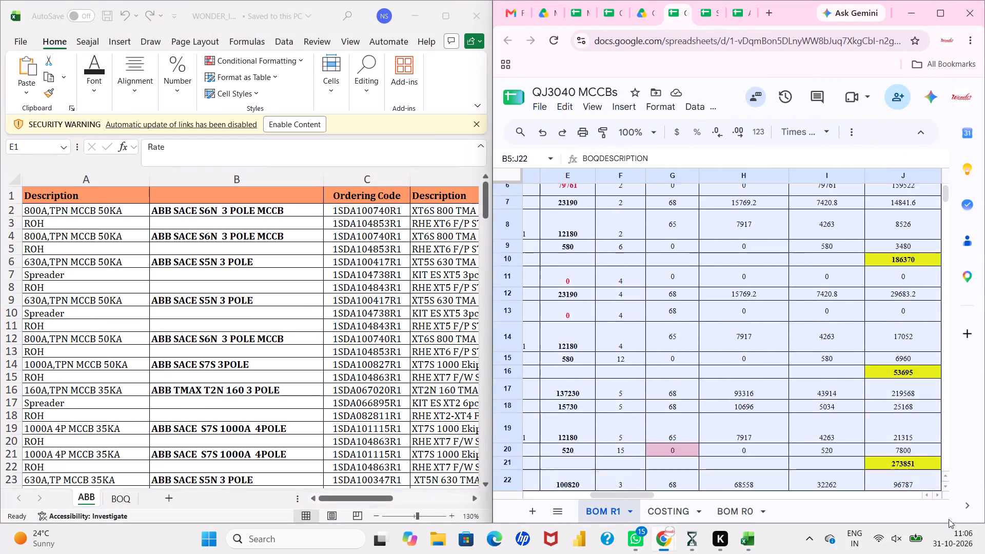
pyautogui.moveTo(949, 519); pyautogui.dragTo(931, 413)
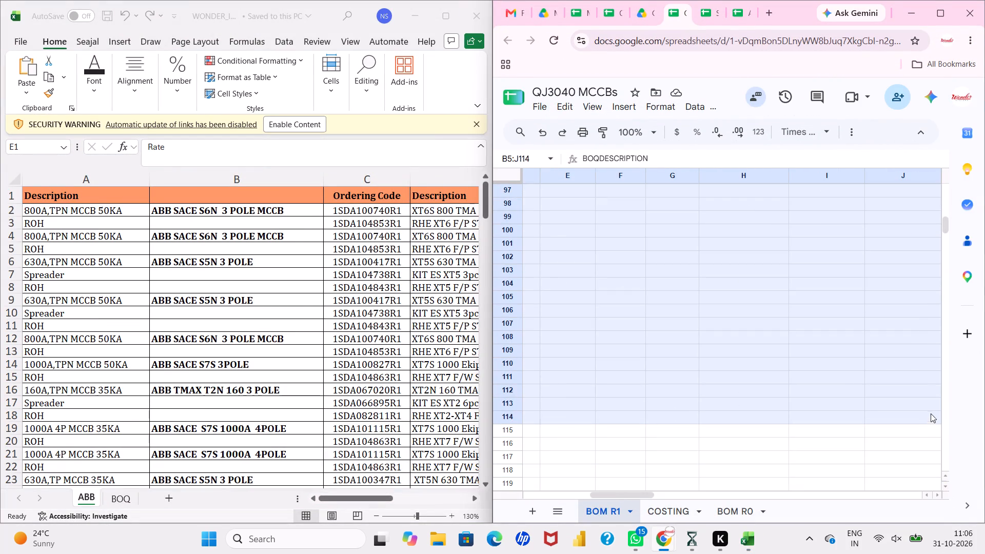
pyautogui.moveTo(931, 413); pyautogui.dragTo(931, 411)
pyautogui.scroll(13, 931, 411)
pyautogui.hscroll(4, 931, 411)
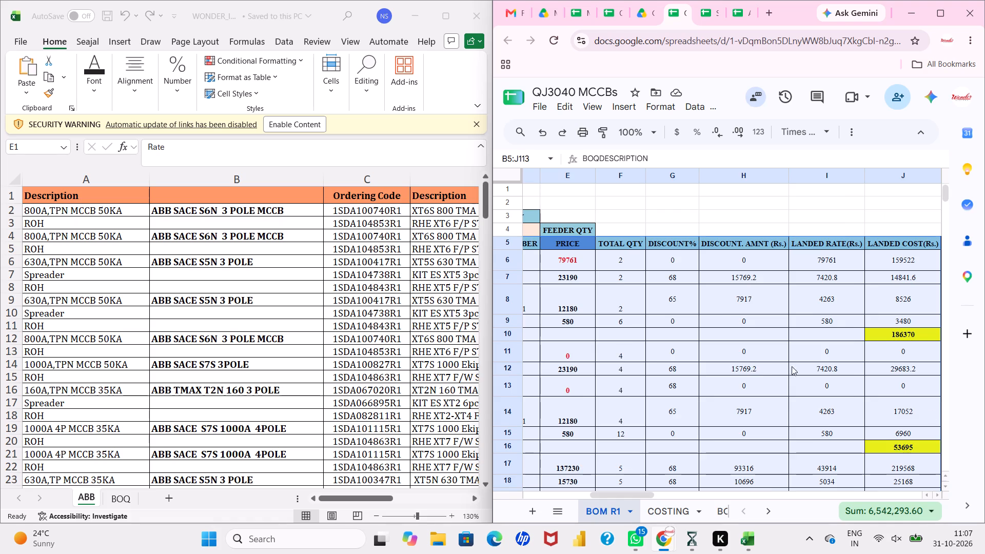
pyautogui.hscroll(4, 762, 357)
pyautogui.click(850, 131)
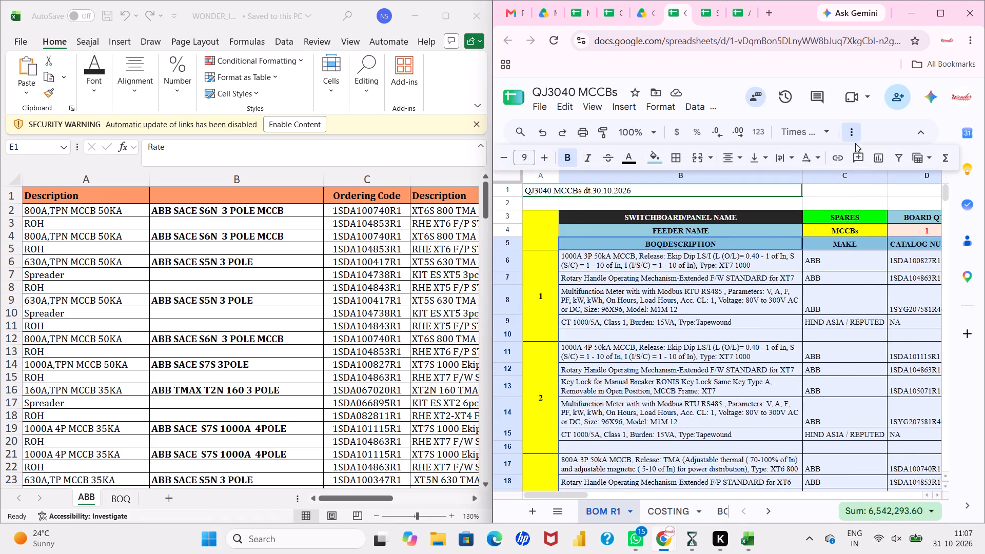
pyautogui.click(896, 154)
pyautogui.click(810, 280)
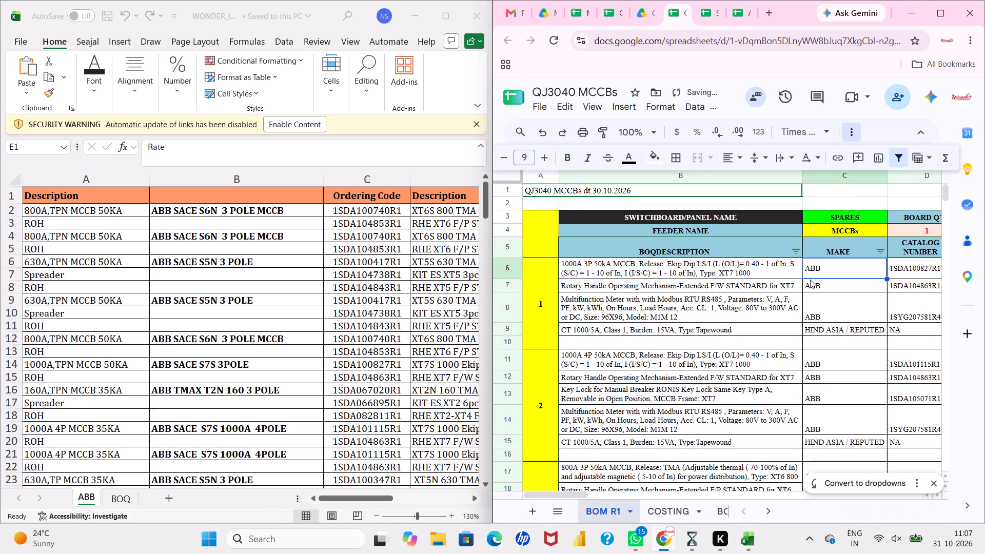
# Compare the BOM R1 item rows with the ordering codes and descriptions in the Excel ABB price list.
pyautogui.hscroll(1, 331, 275)
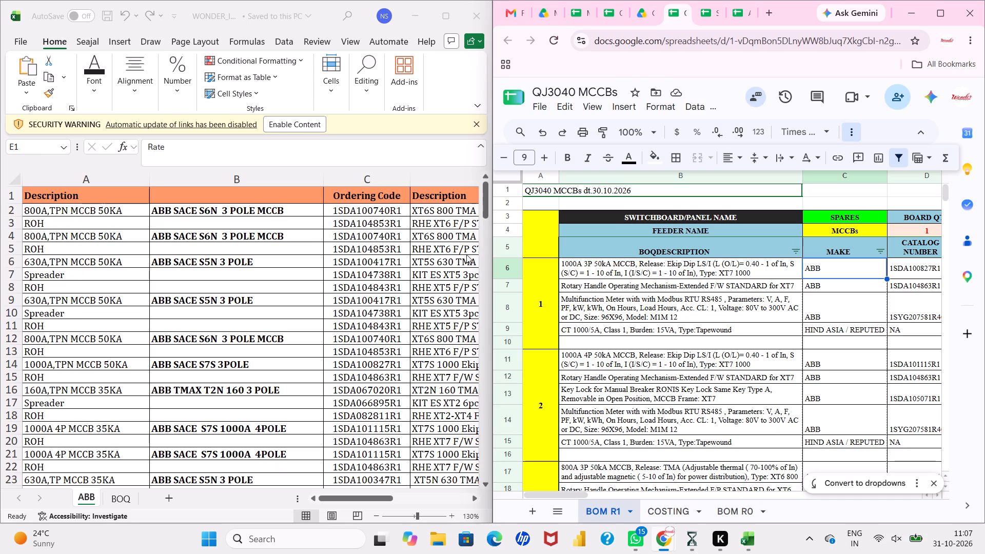
pyautogui.click(797, 252)
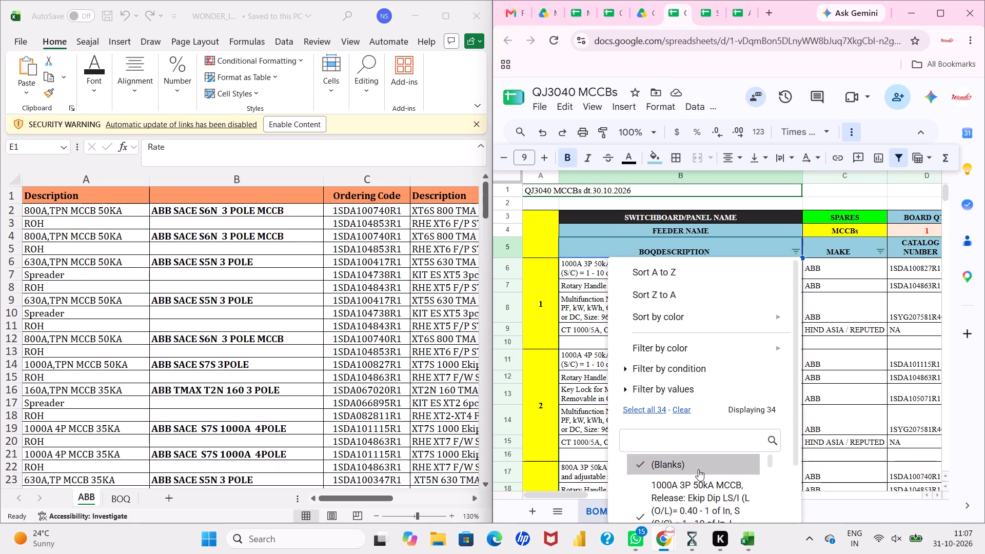
pyautogui.click(840, 426)
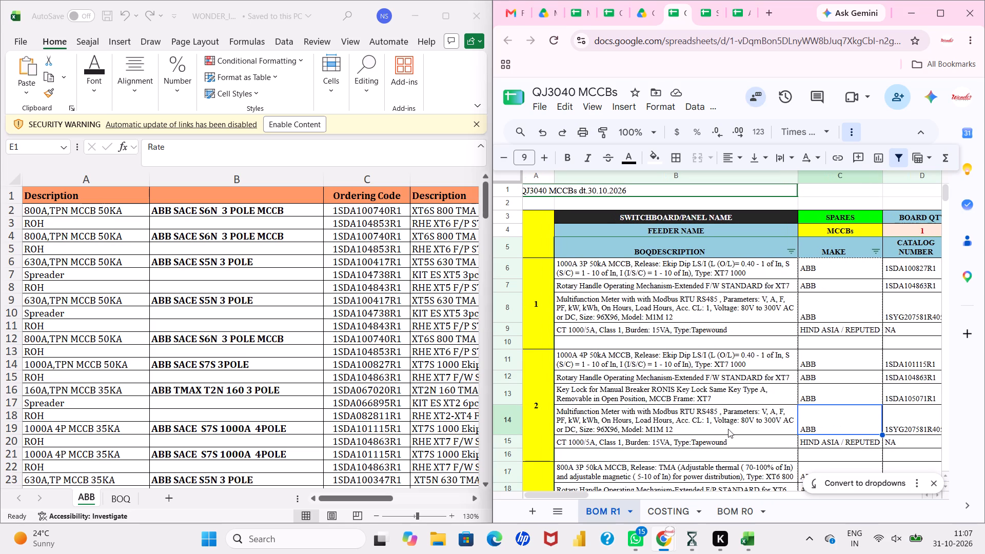
pyautogui.scroll(-1, 728, 429)
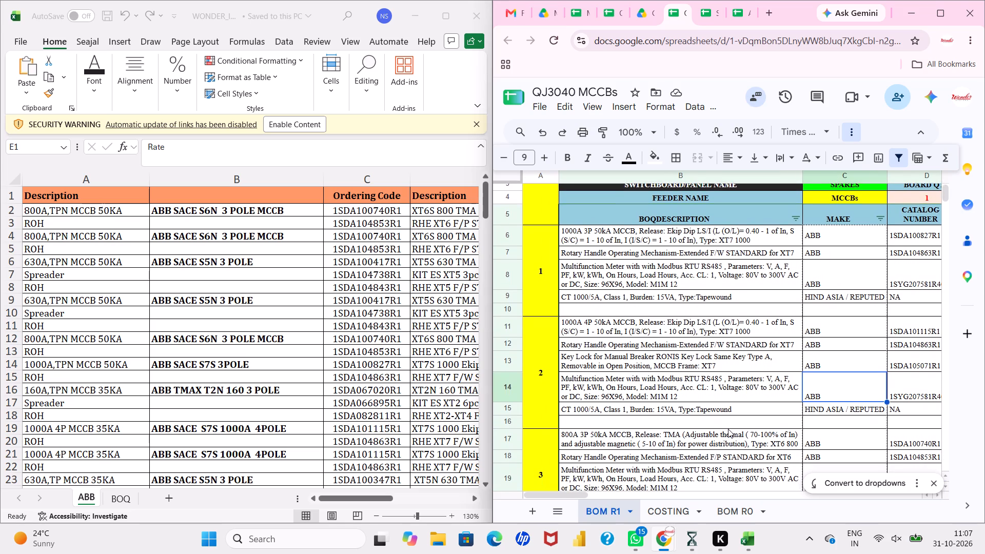
pyautogui.scroll(-4, 728, 429)
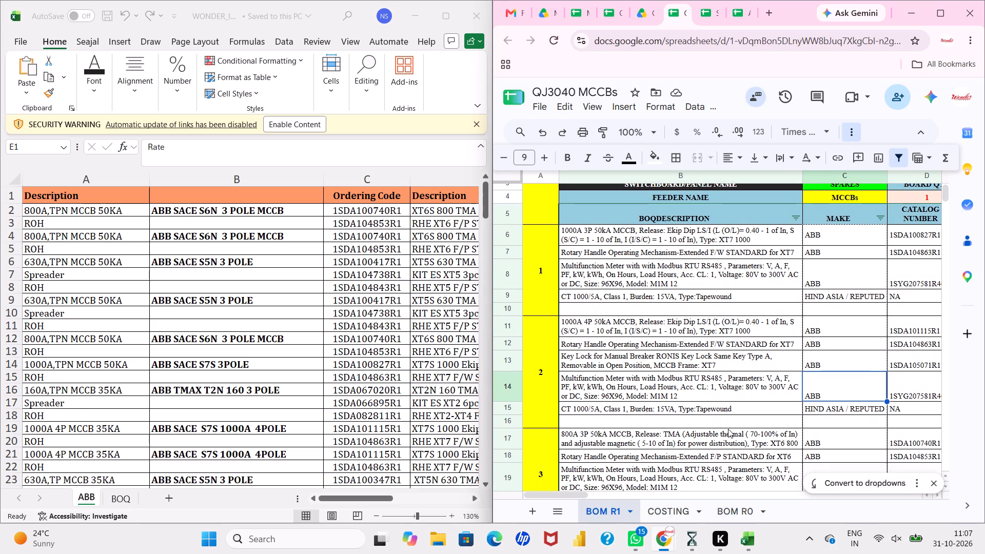
pyautogui.hscroll(-2, 385, 394)
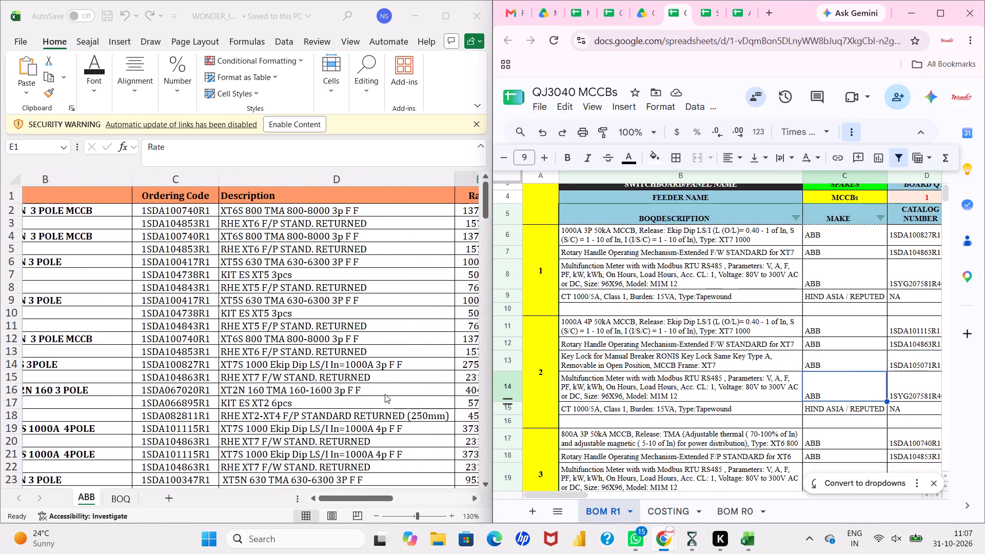
pyautogui.hscroll(-1, 385, 394)
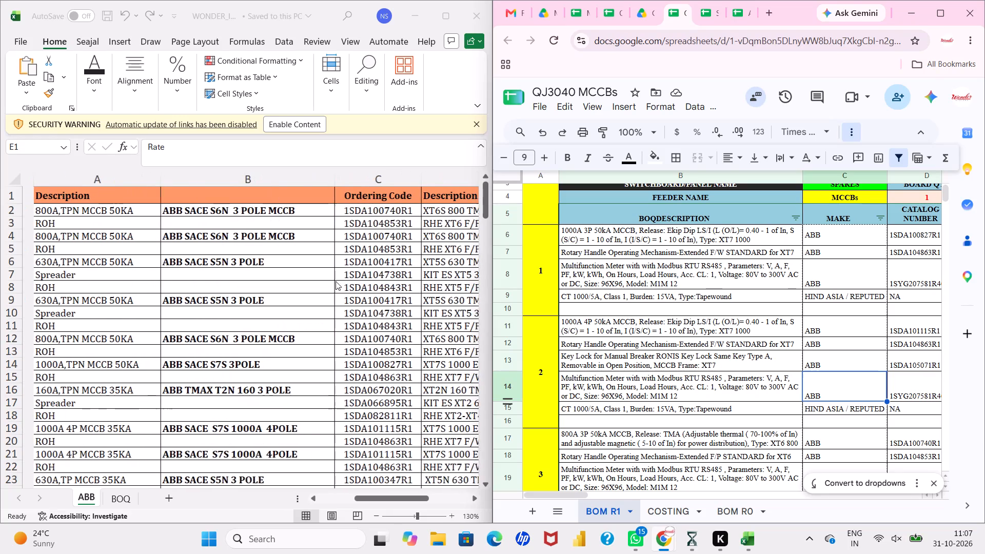
# Copy ordering code 1SDA100740R1 from the Excel ABB sheet and filter BOM R1's catalog numbers in Chrome to that code only.
pyautogui.click(377, 213)
pyautogui.click(377, 213)
pyautogui.moveTo(210, 149); pyautogui.dragTo(143, 149)
pyautogui.hotkey('ctrl', 'c')
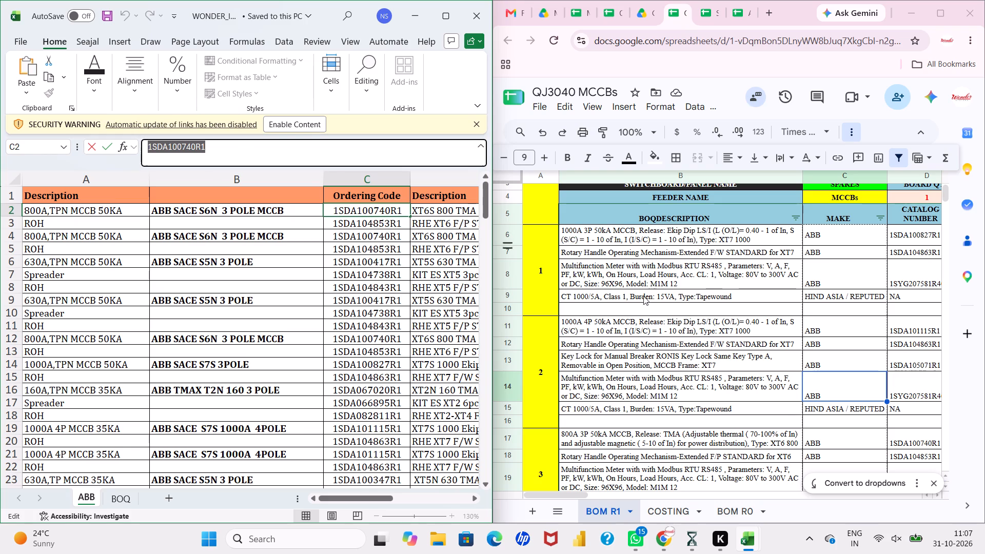
pyautogui.hscroll(-2, 822, 265)
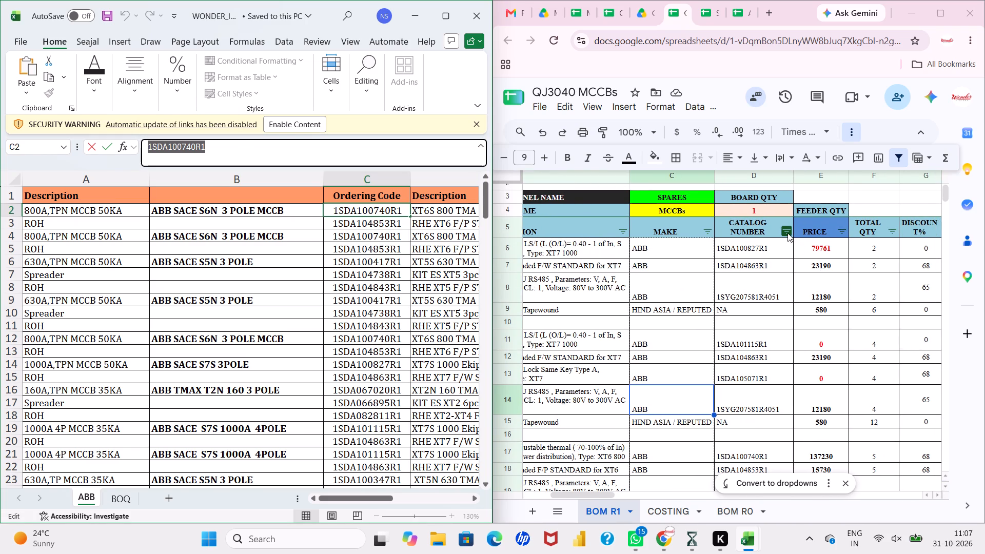
pyautogui.click(787, 233)
pyautogui.scroll(-1, 755, 394)
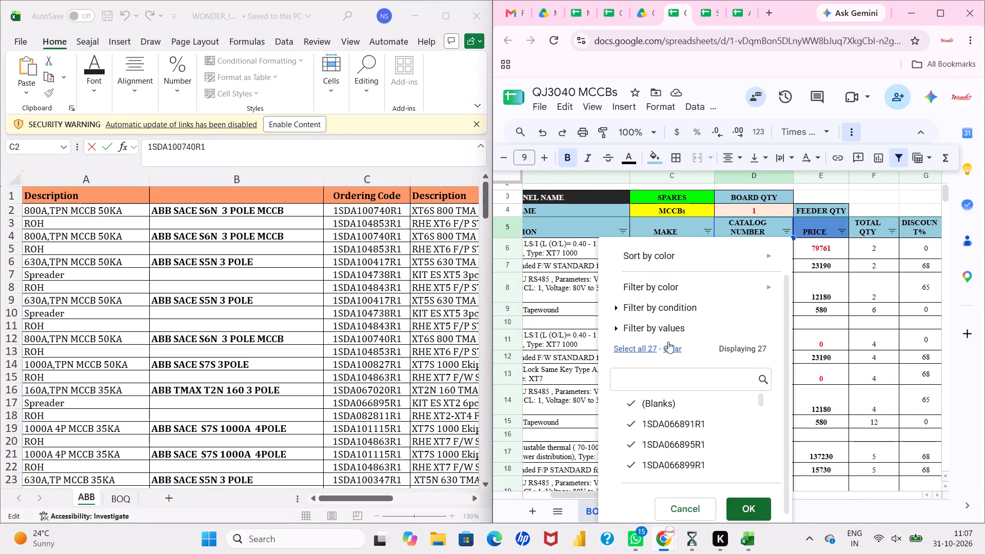
pyautogui.click(667, 349)
pyautogui.click(662, 376)
pyautogui.hotkey('ctrl', 'v')
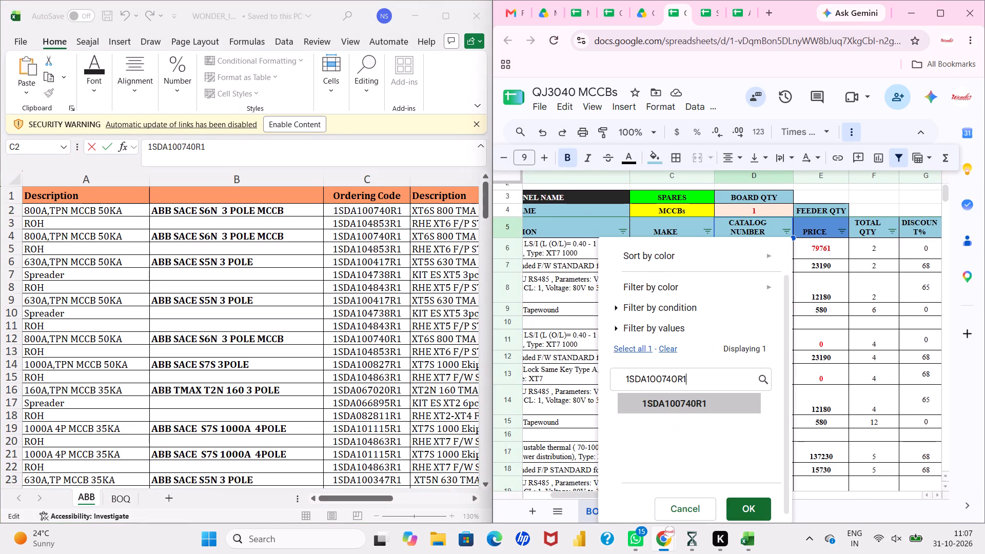
pyautogui.click(718, 411)
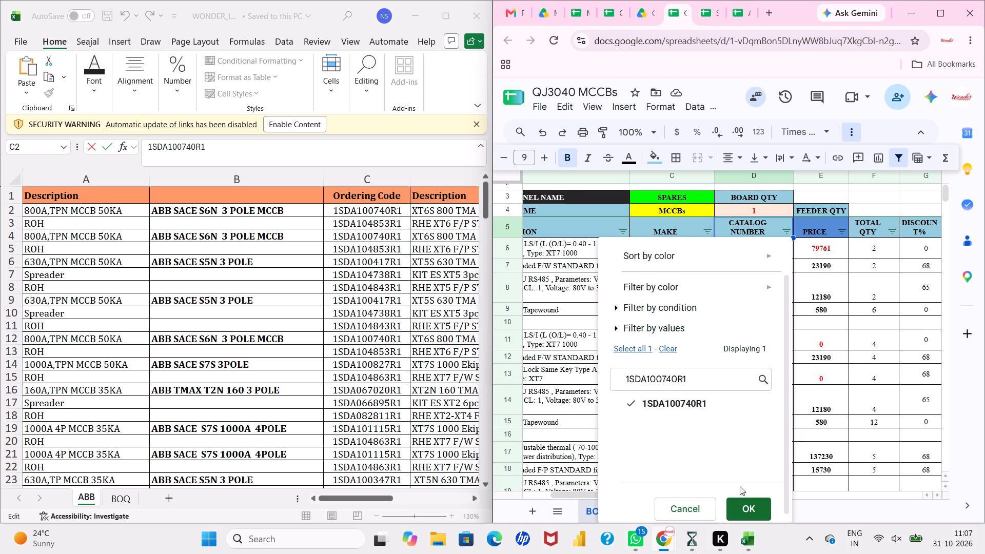
pyautogui.click(746, 506)
# Set the discount percentage of the 1SDA100740R1 row to 70, matching the vendor's ABB price list.
pyautogui.hscroll(-3, 763, 393)
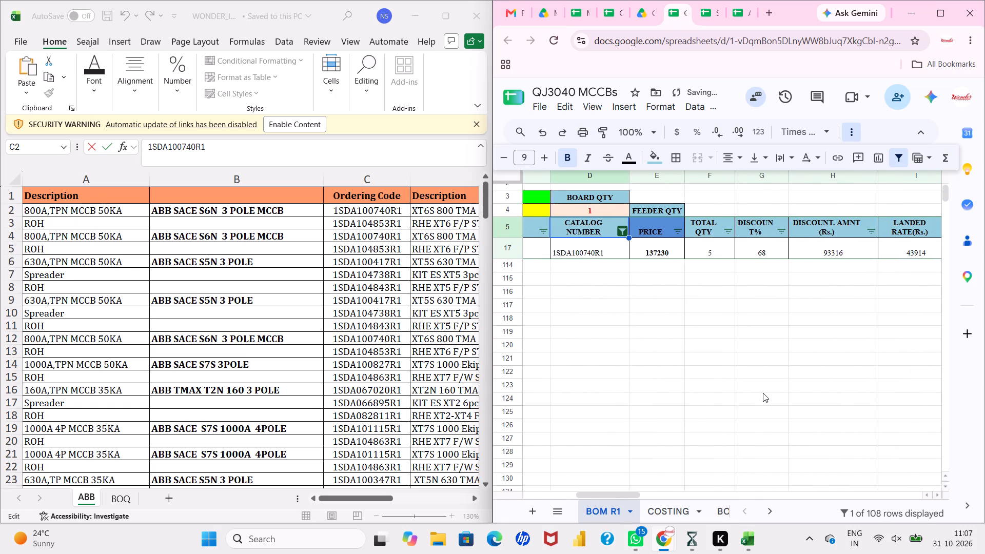
pyautogui.hscroll(-1, 763, 393)
pyautogui.hscroll(-5, 437, 359)
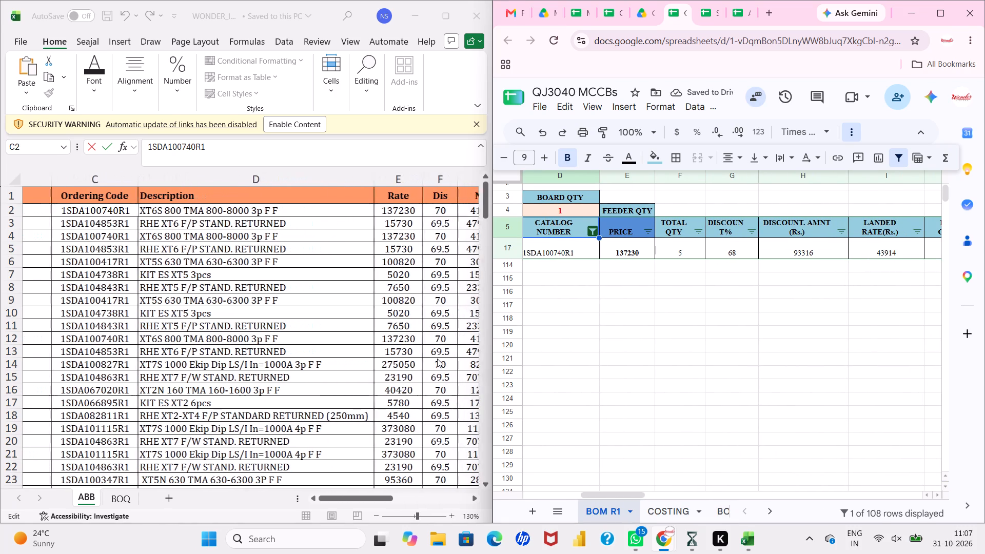
pyautogui.hscroll(-1, 437, 359)
pyautogui.click(737, 251)
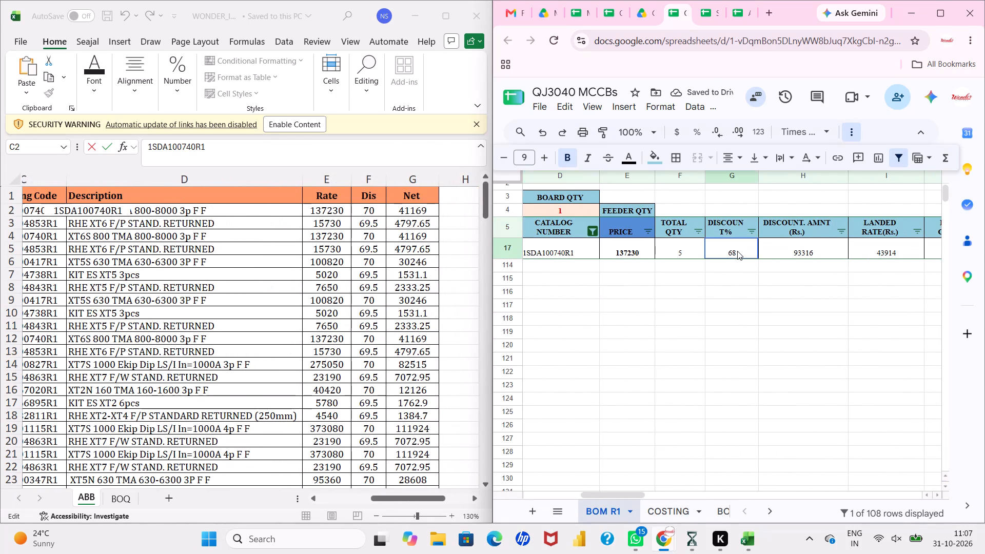
pyautogui.write('70')
pyautogui.press('Return')
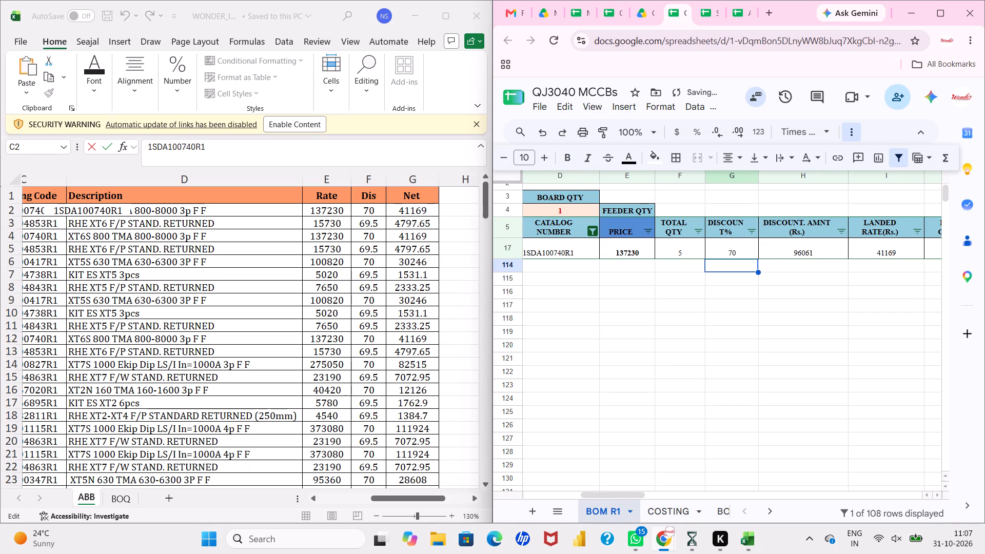
# Copy ordering code 1SDA104853R1 from the Excel ABB sheet and filter BOM R1's catalog numbers to that code instead.
pyautogui.hscroll(1, 421, 321)
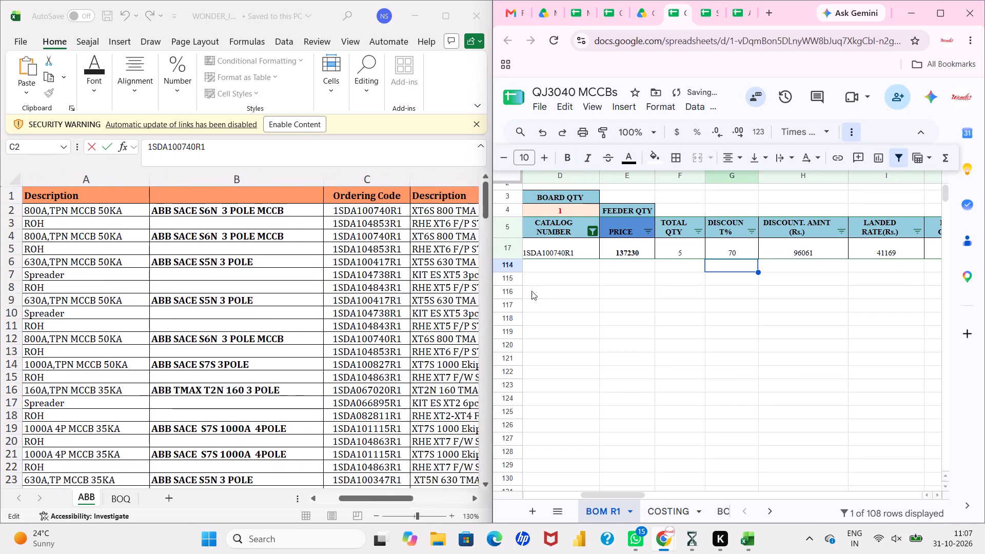
pyautogui.click(592, 233)
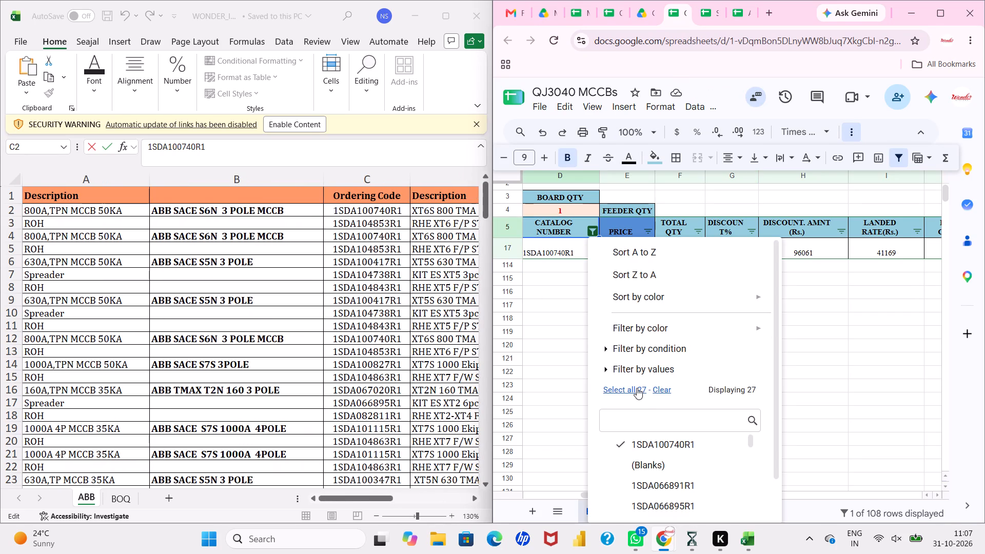
pyautogui.click(667, 439)
pyautogui.click(392, 225)
pyautogui.click(392, 225)
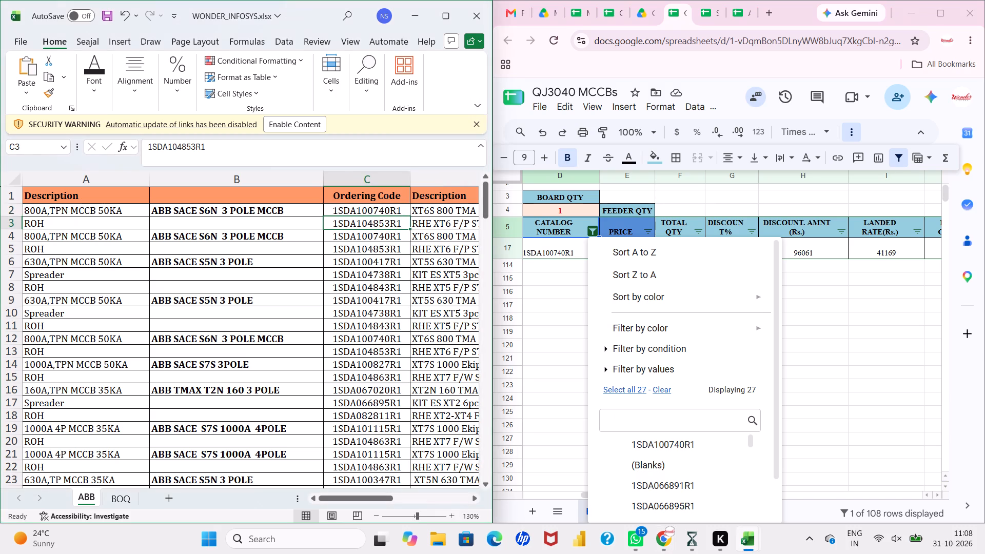
pyautogui.moveTo(204, 151); pyautogui.dragTo(136, 152)
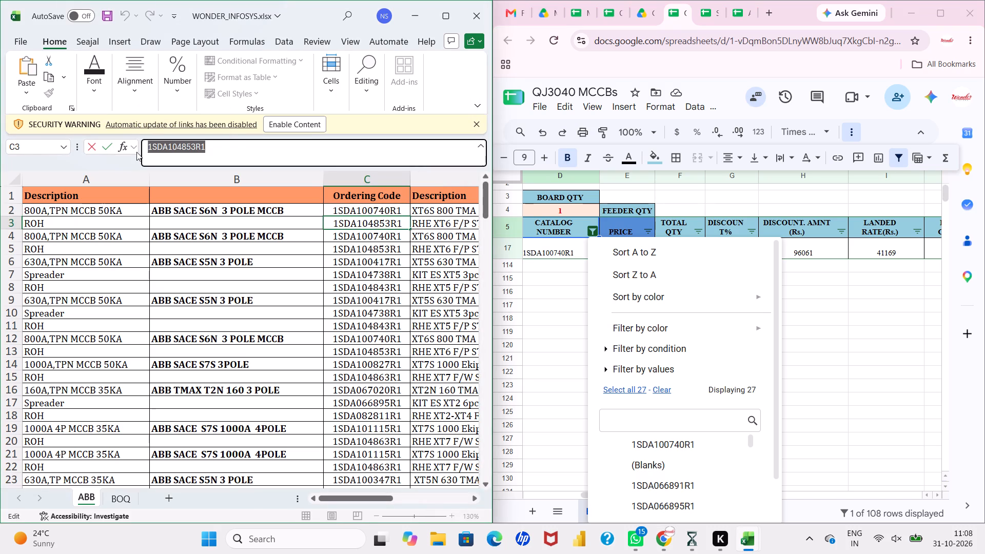
pyautogui.hotkey('ctrl', 'c')
pyautogui.click(646, 419)
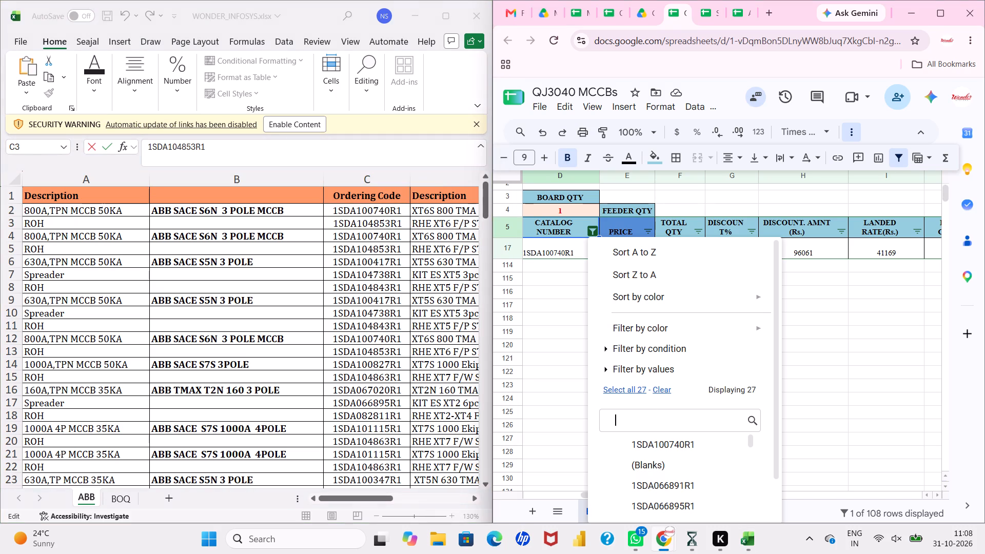
pyautogui.hotkey('ctrl', 'v')
pyautogui.click(662, 446)
pyautogui.scroll(-2, 662, 446)
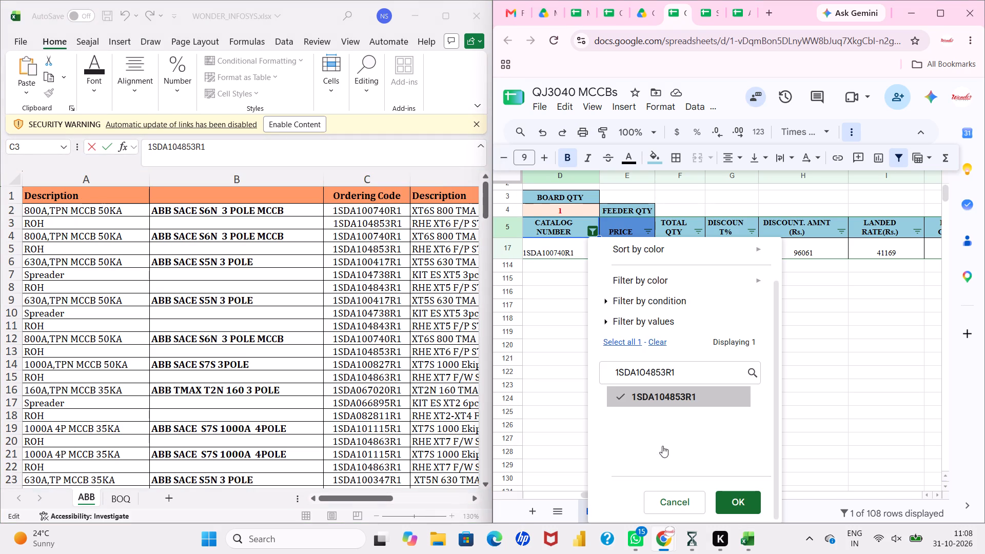
pyautogui.click(733, 493)
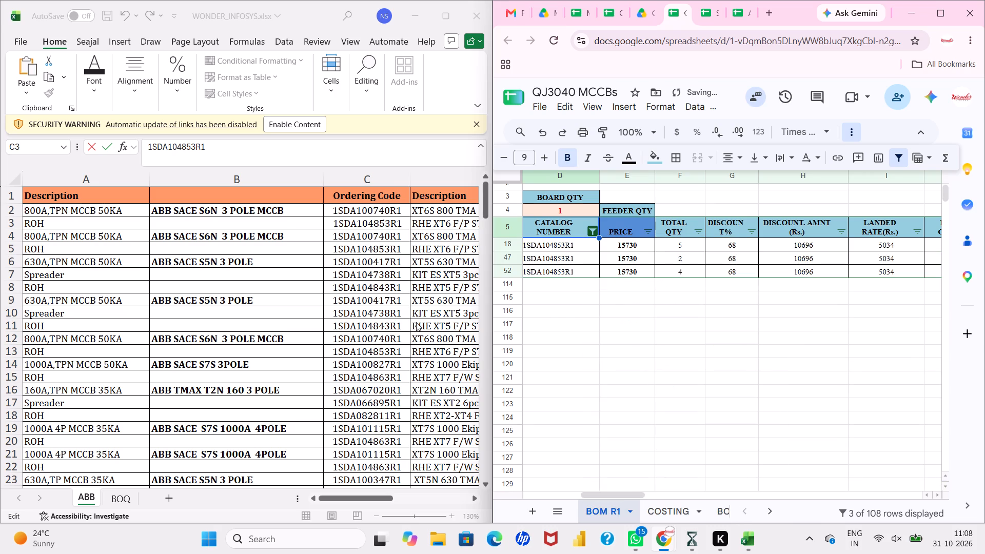
# Set the discount percentage to 69.5 in the three 1SDA104853R1 rows (18, 47 and 52) of BOM R1.
pyautogui.hscroll(-5, 416, 322)
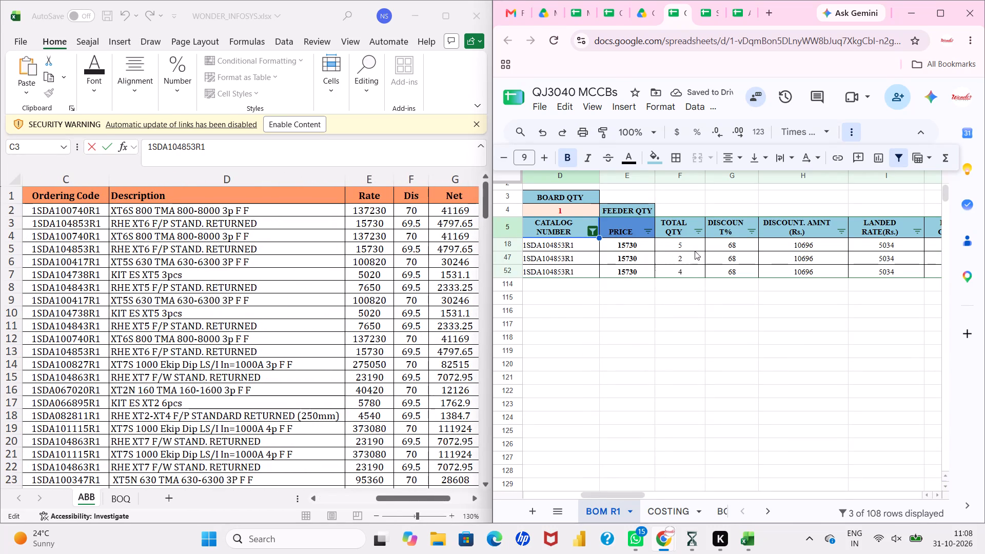
pyautogui.click(726, 248)
pyautogui.write('69.5')
pyautogui.press('Return')
pyautogui.write('69.5')
pyautogui.press('Return')
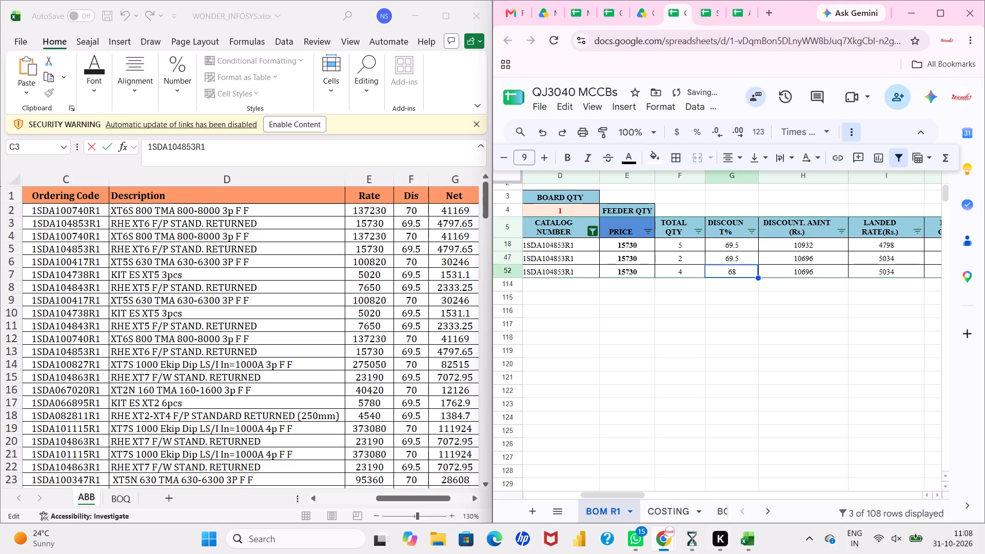
pyautogui.write('69.5')
pyautogui.press('Return')
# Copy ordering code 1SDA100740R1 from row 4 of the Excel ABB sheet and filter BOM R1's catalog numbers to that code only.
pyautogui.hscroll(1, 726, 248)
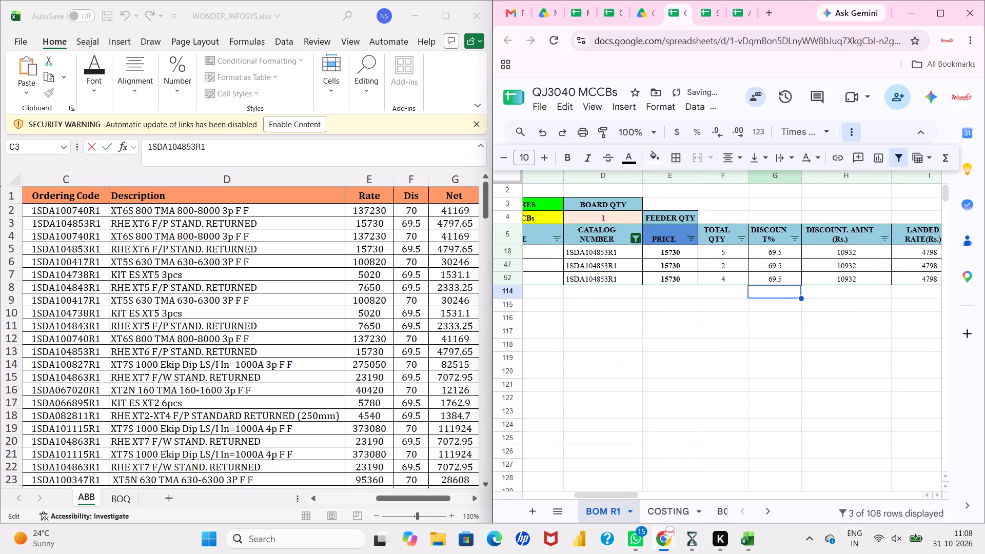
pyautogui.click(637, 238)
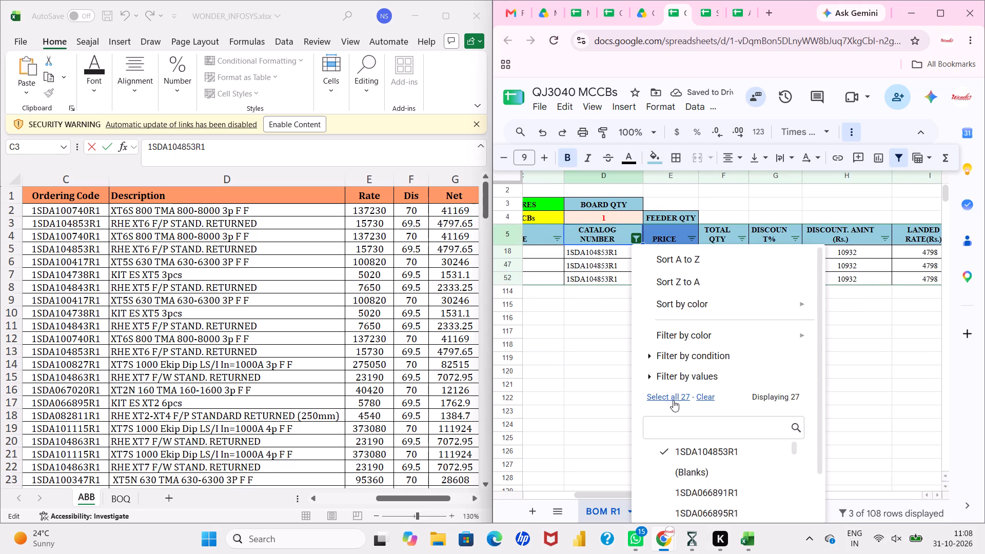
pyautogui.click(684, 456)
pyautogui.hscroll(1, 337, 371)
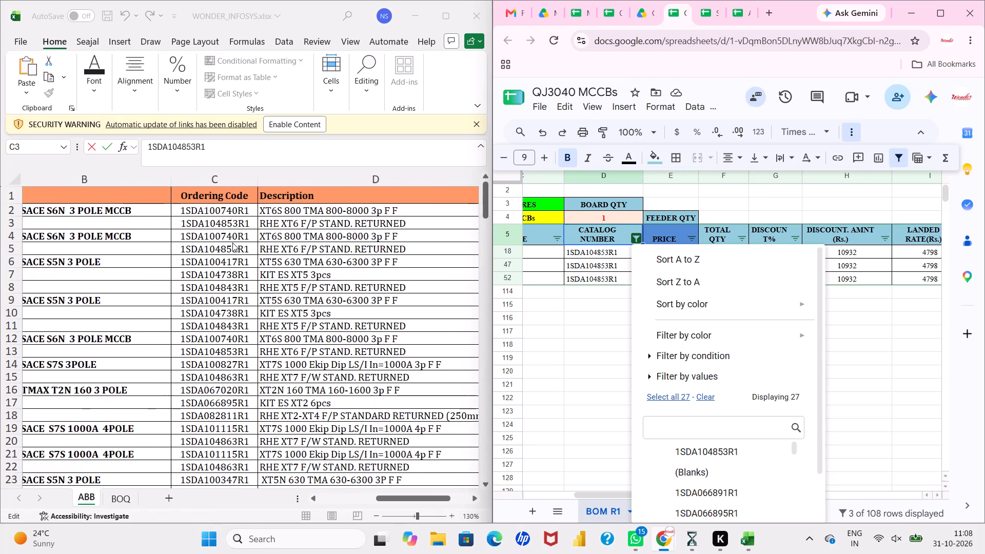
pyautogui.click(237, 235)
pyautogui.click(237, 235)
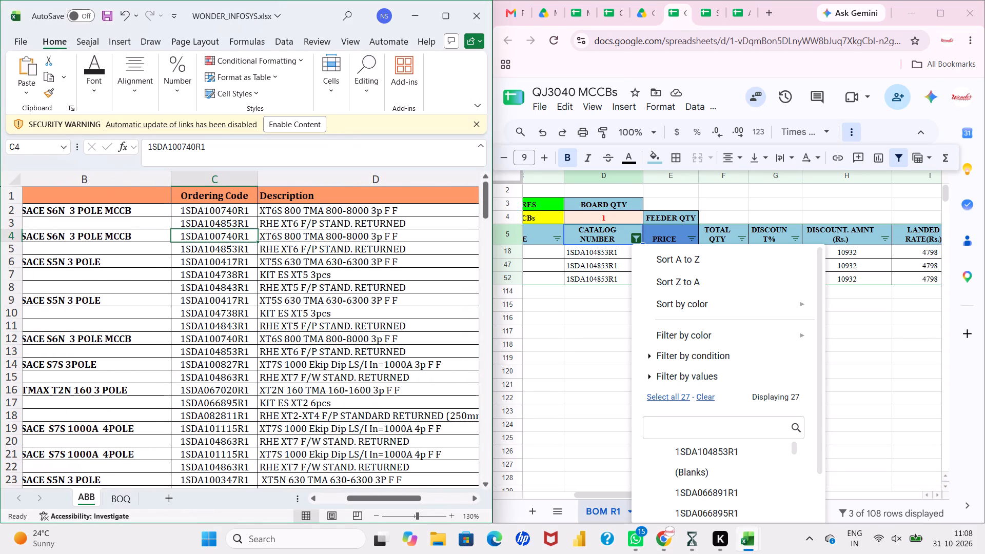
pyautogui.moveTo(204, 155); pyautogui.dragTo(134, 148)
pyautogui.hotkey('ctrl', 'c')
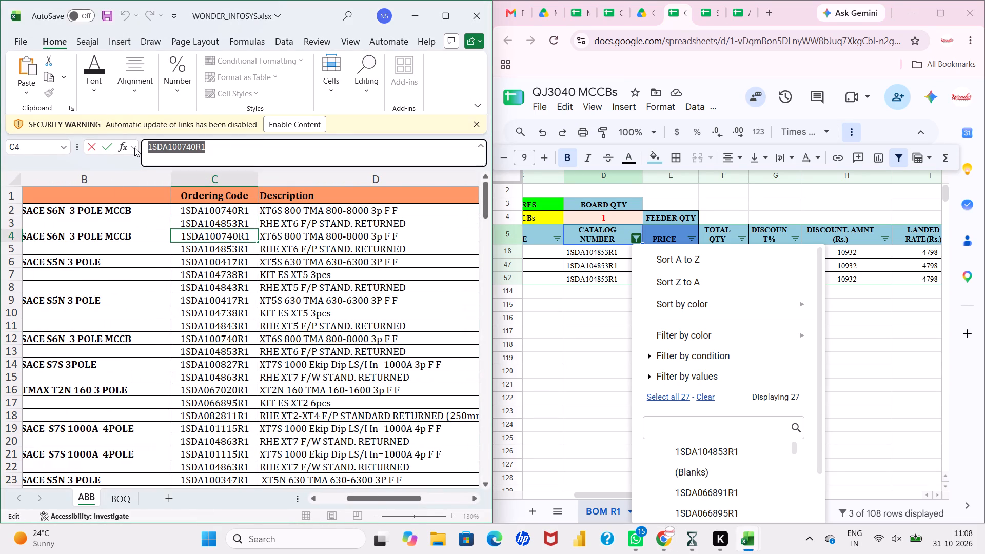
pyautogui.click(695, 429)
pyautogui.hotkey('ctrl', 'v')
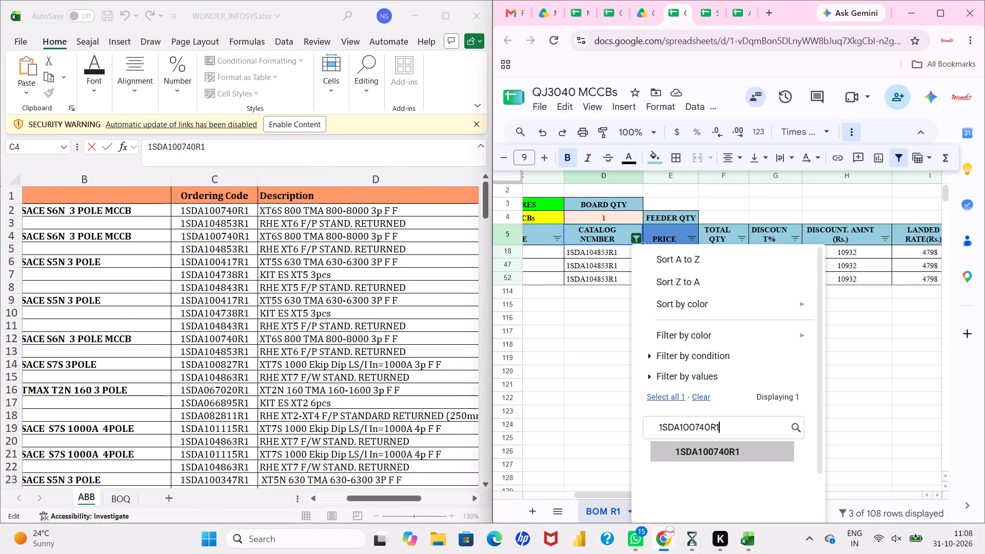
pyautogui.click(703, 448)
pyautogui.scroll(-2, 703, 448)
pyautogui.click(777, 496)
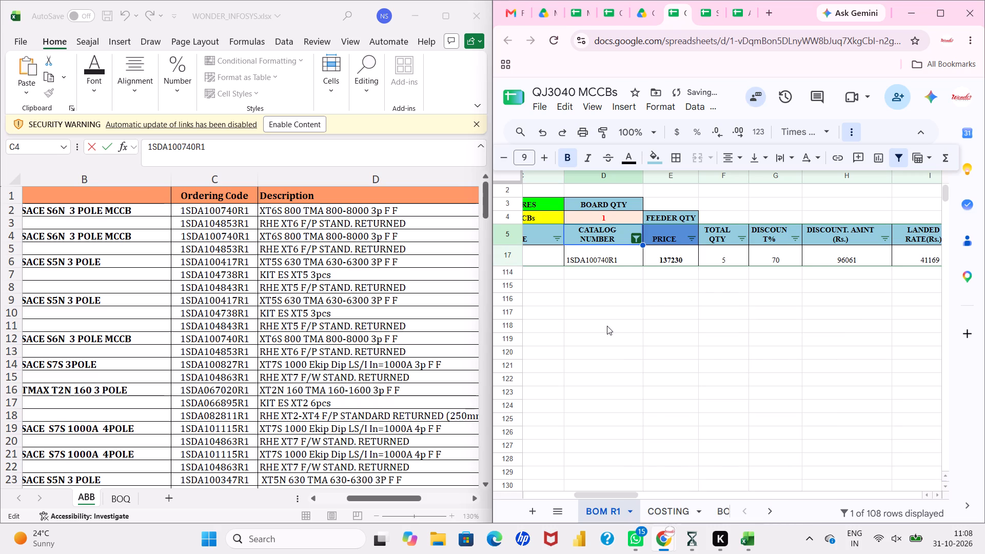
# Compare the 1SDA100740R1 row of BOM R1 with the item descriptions, rates and discounts in the Excel ABB sheet.
pyautogui.hscroll(3, 607, 326)
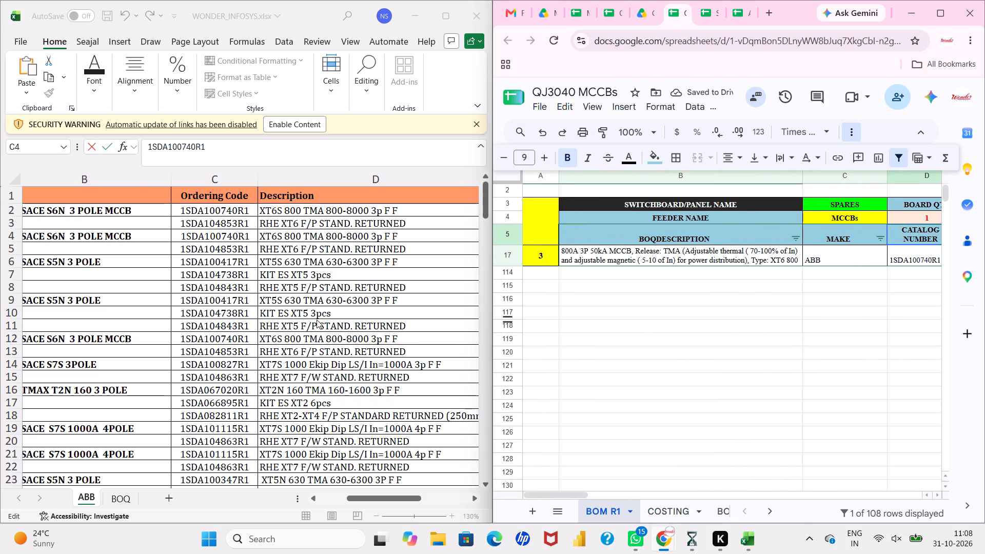
pyautogui.hscroll(2, 317, 320)
pyautogui.hscroll(-1, 317, 320)
pyautogui.scroll(-1, 317, 320)
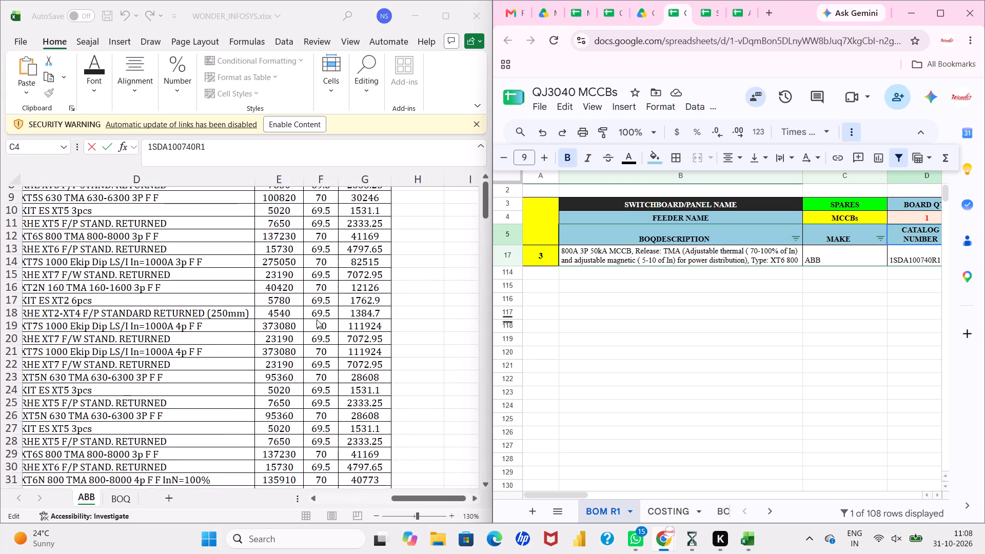
pyautogui.scroll(-1, 317, 320)
pyautogui.hscroll(1, 317, 320)
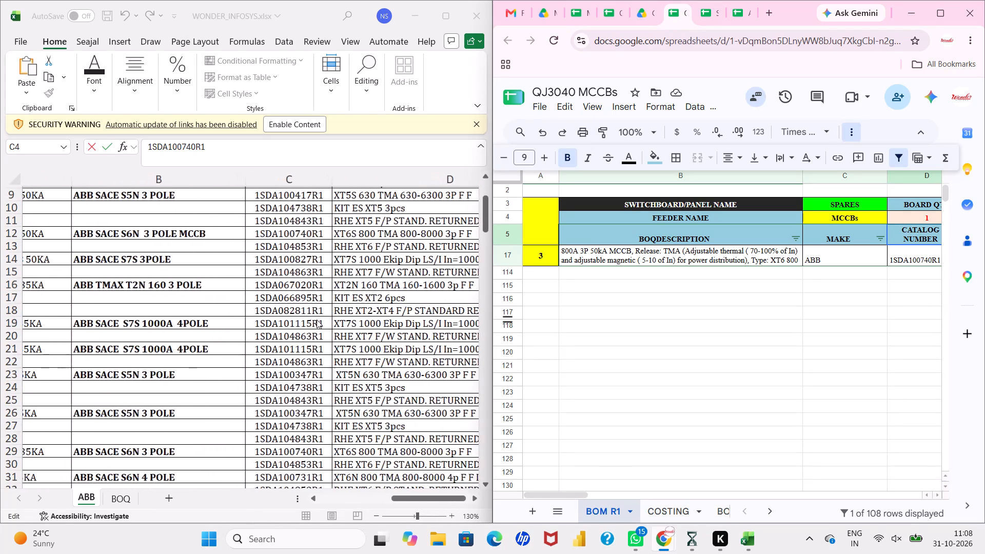
pyautogui.hscroll(1, 317, 320)
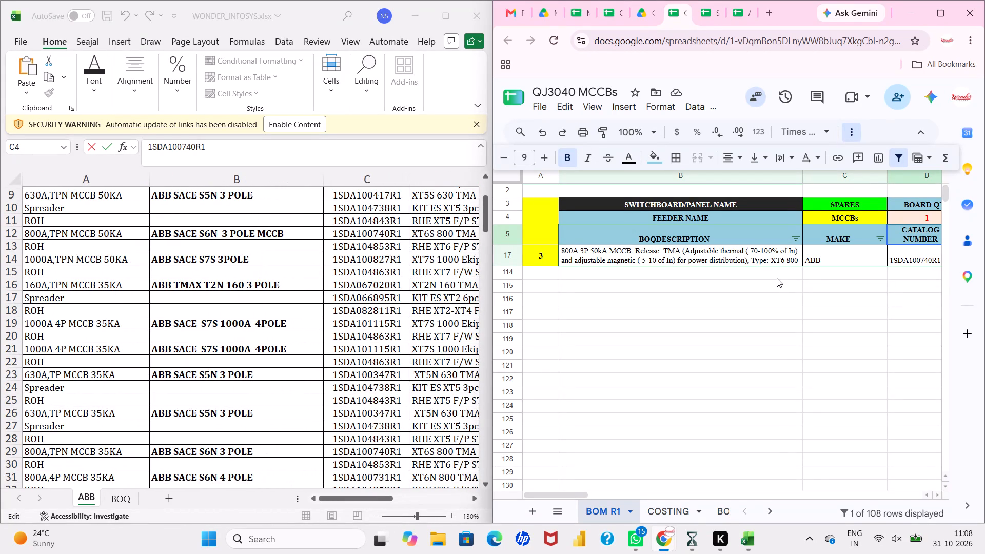
pyautogui.hscroll(-3, 777, 278)
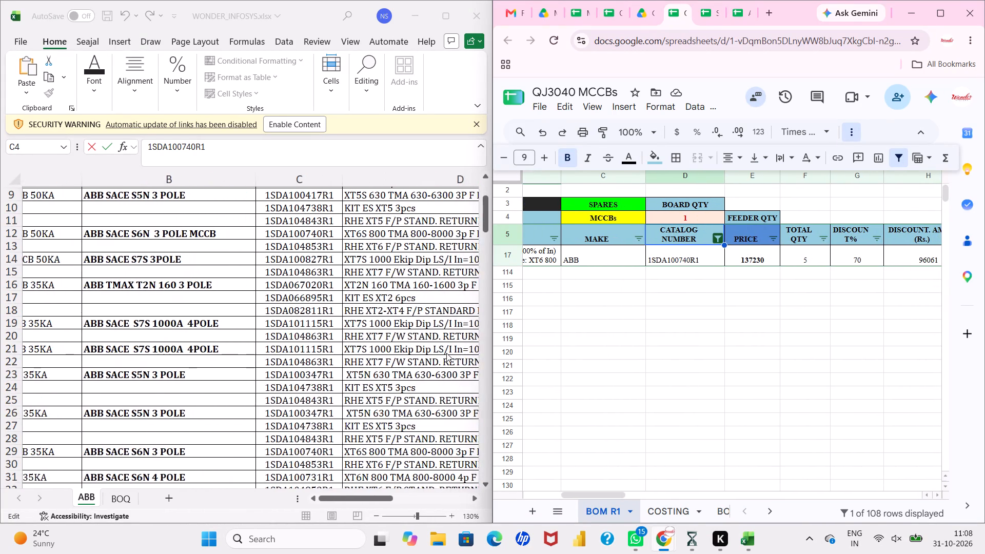
pyautogui.hscroll(-3, 446, 353)
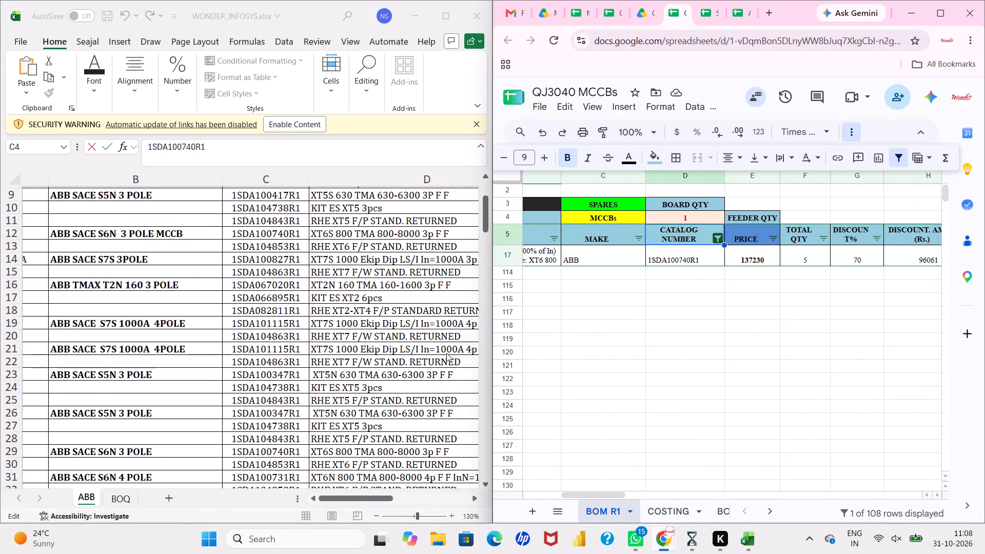
pyautogui.hscroll(-4, 446, 353)
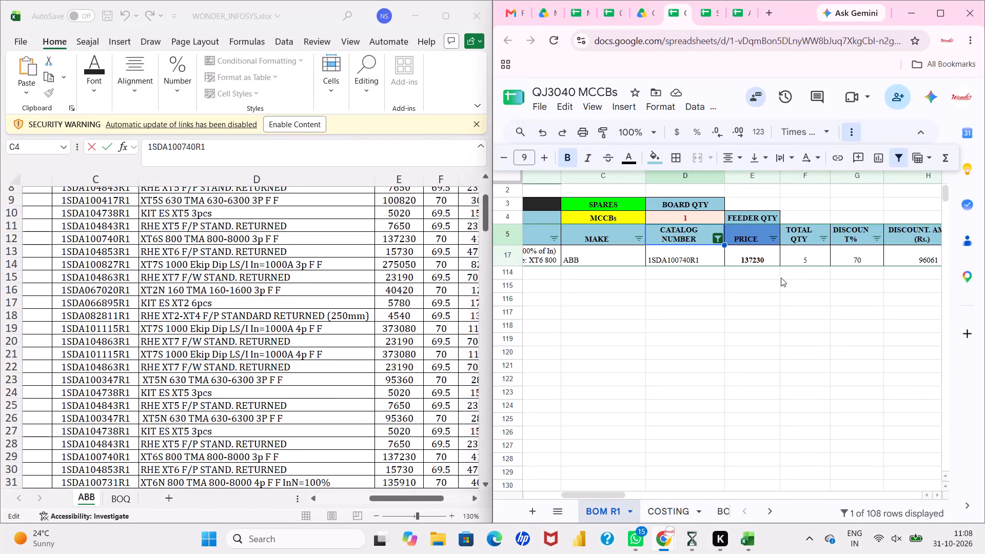
pyautogui.hscroll(2, 730, 287)
pyautogui.hscroll(-4, 730, 287)
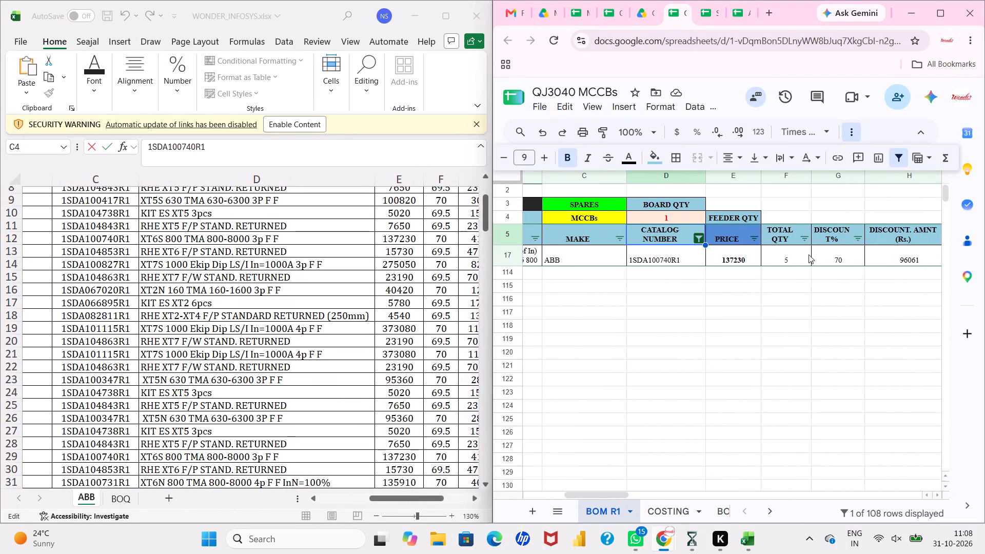
# Reset BOM R1's catalog number filter to include all values.
pyautogui.click(701, 239)
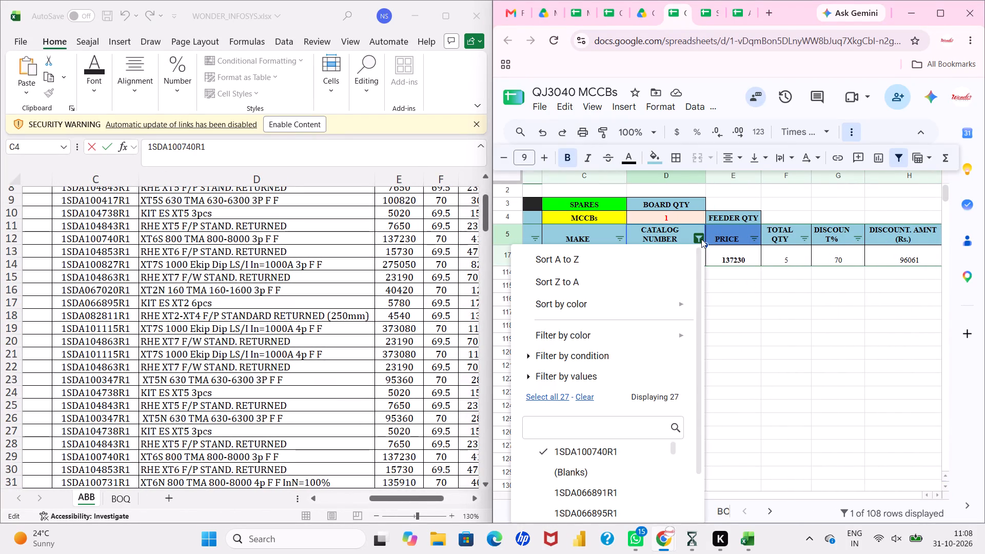
pyautogui.click(555, 399)
pyautogui.scroll(-2, 555, 399)
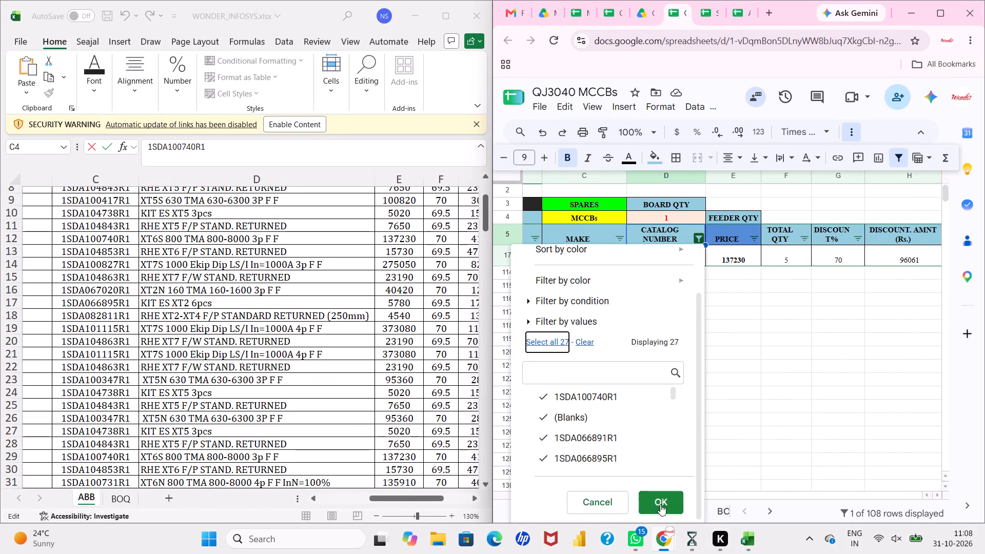
pyautogui.click(663, 509)
# Check 1SDA104863R1 in the Excel ABB list, maximize the Chrome window and set that item's discount in row 7 to 69.5.
pyautogui.hscroll(-2, 714, 355)
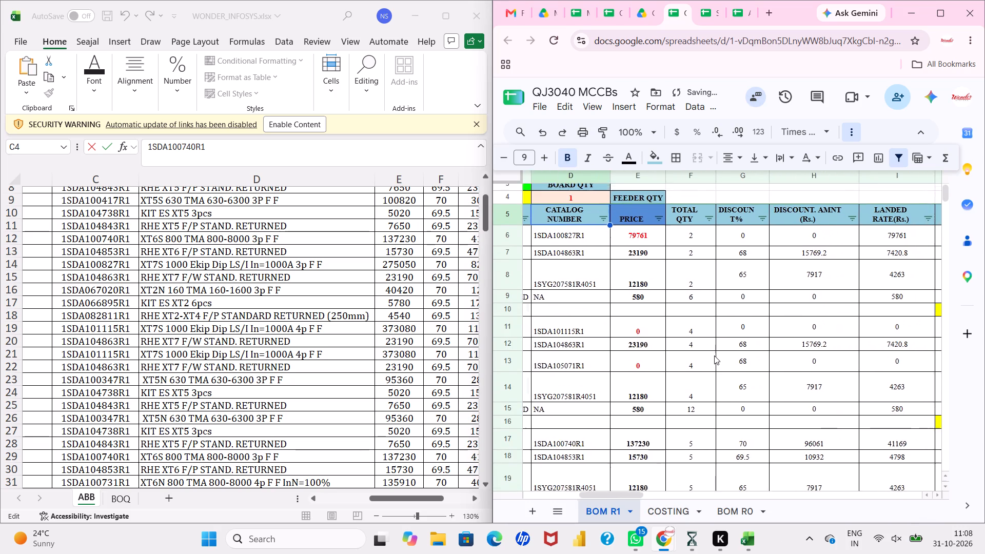
pyautogui.hscroll(-1, 714, 355)
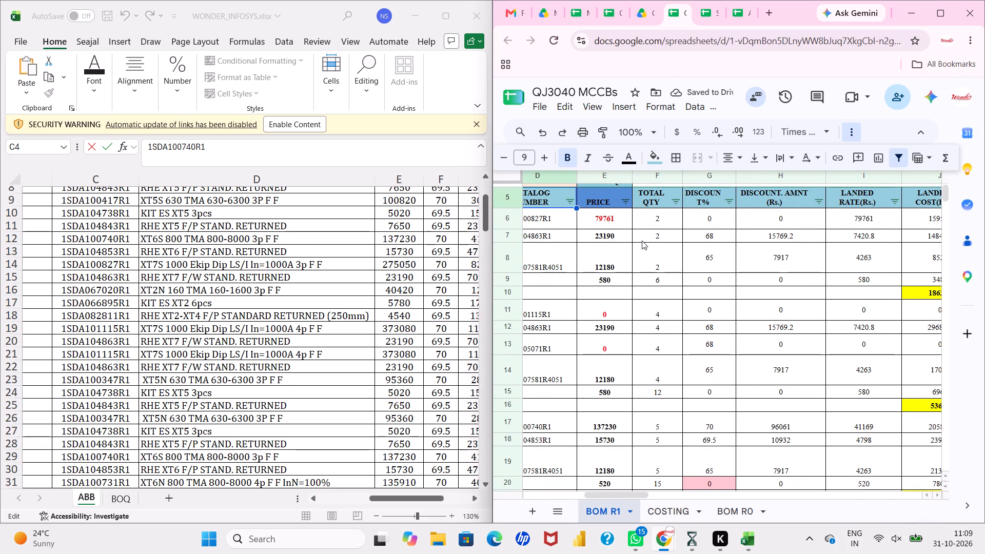
pyautogui.click(716, 241)
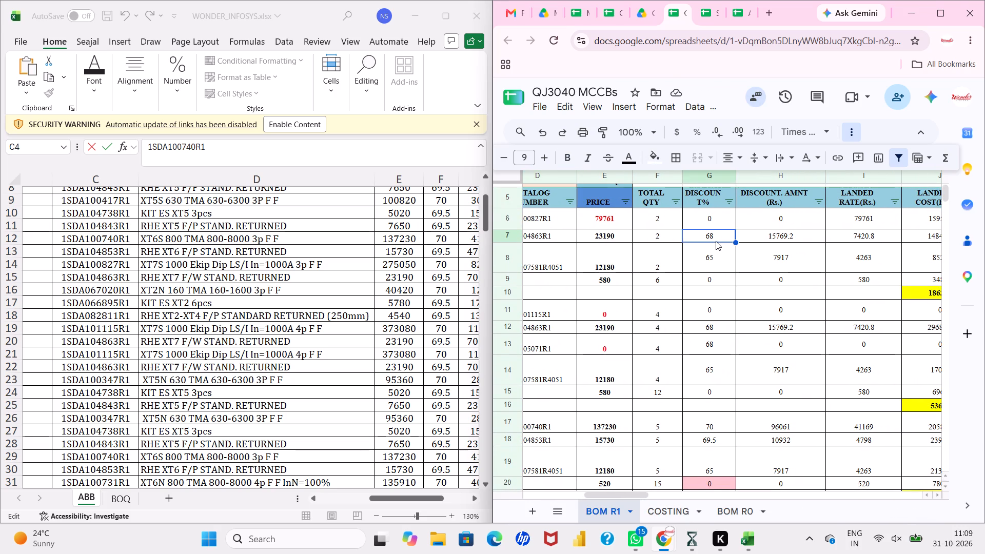
pyautogui.scroll(3, 424, 332)
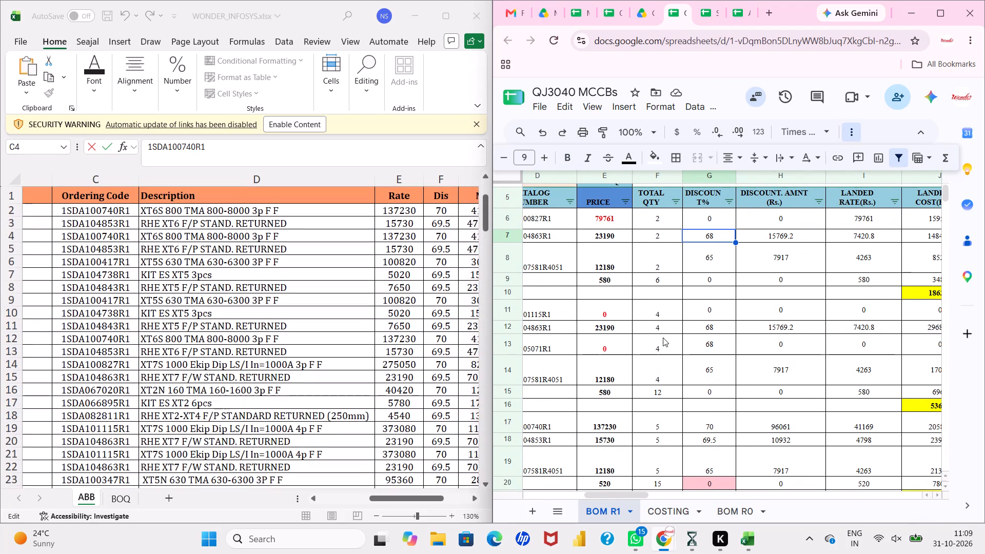
pyautogui.scroll(-1, 663, 338)
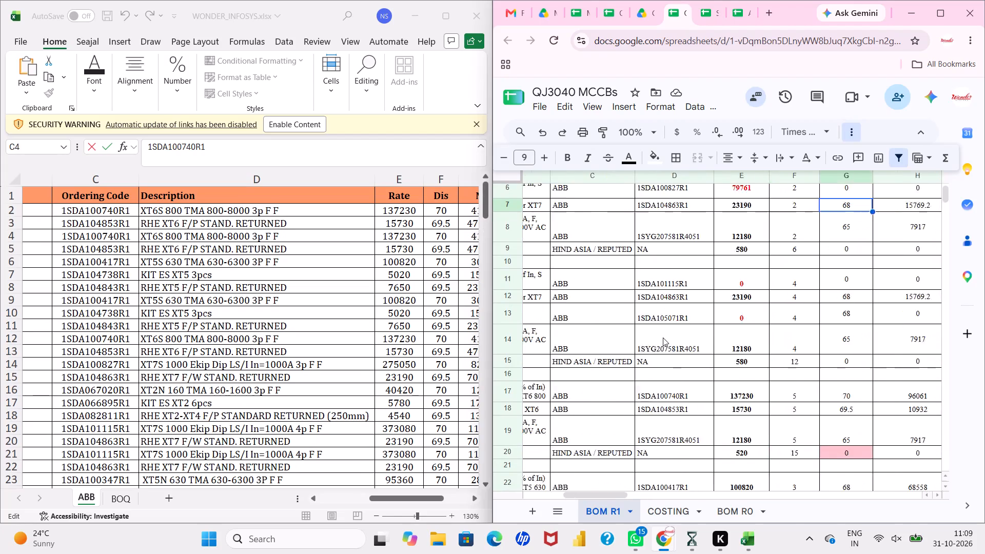
pyautogui.hscroll(1, 663, 338)
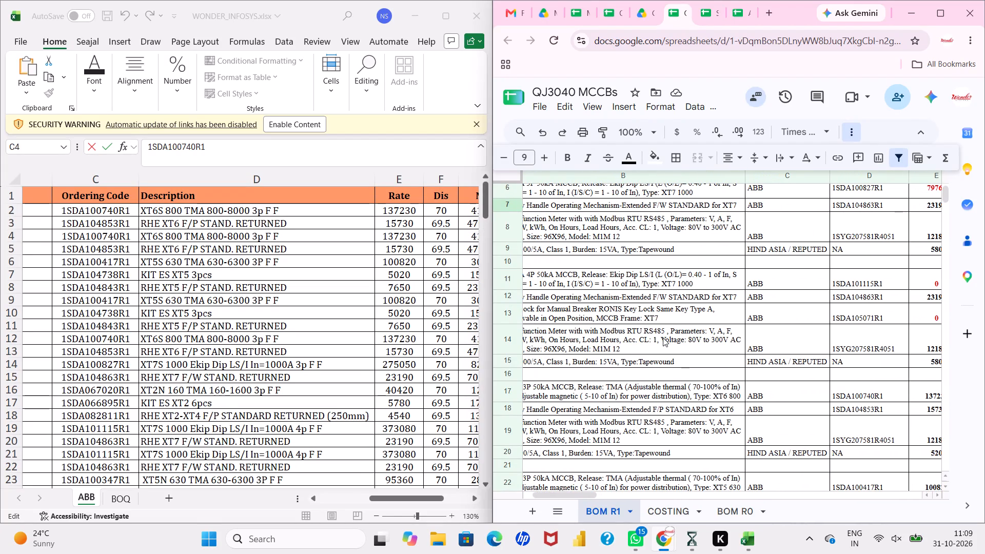
pyautogui.scroll(-1, 260, 335)
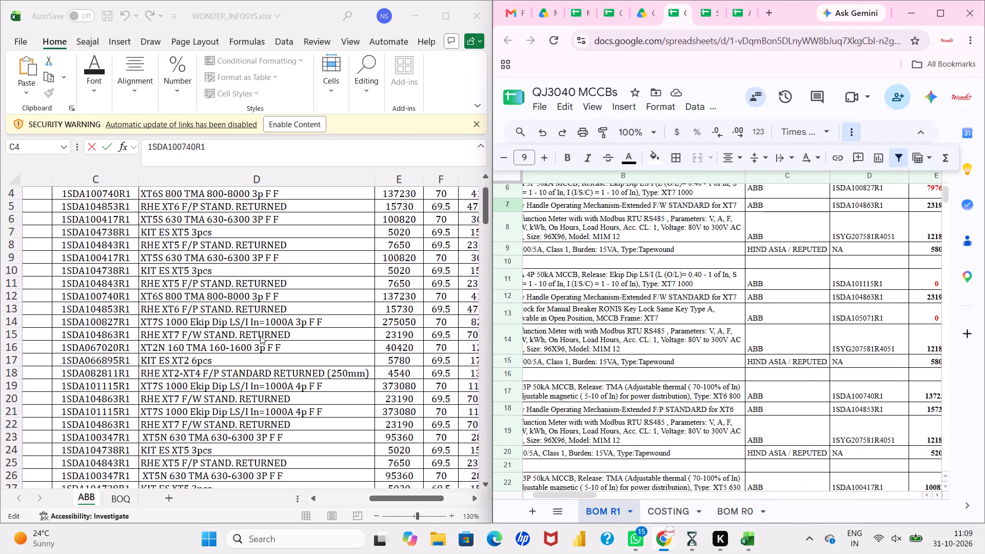
pyautogui.hscroll(-1, 260, 335)
pyautogui.scroll(1, 595, 318)
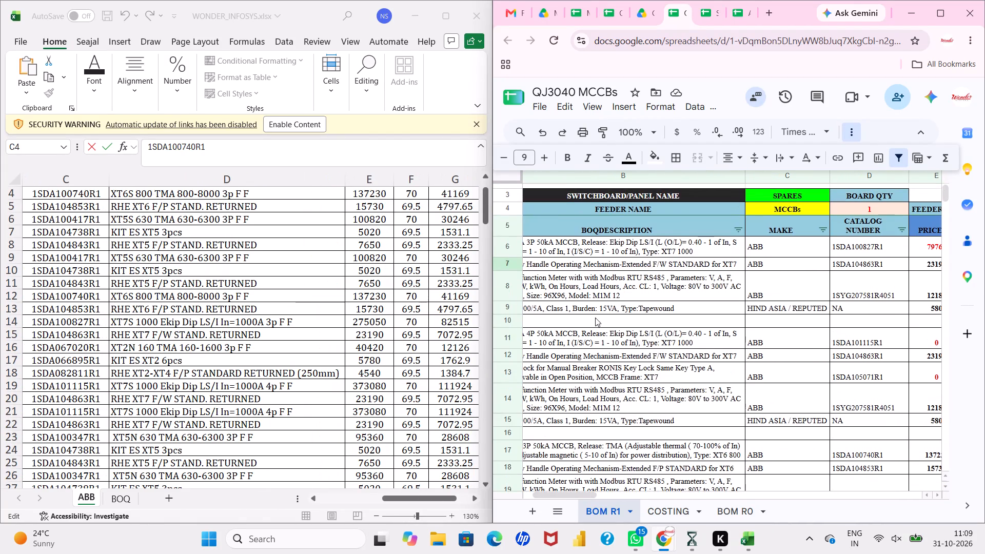
pyautogui.click(940, 7)
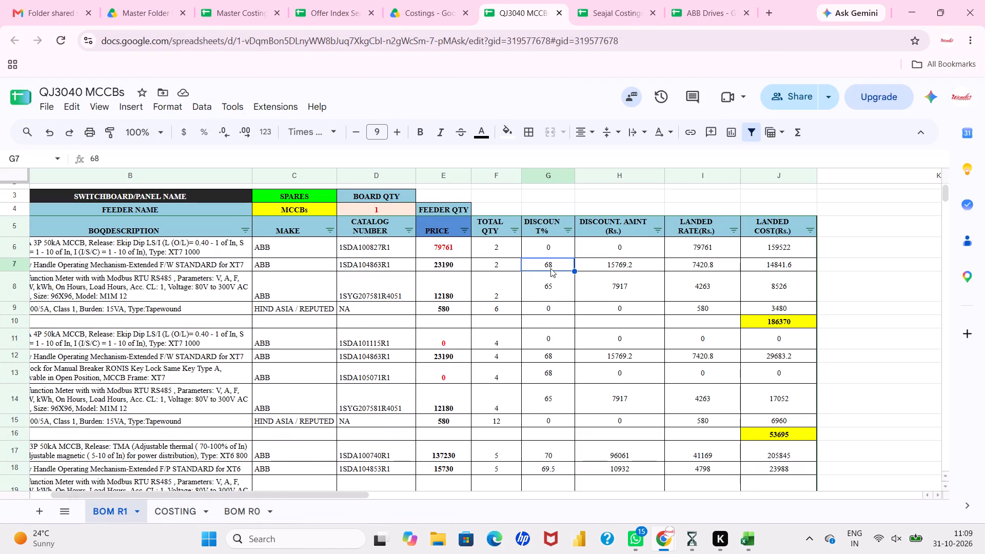
pyautogui.write('69.5')
pyautogui.press('Return')
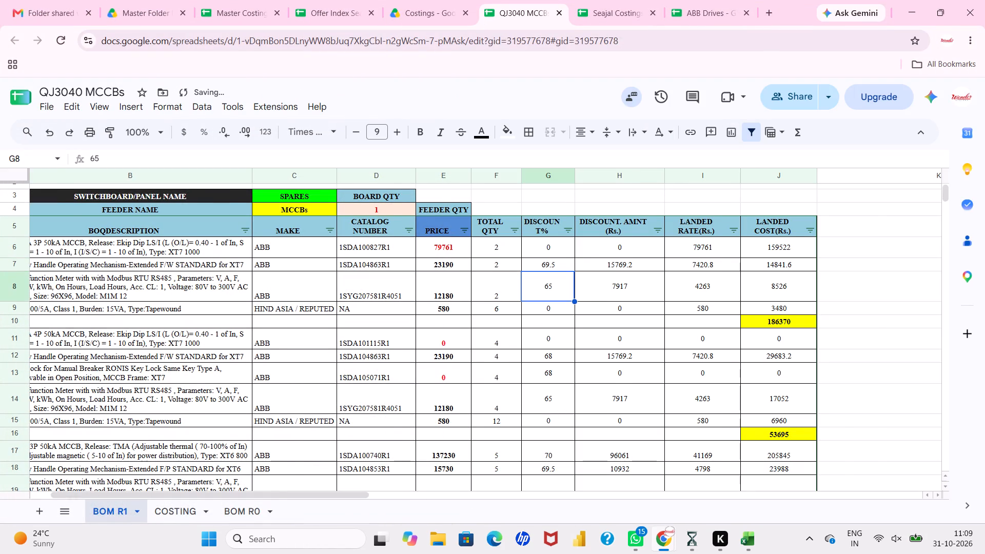
# Set the discount percentage to 69.5 for 1SDA104863R1 in row 12 and for key lock 1SDA105071R1 in row 13.
pyautogui.hscroll(1, 550, 267)
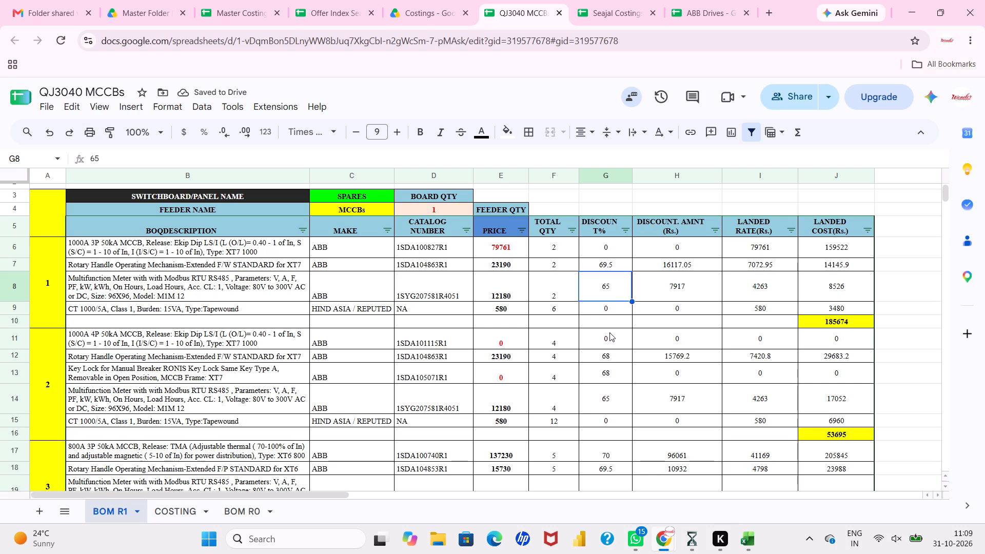
pyautogui.click(607, 359)
pyautogui.write('69.5')
pyautogui.press('Return')
pyautogui.write('69.5')
pyautogui.press('Return')
# Set the discount percentage of multifunction meter 1SYG207581R4051 in row 19 to 69.5.
pyautogui.scroll(-1, 607, 359)
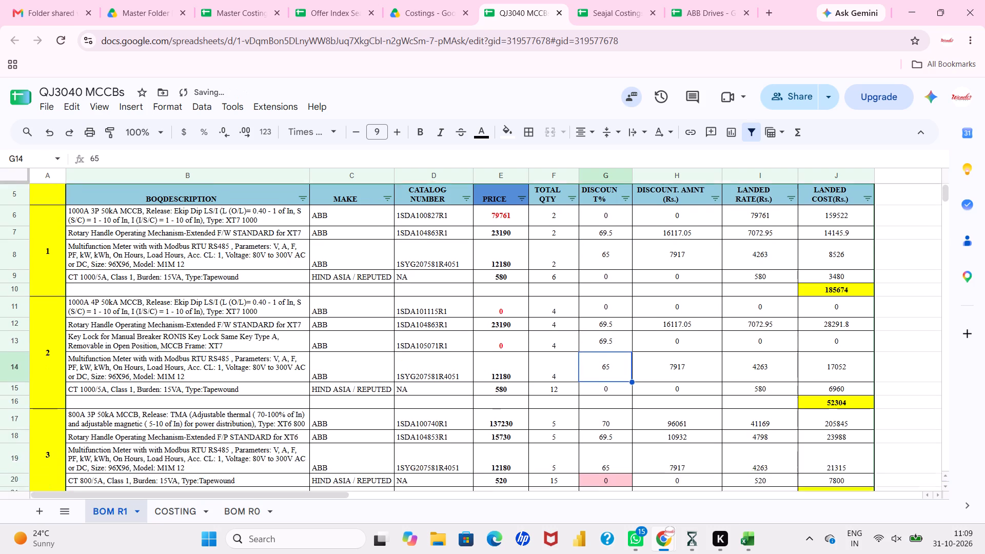
pyautogui.scroll(-1, 607, 359)
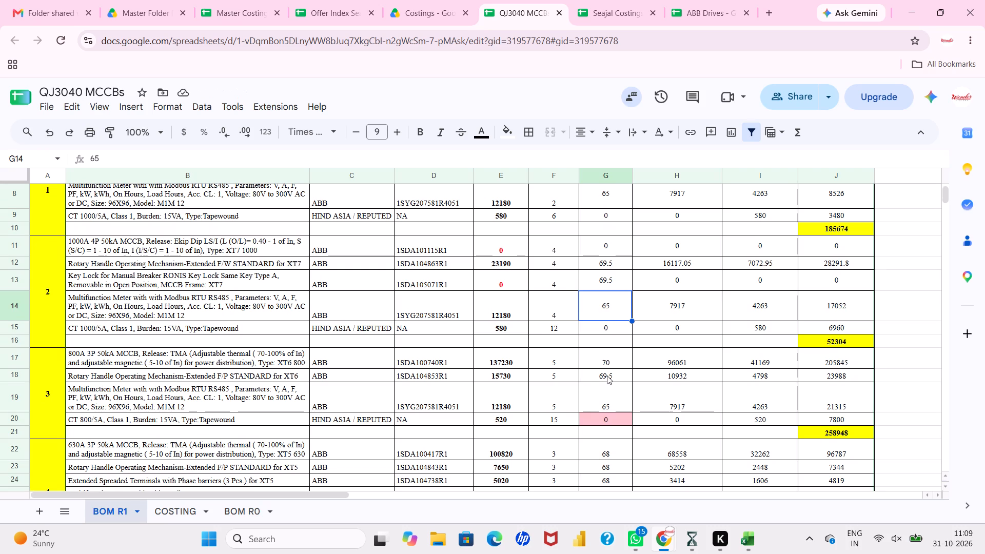
pyautogui.click(607, 412)
pyautogui.write('69.5')
pyautogui.press('Return')
# Set the group 4 discount percentages to 70 for 1SDA100417R1 and 69.5 for 1SDA104843R1 and 1SDA104738R1.
pyautogui.scroll(-1, 607, 412)
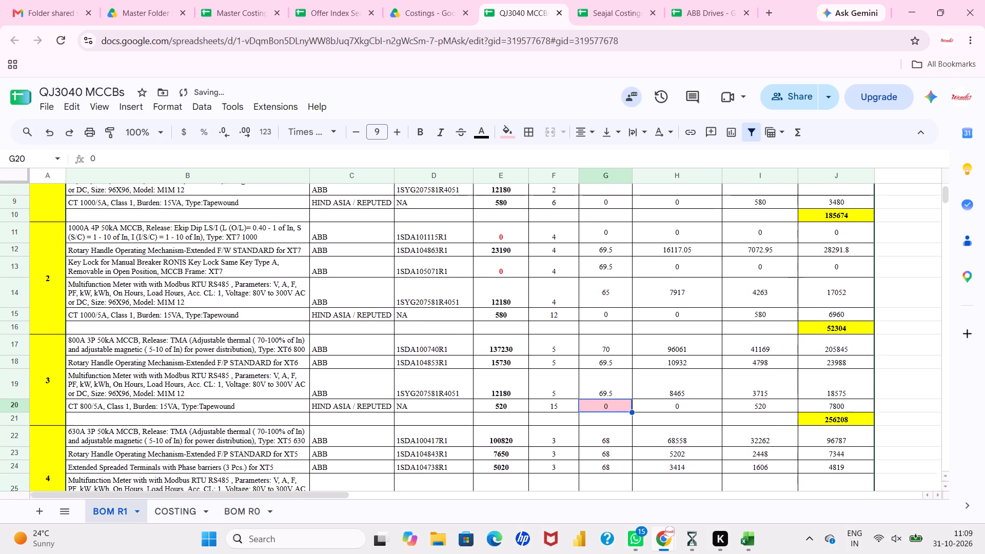
pyautogui.scroll(-2, 607, 412)
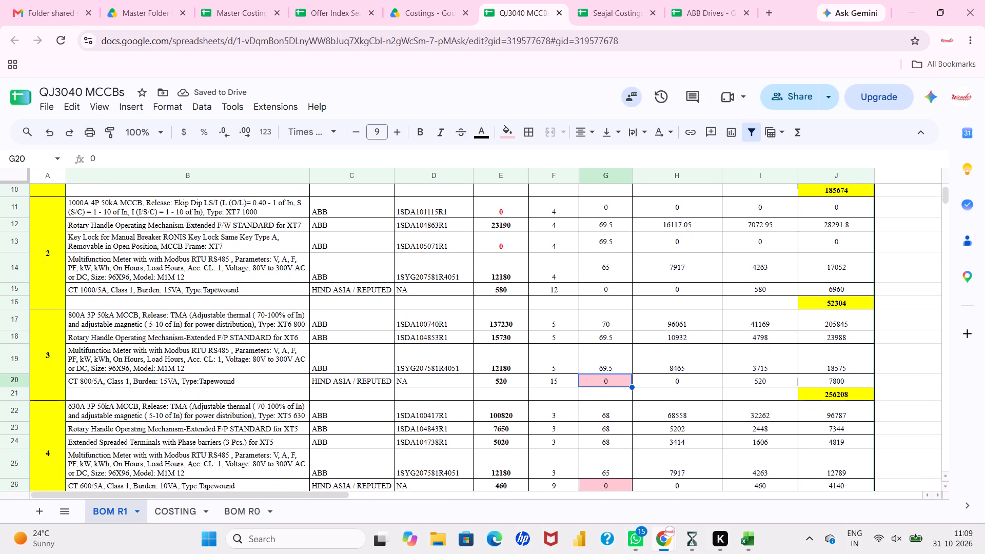
pyautogui.scroll(-1, 607, 412)
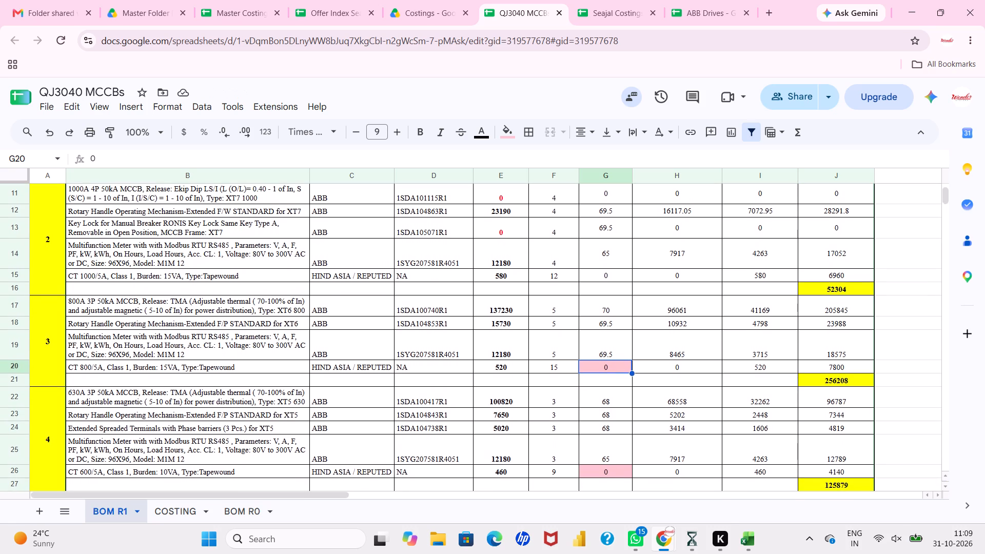
pyautogui.scroll(-1, 607, 412)
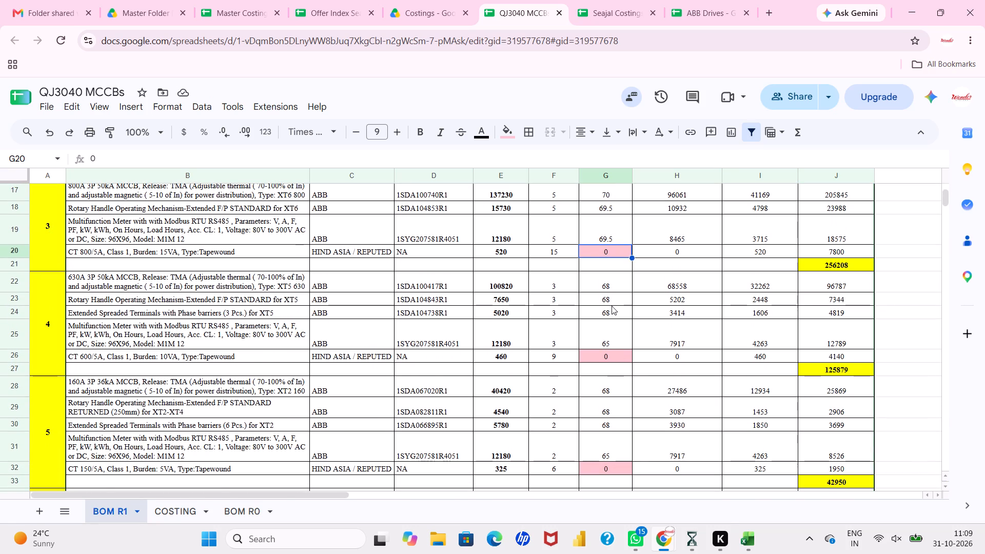
pyautogui.click(610, 287)
pyautogui.write('70')
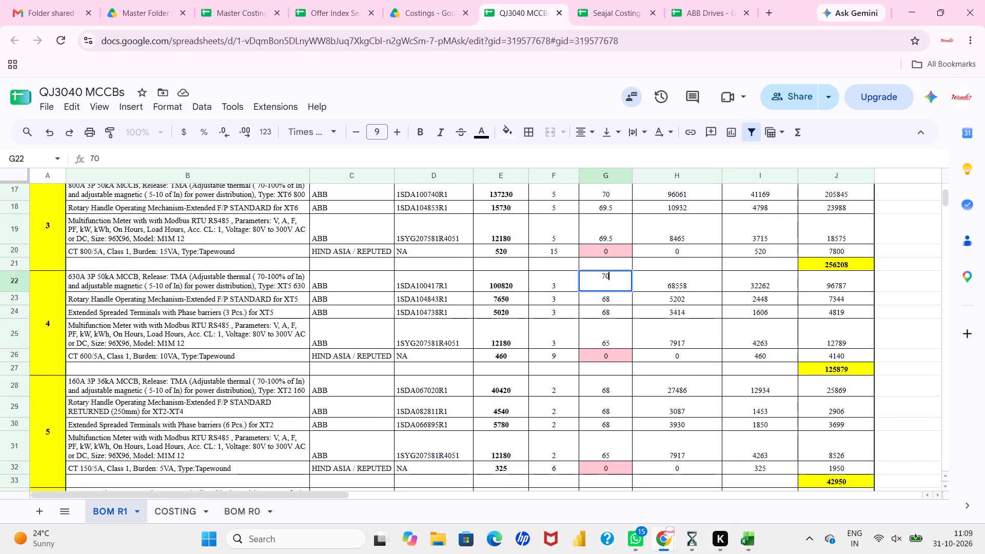
pyautogui.press('Return')
pyautogui.write('69.5')
pyautogui.press('Return')
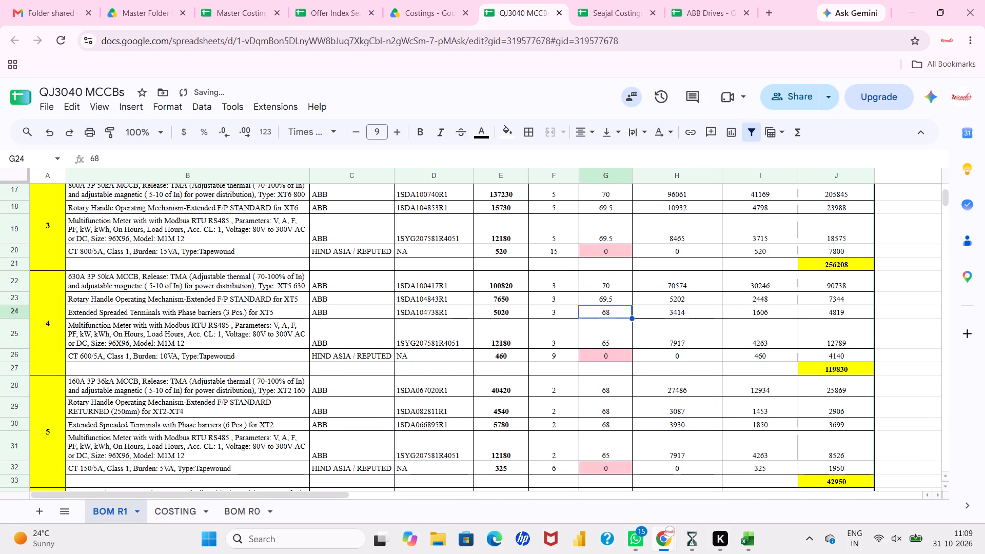
pyautogui.write('69.5')
pyautogui.press('Return')
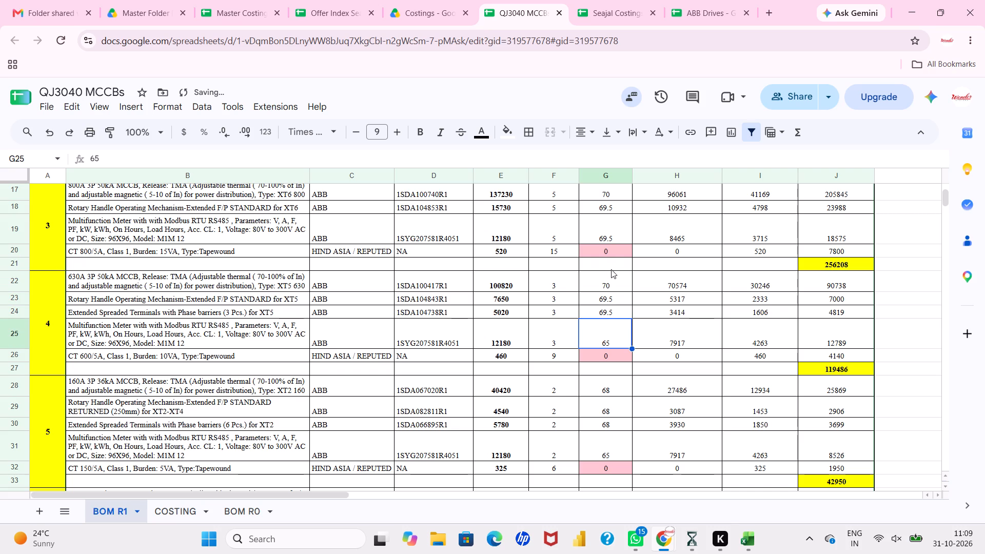
# Copy group 4's discounts in G22:G25 (70, 69.5, 69.5, 65) onto the ABB rows of groups 5, 6 and 7, starting at G28, G34 and G40.
pyautogui.moveTo(613, 286); pyautogui.dragTo(611, 336)
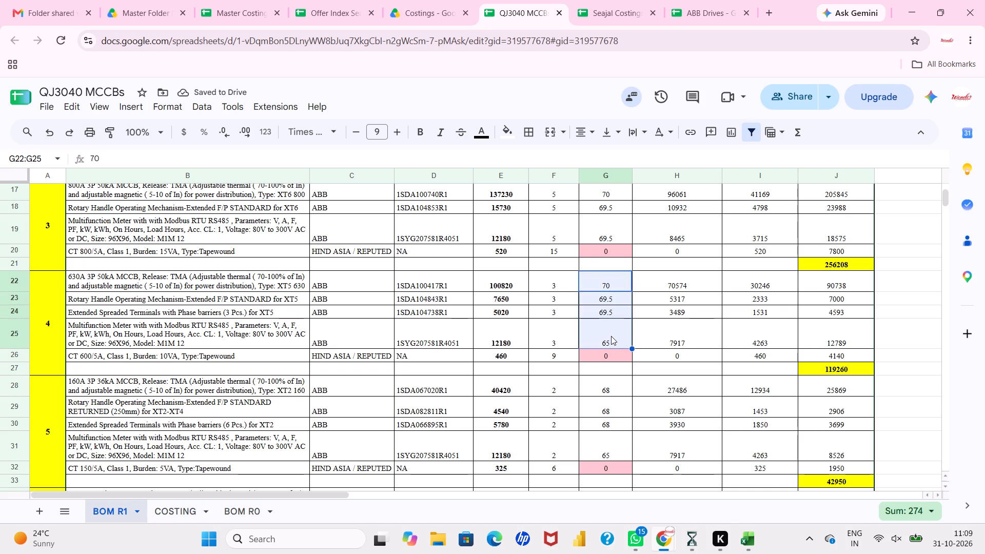
pyautogui.hotkey('ctrl', 'c')
pyautogui.scroll(-1, 611, 336)
pyautogui.click(607, 326)
pyautogui.hotkey('ctrl', 'v')
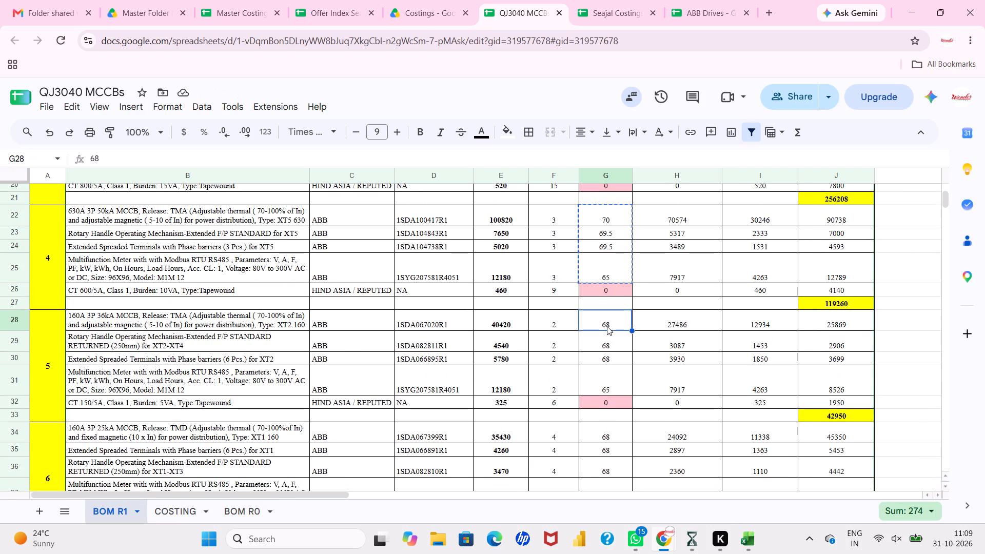
pyautogui.scroll(-1, 607, 326)
pyautogui.keyDown('ctrl'); pyautogui.click(605, 345); pyautogui.keyUp('ctrl')
pyautogui.hotkey('ctrl', 'v')
pyautogui.scroll(-1, 605, 345)
pyautogui.keyDown('ctrl'); pyautogui.click(605, 380); pyautogui.keyUp('ctrl')
pyautogui.hotkey('ctrl', 'v')
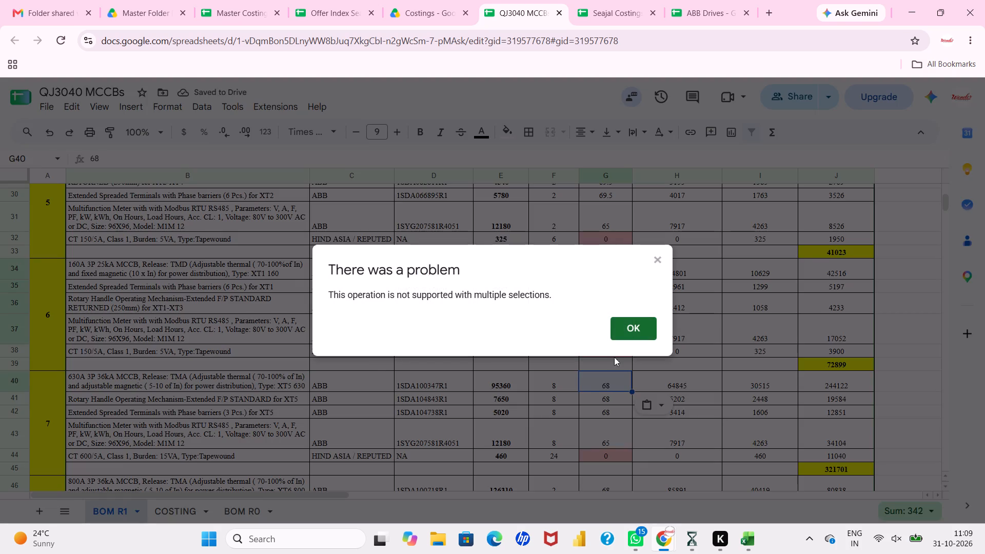
pyautogui.click(622, 337)
pyautogui.click(613, 389)
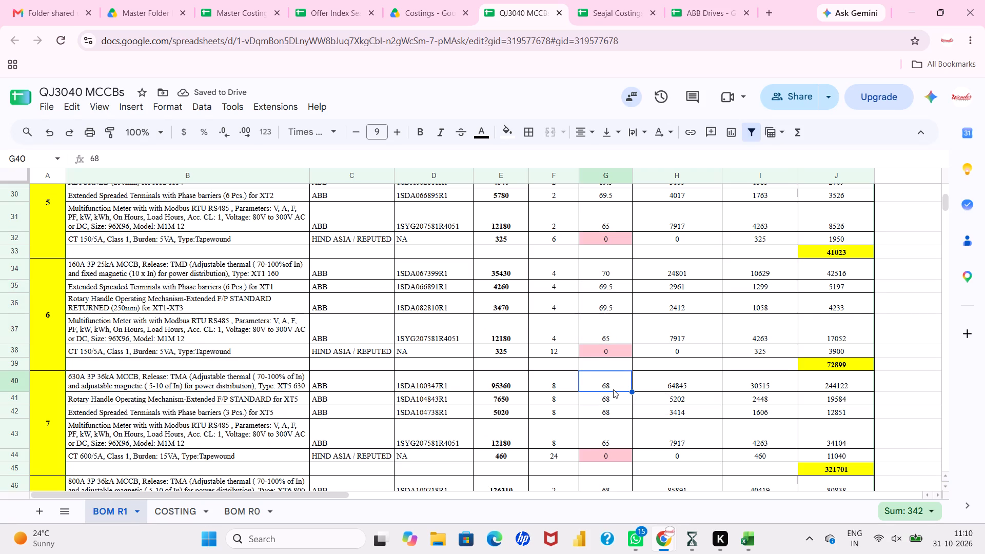
pyautogui.hotkey('ctrl', 'v')
# Paste the copied discounts into group 8 from G46, correcting the multifunction meter in row 48 to 65 and the CT in row 49 to 0.
pyautogui.scroll(-2, 613, 389)
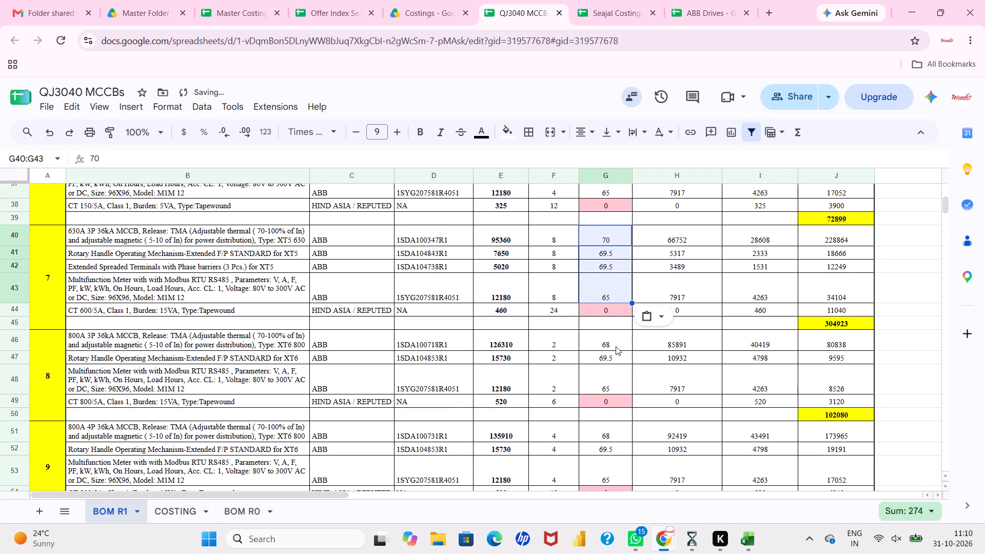
pyautogui.click(616, 346)
pyautogui.hotkey('ctrl', 'v')
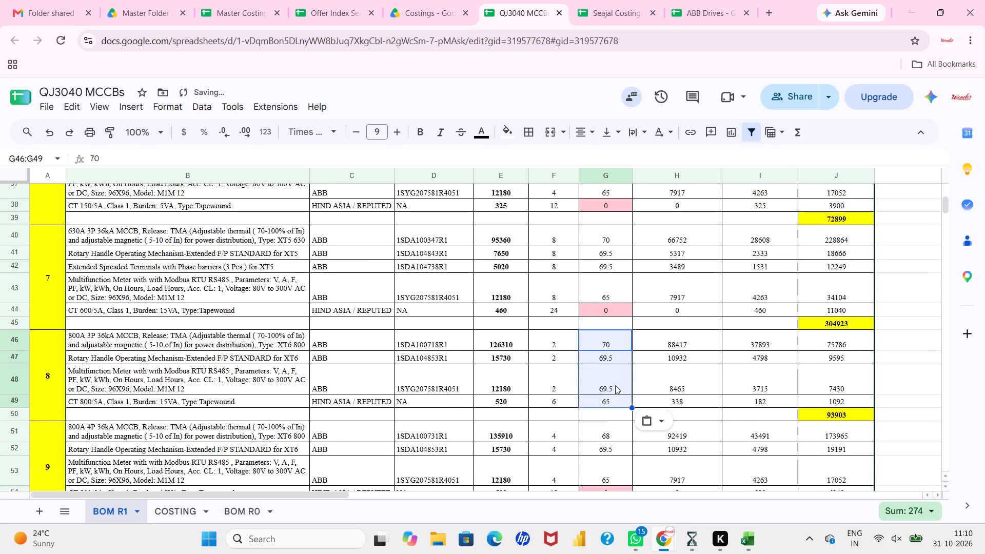
pyautogui.click(615, 385)
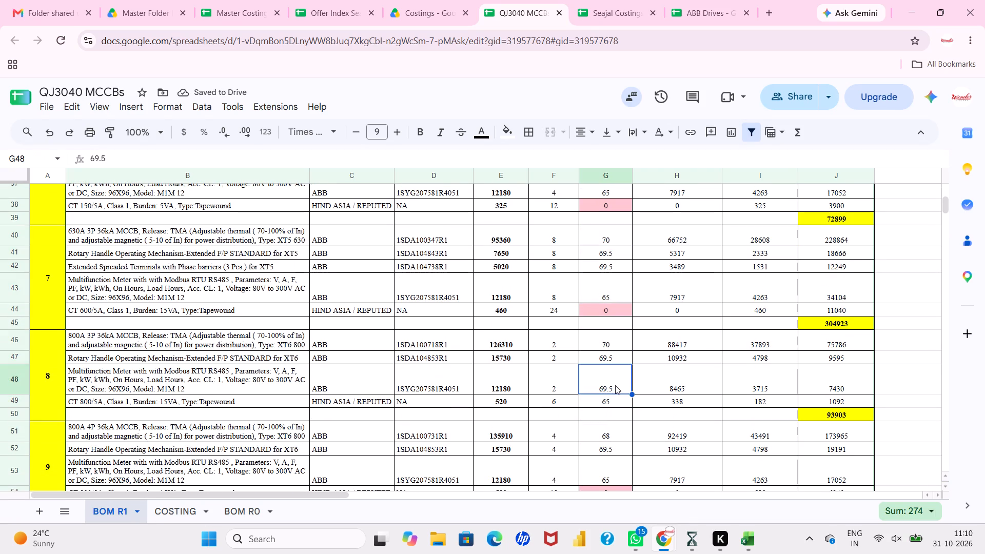
pyautogui.write('65')
pyautogui.press('Return')
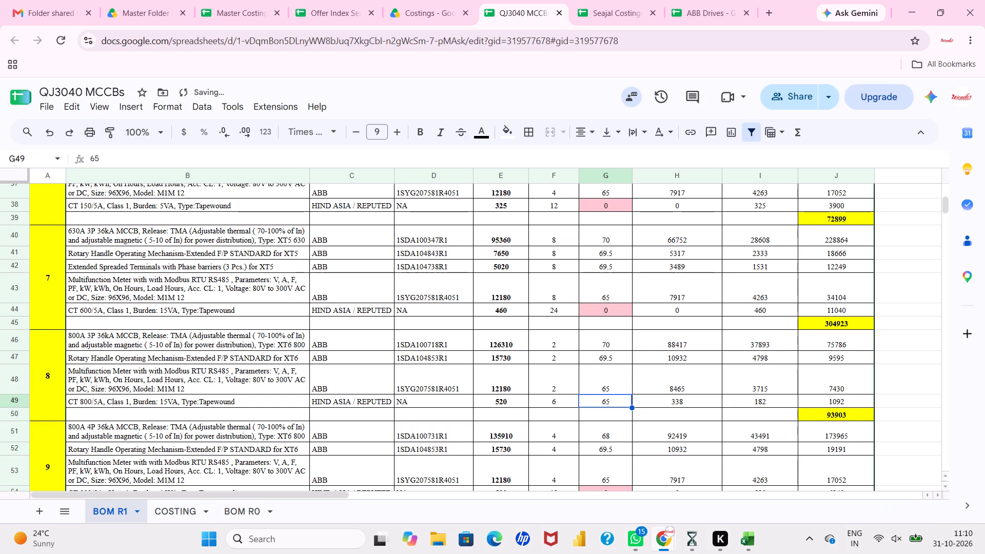
pyautogui.press('0')
pyautogui.press('Return')
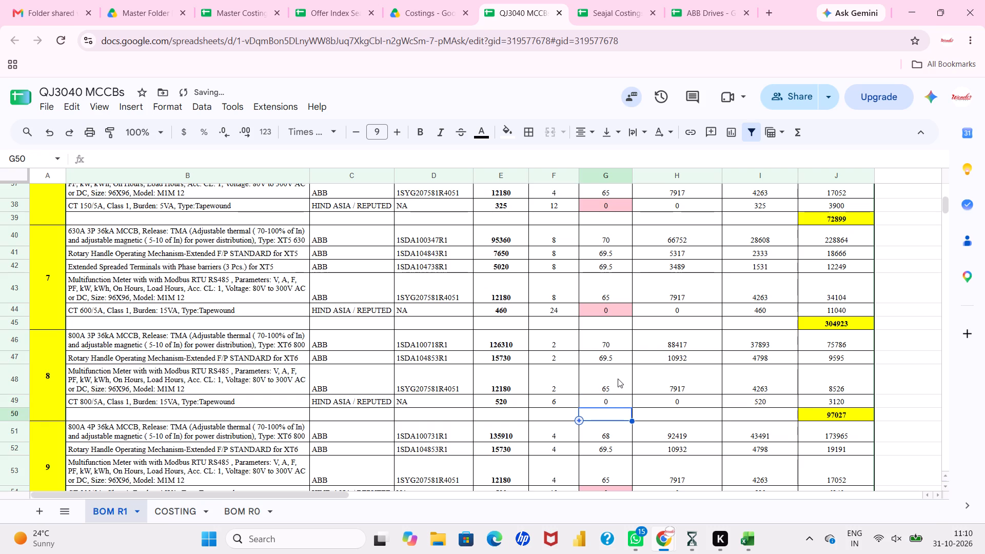
# Set the group 9 discounts to 70 for MCCB 1SDA100731R1 and 69.5 for the multifunction meter in row 53.
pyautogui.scroll(-2, 618, 379)
pyautogui.click(615, 326)
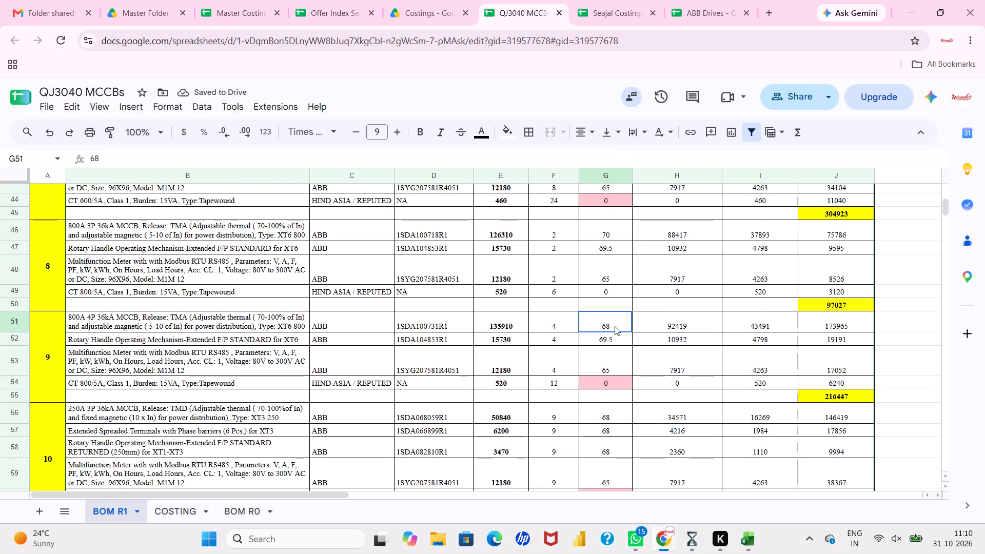
pyautogui.write('70')
pyautogui.press('Return')
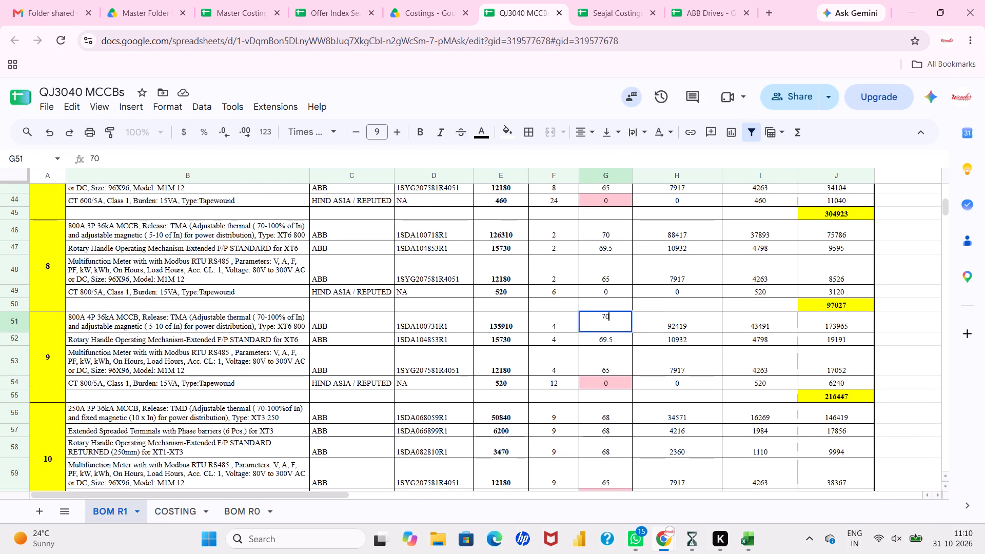
pyautogui.press('Down')
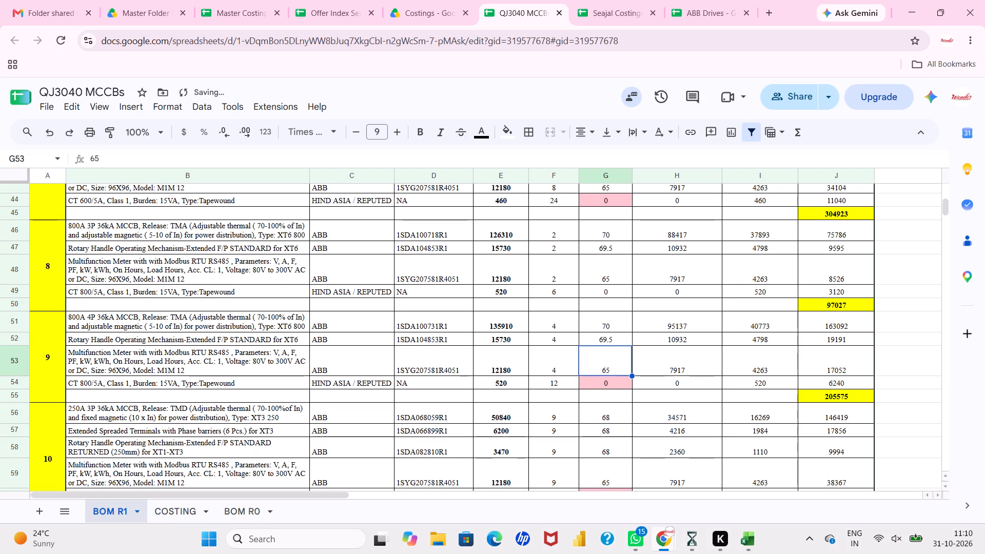
pyautogui.write('69.5')
pyautogui.press('Return')
# Fill group 10's discounts in G56:G59 with the copied values 70, 69.5, 69.5 and 65.
pyautogui.scroll(-1, 615, 326)
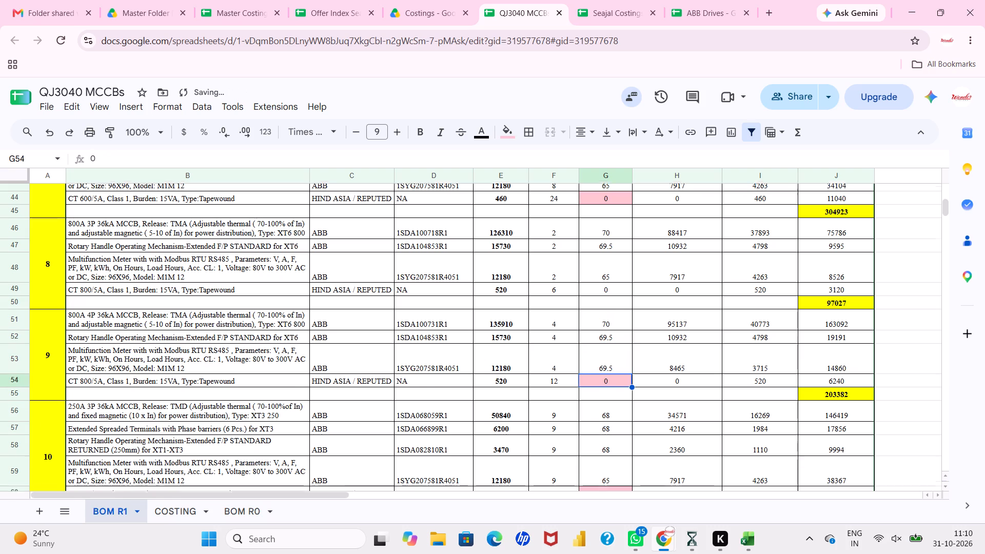
pyautogui.scroll(-1, 615, 326)
pyautogui.click(607, 305)
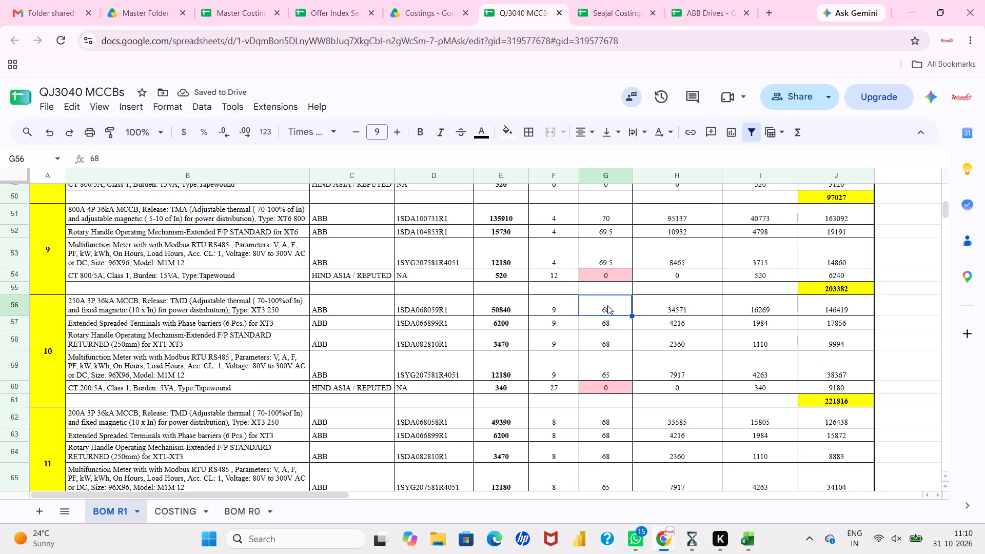
pyautogui.write('69')
pyautogui.press('BackSpace')
pyautogui.press('BackSpace')
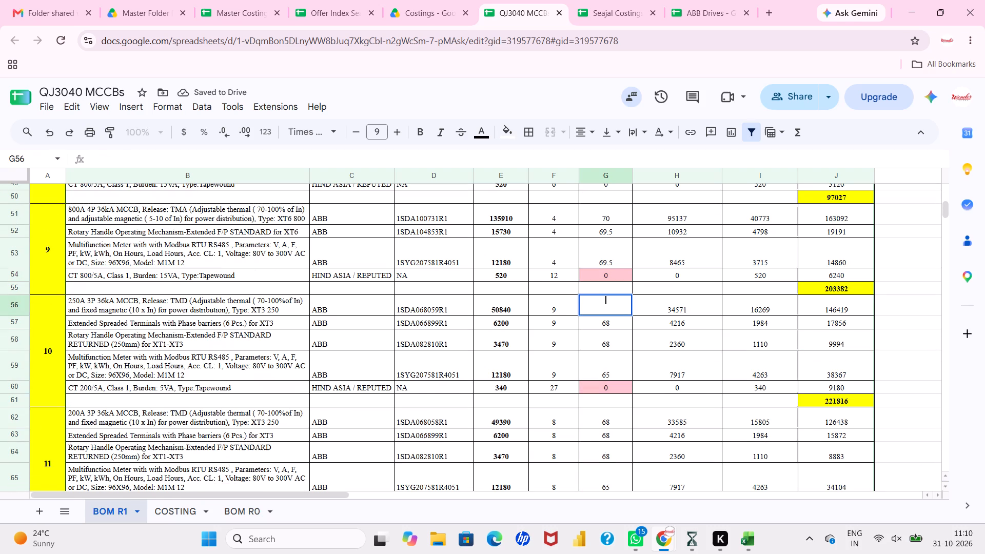
pyautogui.write('70')
pyautogui.press('Return')
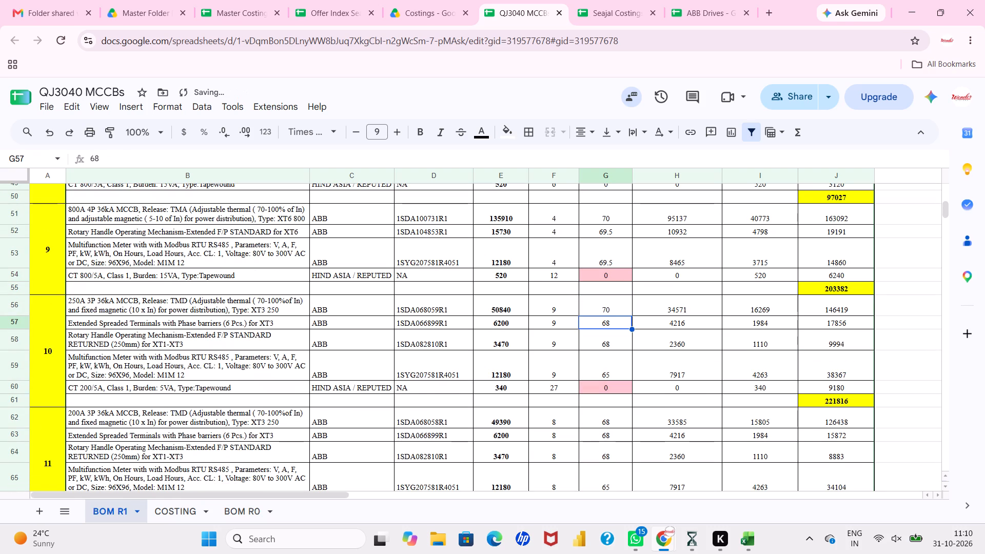
pyautogui.click(603, 311)
pyautogui.hotkey('ctrl', 'v')
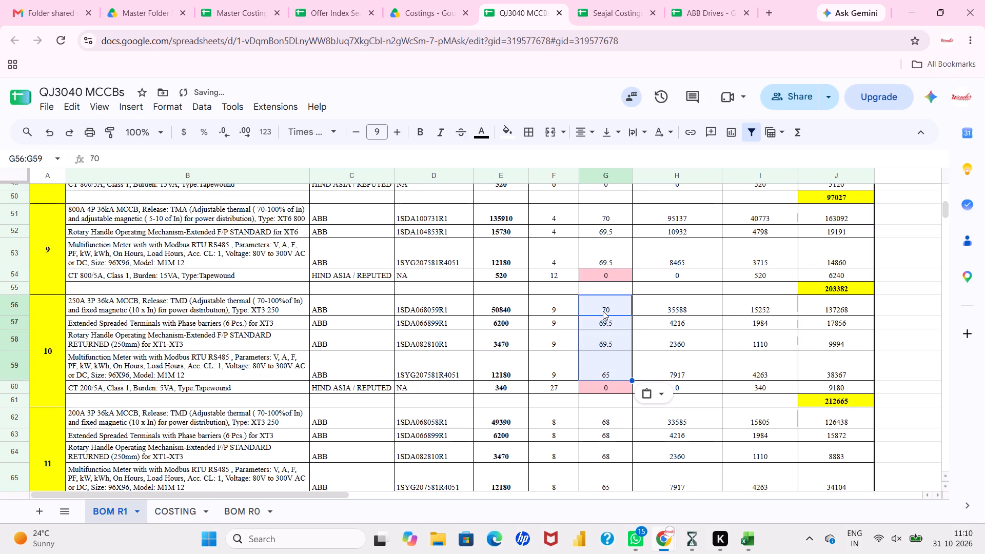
# Paste the copied discounts 70, 69.5, 69.5 and 65 into groups 11 and 12, starting at G62 and G68.
pyautogui.scroll(-1, 606, 402)
pyautogui.click(607, 360)
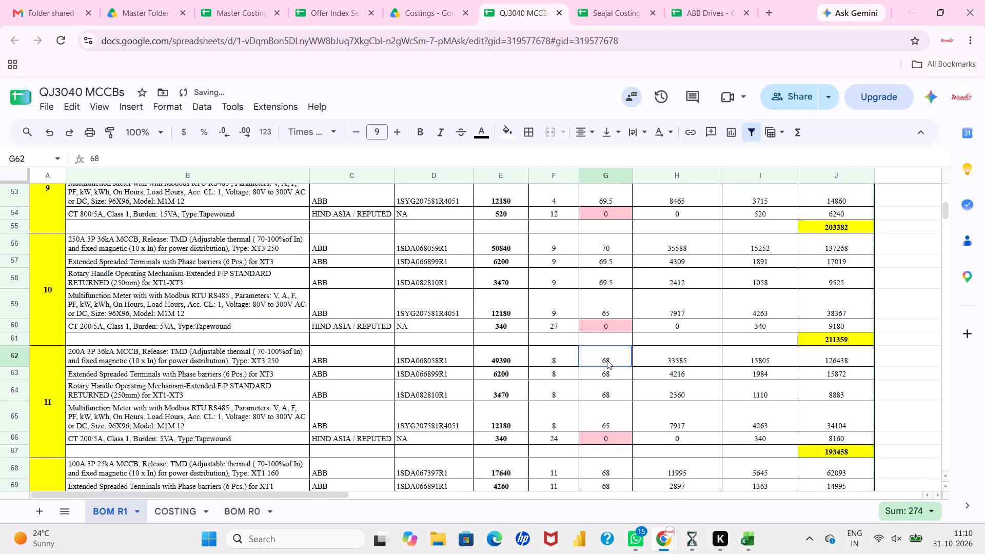
pyautogui.hotkey('ctrl', 'v')
pyautogui.scroll(-2, 607, 360)
pyautogui.keyDown('ctrl'); pyautogui.click(605, 361); pyautogui.keyUp('ctrl')
pyautogui.hotkey('ctrl', 'v')
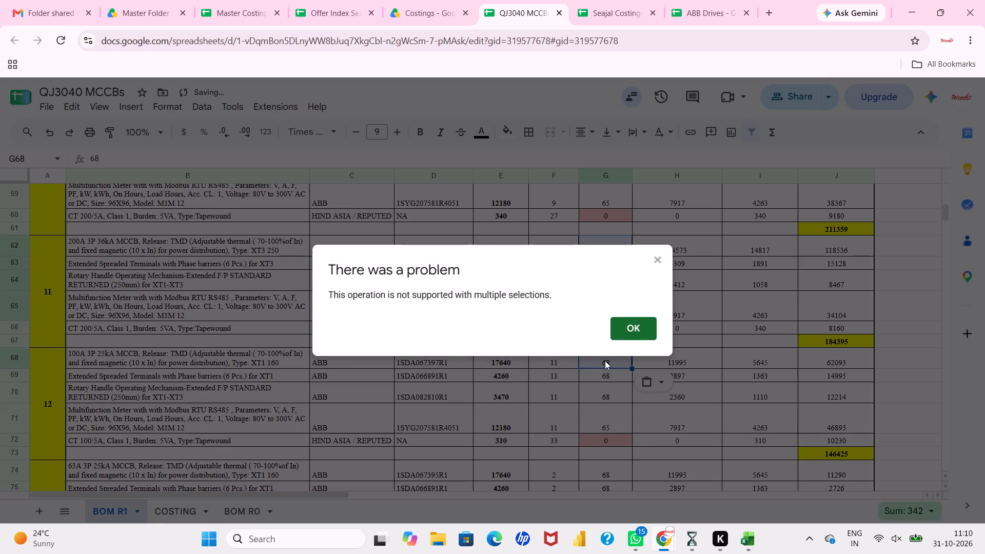
pyautogui.click(622, 330)
pyautogui.click(614, 360)
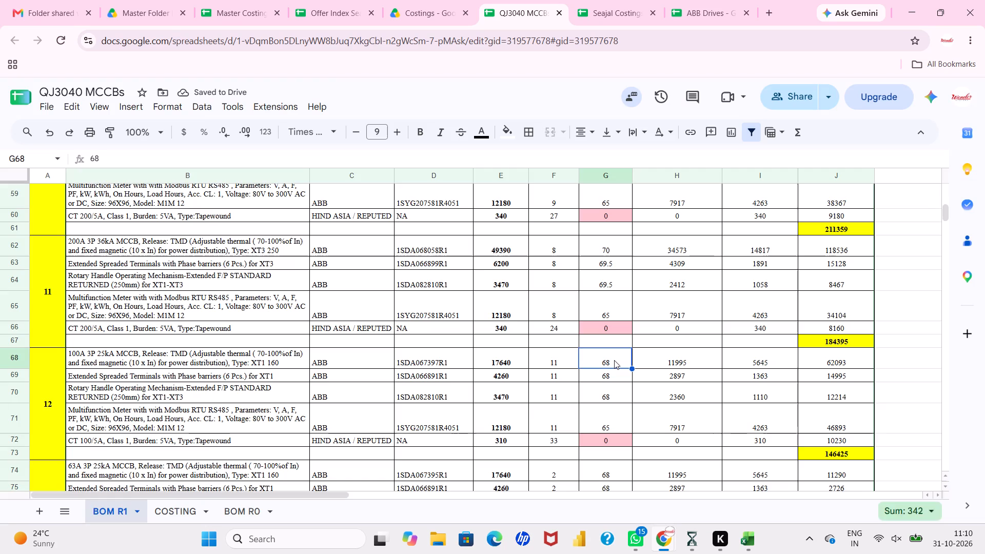
pyautogui.hotkey('ctrl', 'v')
# Paste the copied discounts 70, 69.5, 69.5 and 65 into groups 13 and 14, starting at G74 and G80.
pyautogui.scroll(-2, 614, 360)
pyautogui.keyDown('ctrl'); pyautogui.click(615, 382); pyautogui.keyUp('ctrl')
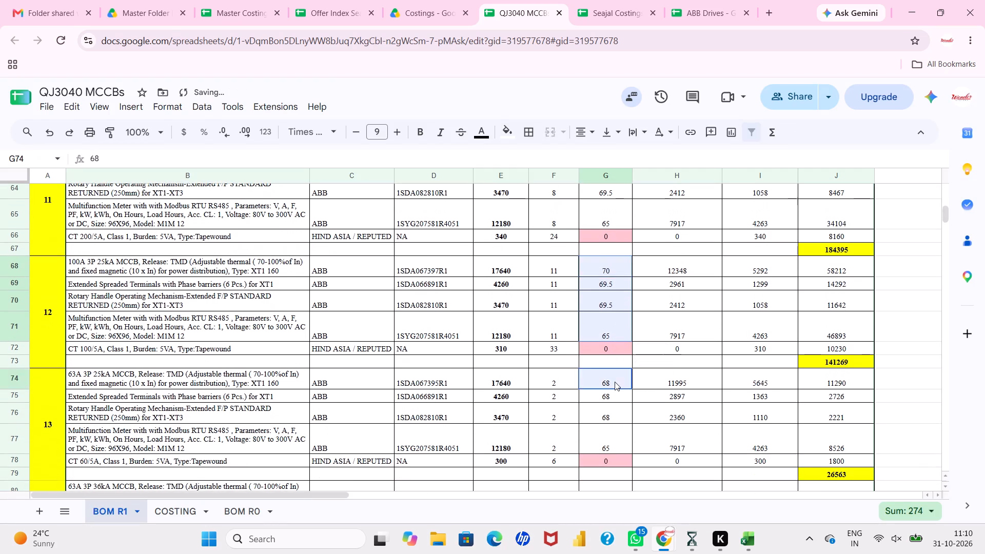
pyautogui.hotkey('ctrl', 'v')
pyautogui.click(626, 322)
pyautogui.click(614, 380)
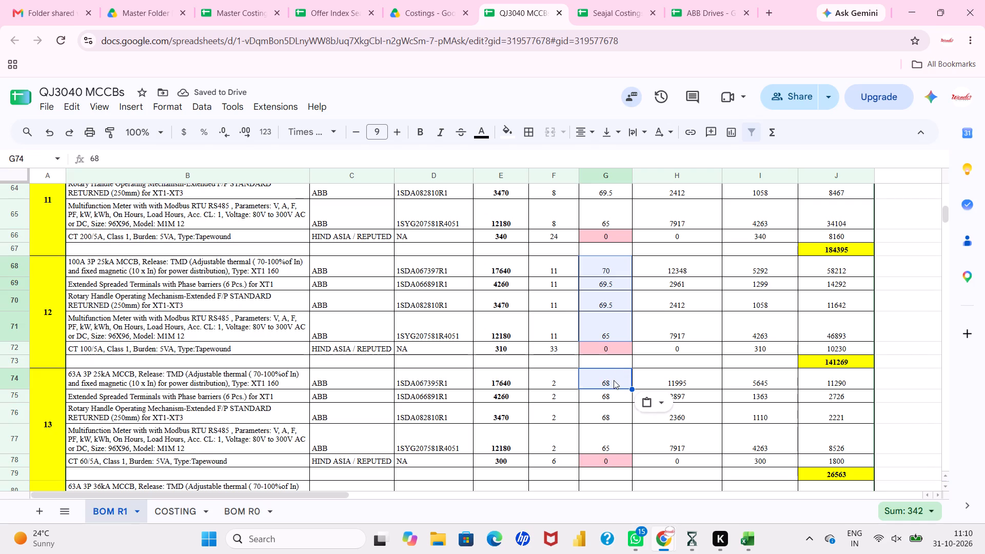
pyautogui.hotkey('ctrl', 'v')
pyautogui.scroll(-2, 614, 380)
pyautogui.click(614, 343)
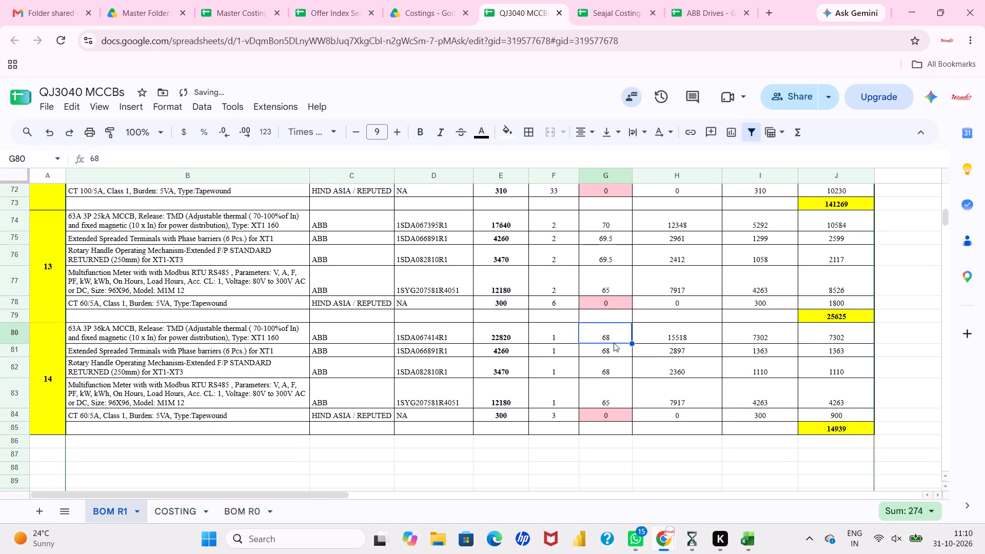
pyautogui.hotkey('ctrl', 'v')
pyautogui.click(659, 447)
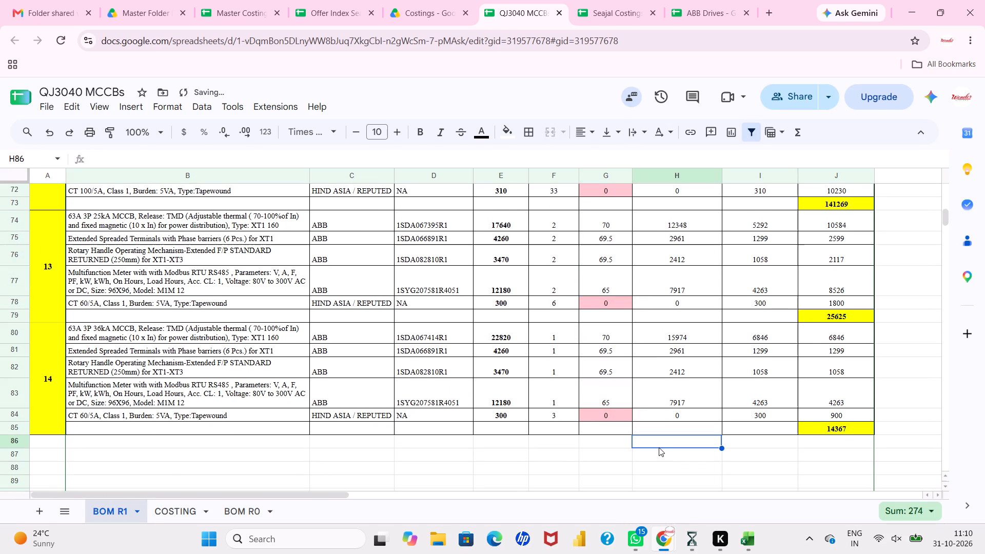
# Arrange the BOM R1 sheet side by side with the vendor's WONDER_INFOSYS price workbook.
pyautogui.scroll(12, 663, 365)
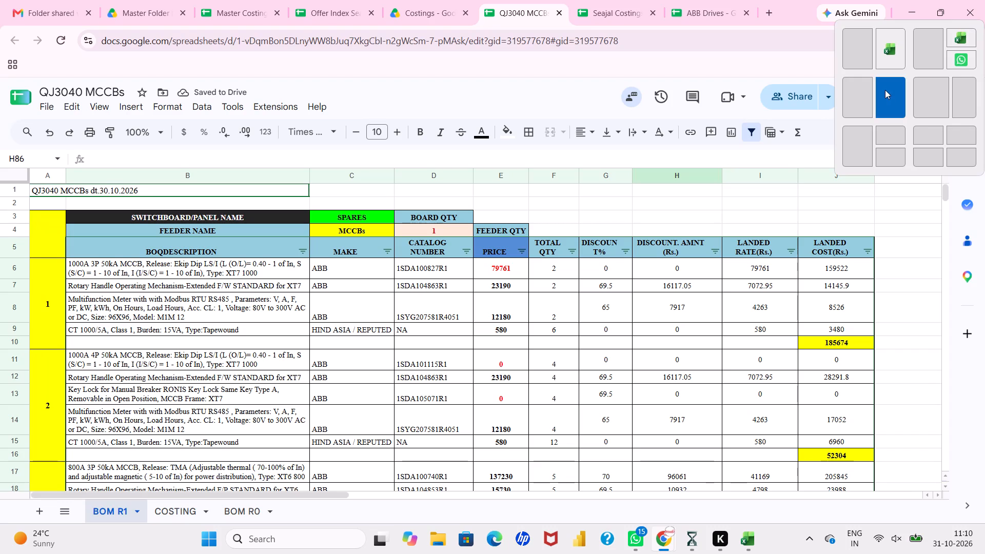
pyautogui.click(884, 91)
# Look up MCCB 1SDA100827R1 in the vendor's ABB list and set its BOM row 6 price to 275050 and discount to 70.
pyautogui.scroll(3, 390, 261)
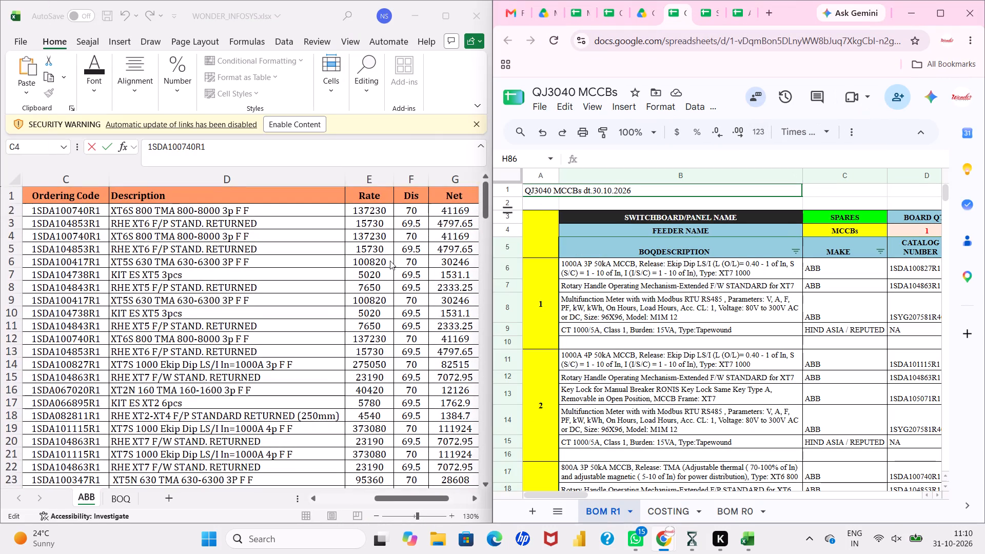
pyautogui.scroll(-1, 390, 261)
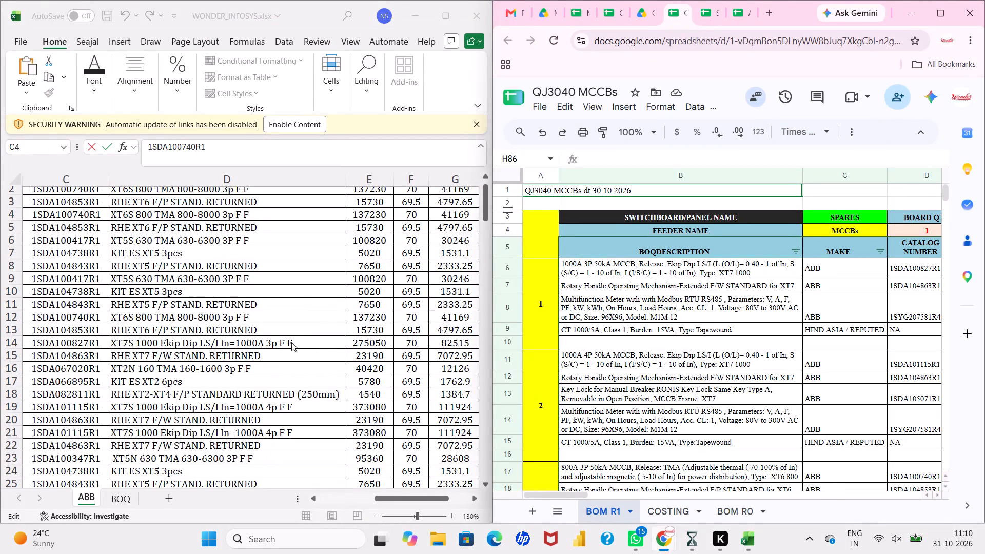
pyautogui.click(291, 342)
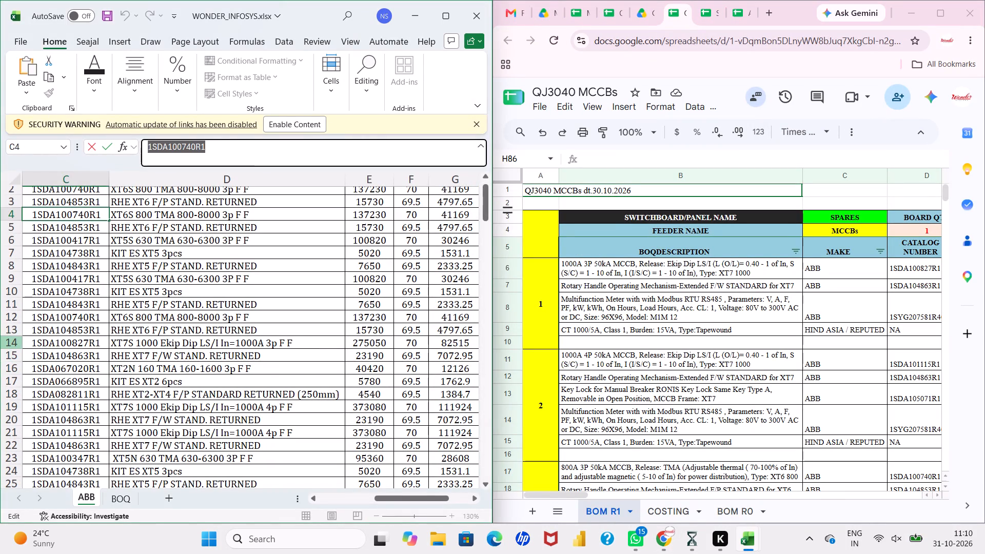
pyautogui.click(16, 343)
pyautogui.hscroll(3, 175, 366)
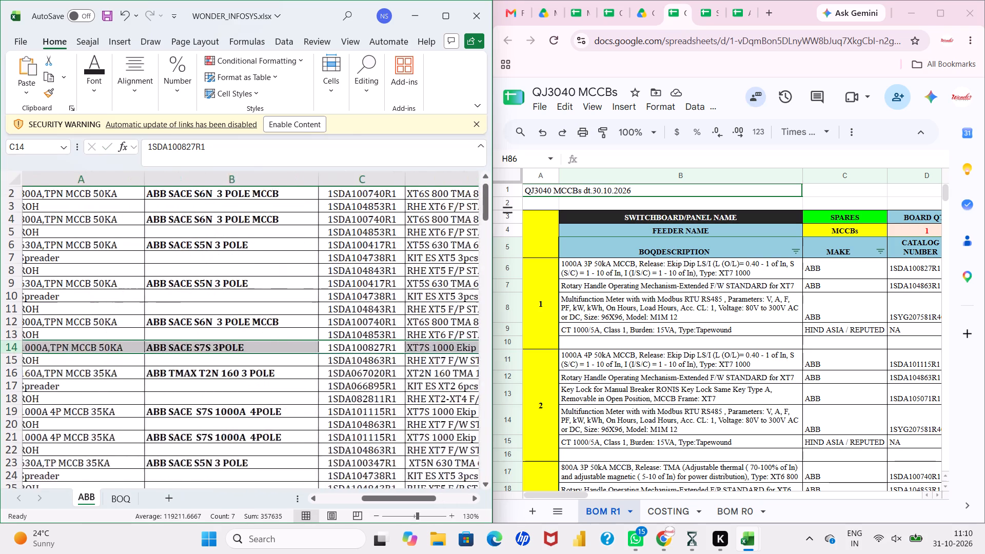
pyautogui.click(137, 347)
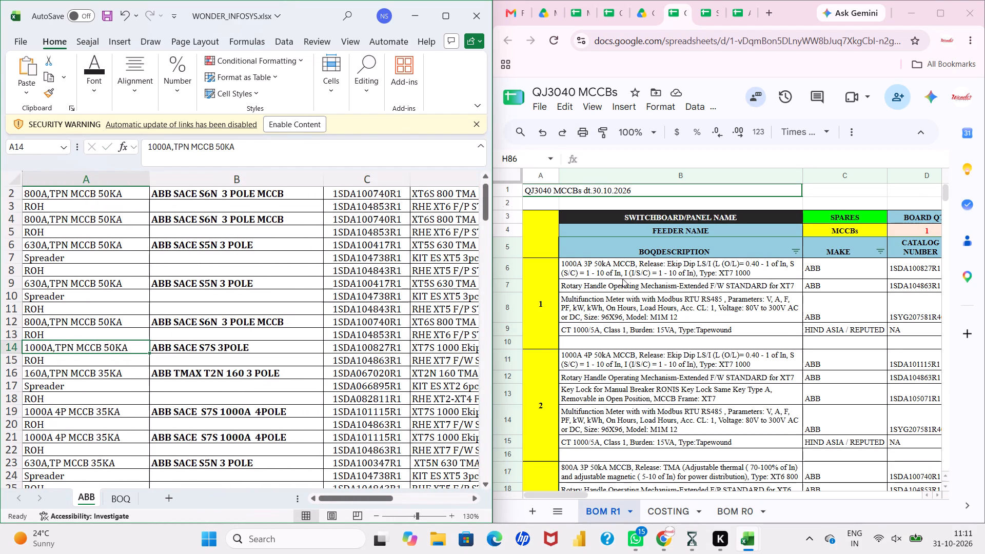
pyautogui.hscroll(-2, 844, 315)
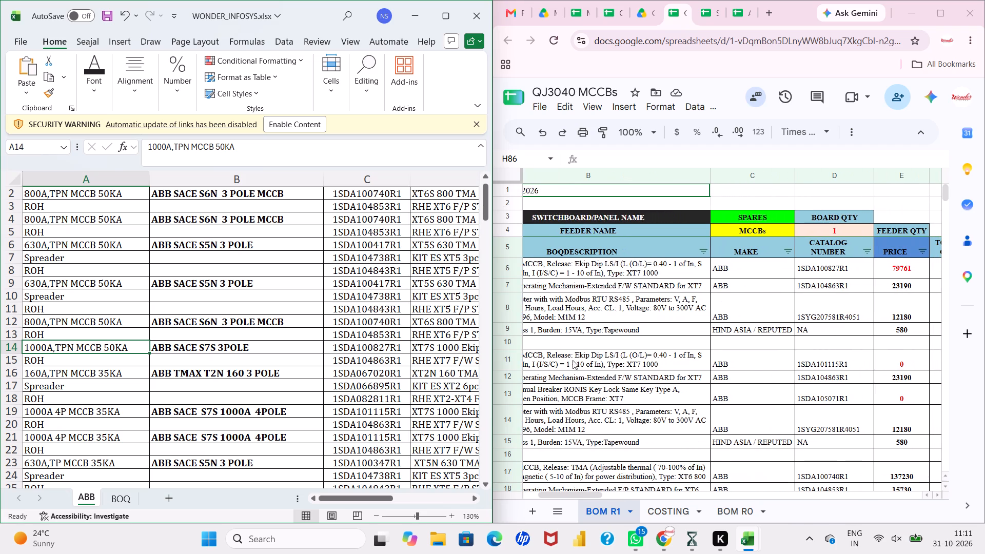
pyautogui.click(397, 348)
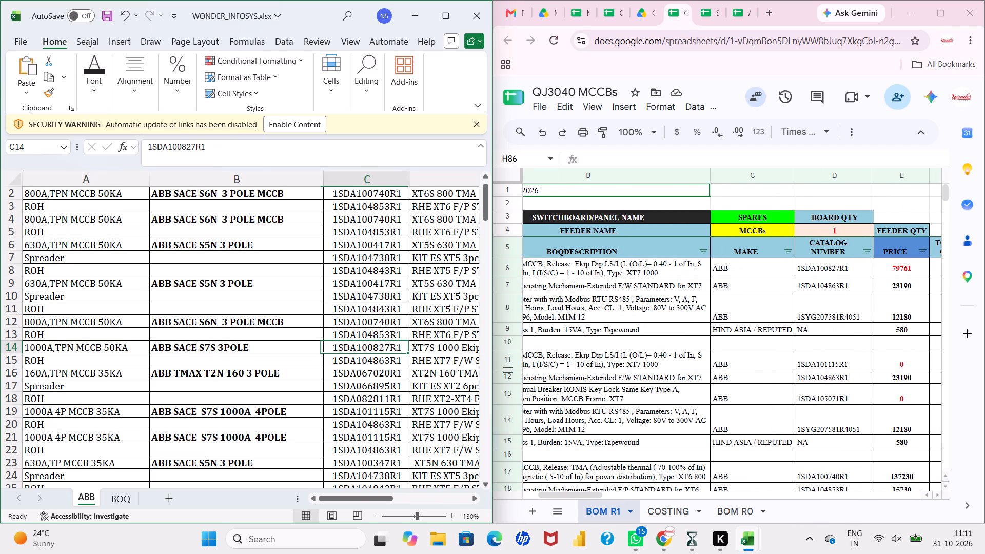
pyautogui.hscroll(-3, 397, 348)
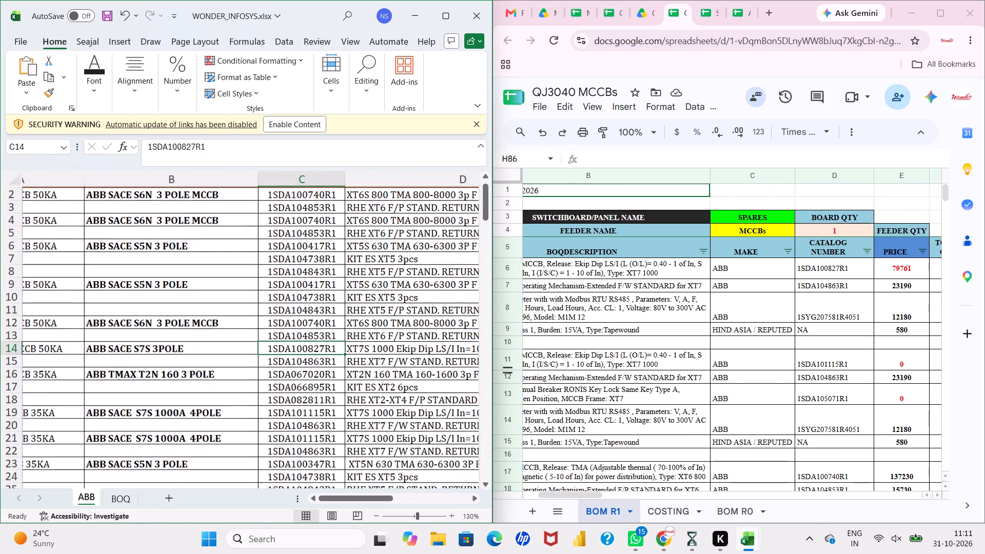
pyautogui.hscroll(-4, 397, 348)
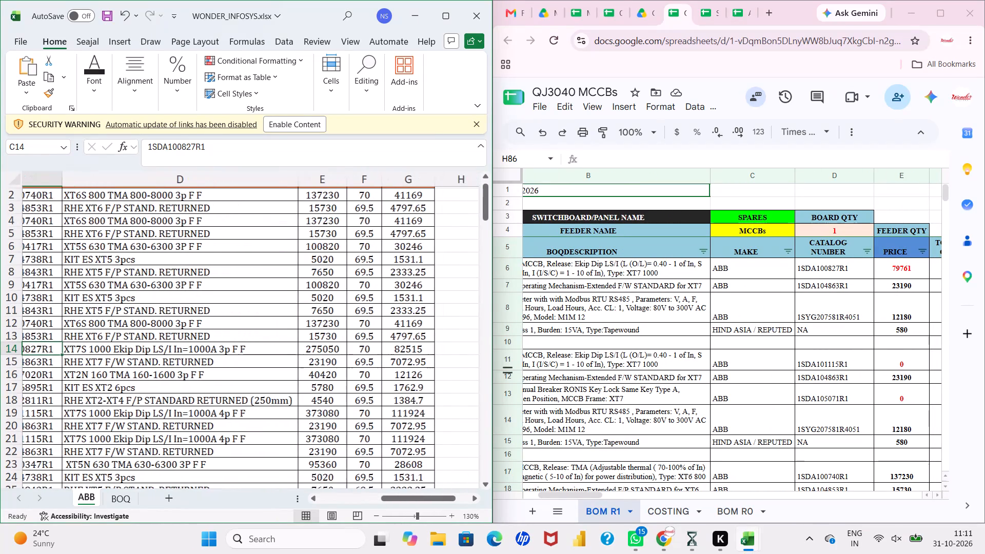
pyautogui.hscroll(-1, 397, 348)
pyautogui.hscroll(-2, 880, 291)
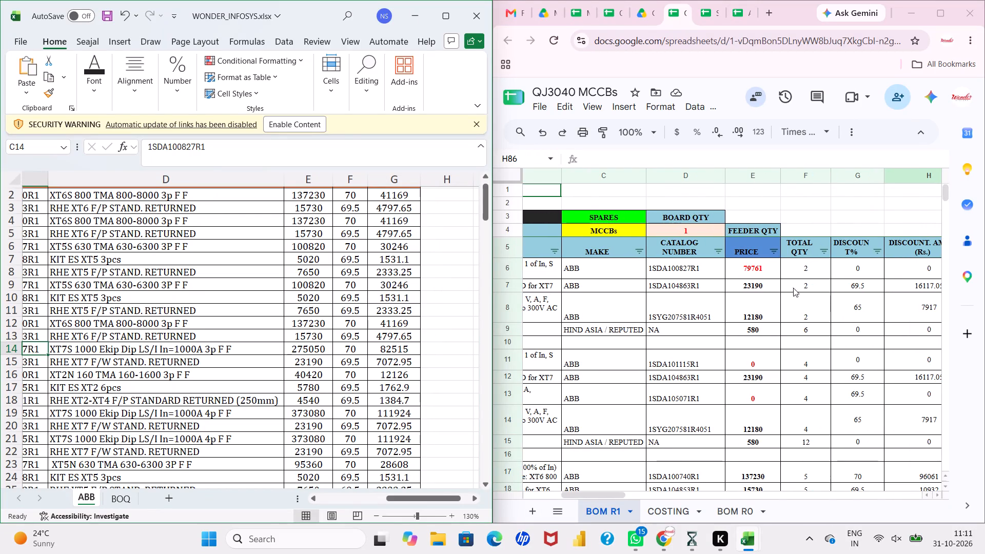
pyautogui.click(759, 272)
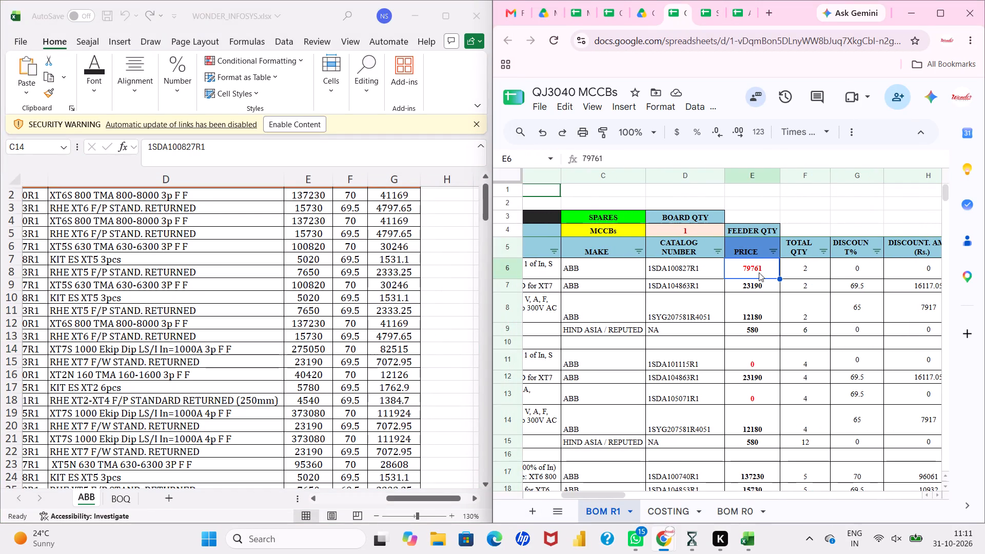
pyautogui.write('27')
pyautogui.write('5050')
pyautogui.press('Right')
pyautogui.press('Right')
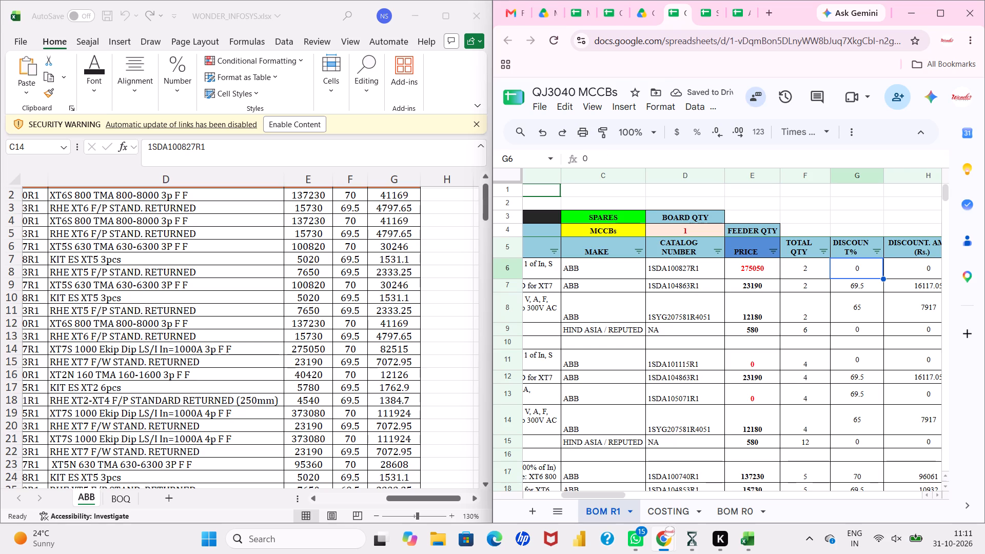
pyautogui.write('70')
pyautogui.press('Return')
# Check row 6's landed rate and landed cost formula against the vendor's net price formula for 1SDA100827R1.
pyautogui.hscroll(-2, 759, 272)
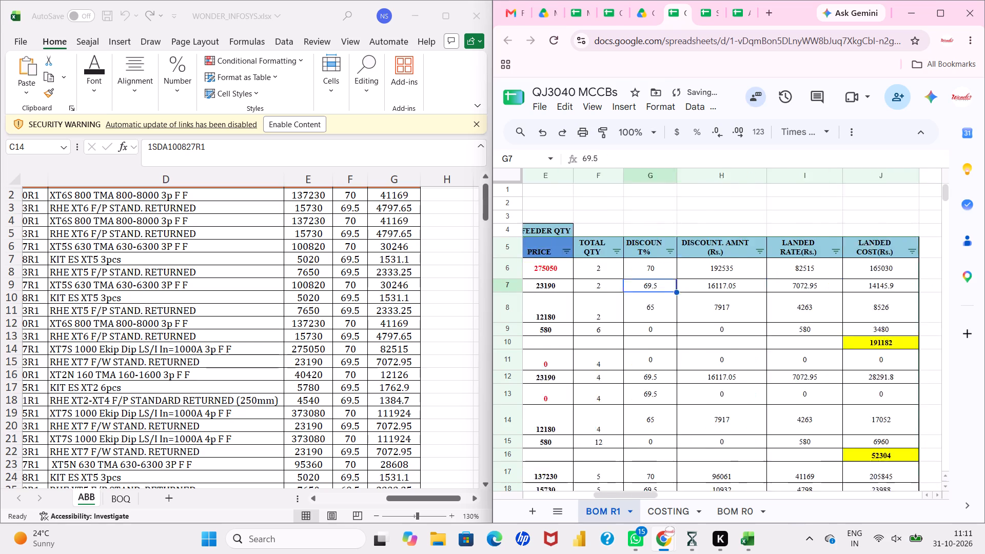
pyautogui.hscroll(-2, 759, 272)
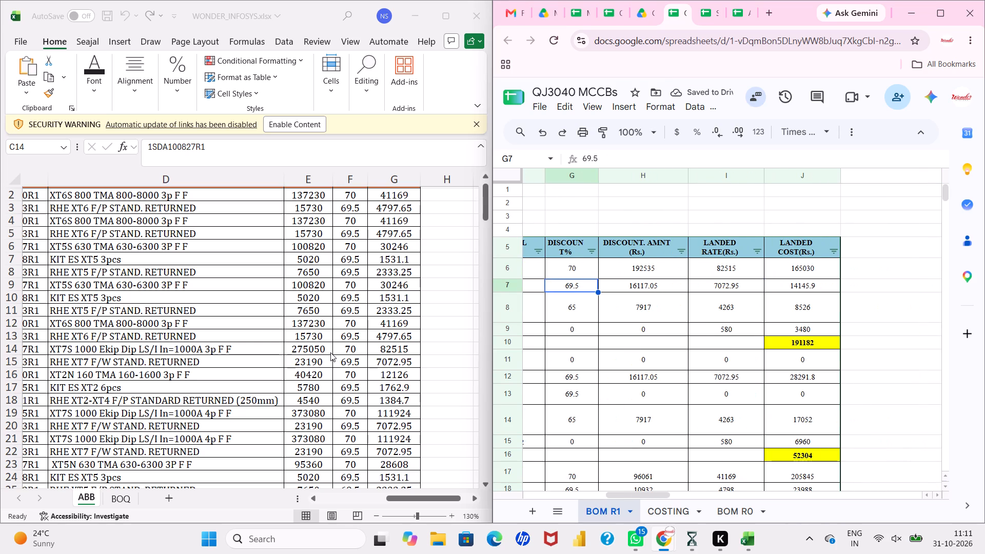
pyautogui.moveTo(330, 352); pyautogui.dragTo(353, 349)
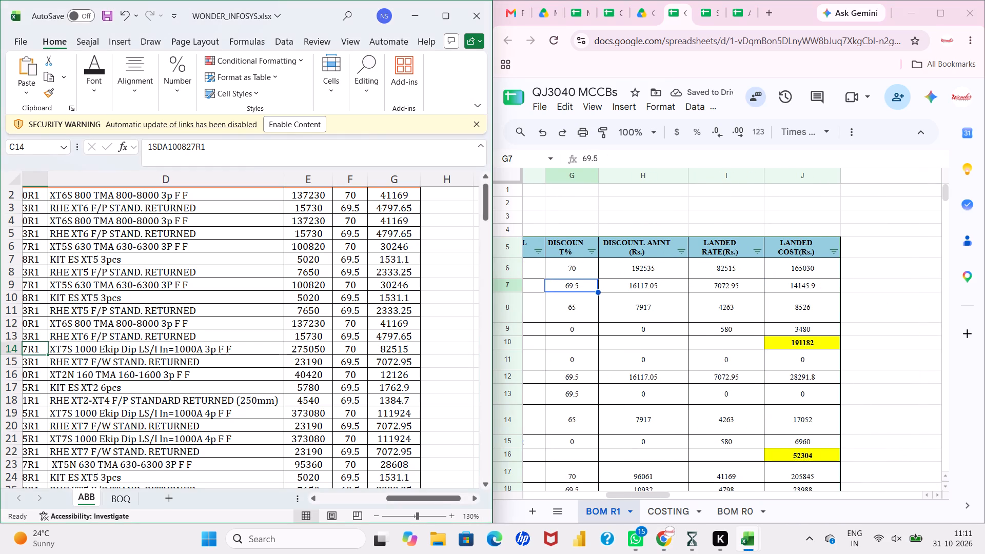
pyautogui.moveTo(353, 349); pyautogui.dragTo(322, 351)
pyautogui.moveTo(322, 351); pyautogui.dragTo(384, 349)
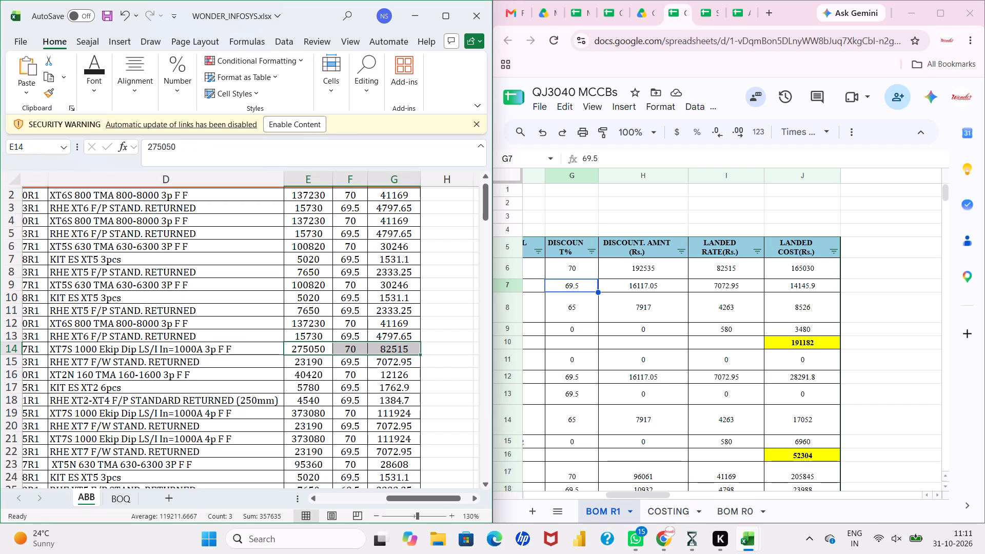
pyautogui.click(384, 349)
pyautogui.doubleClick(384, 349)
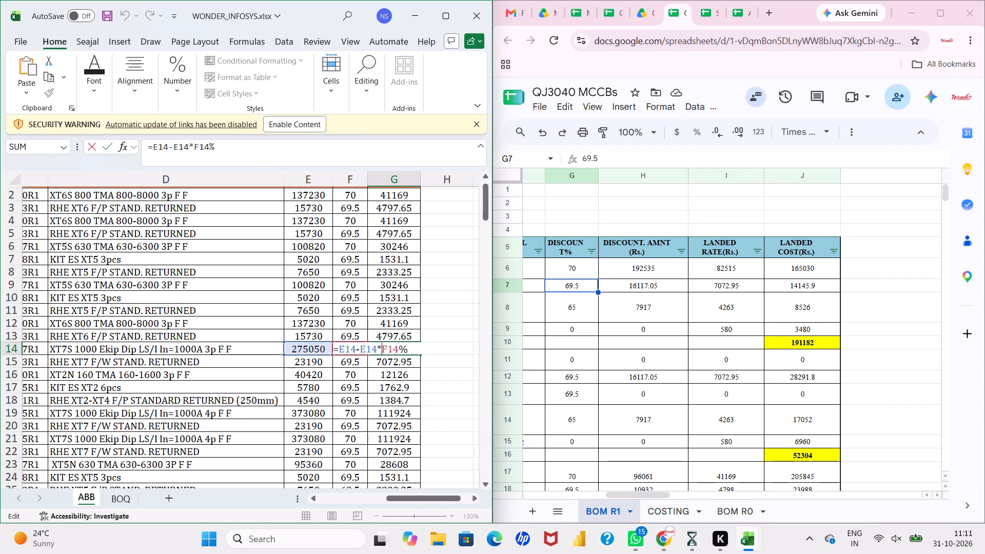
pyautogui.press('Return')
pyautogui.scroll(1, 426, 363)
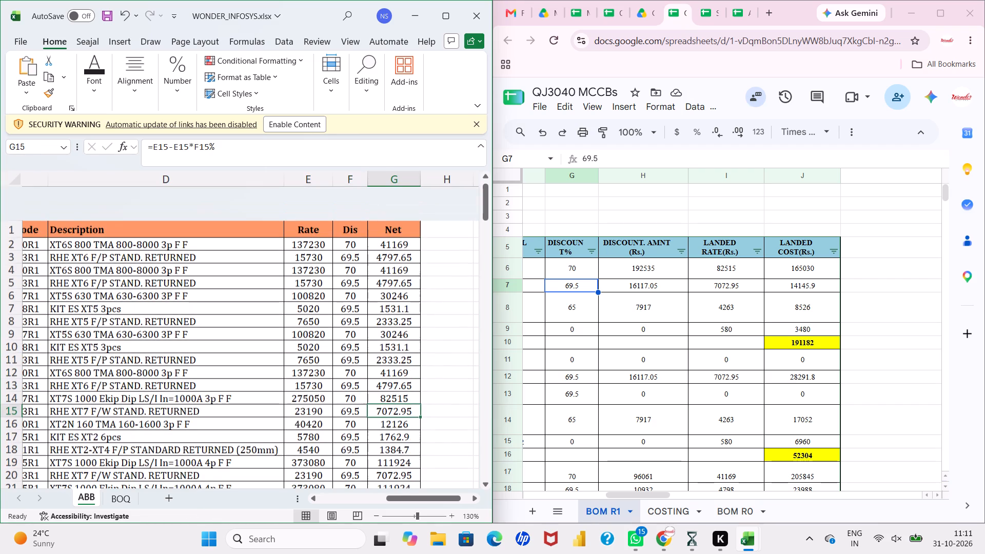
pyautogui.scroll(1, 426, 363)
pyautogui.scroll(-1, 426, 363)
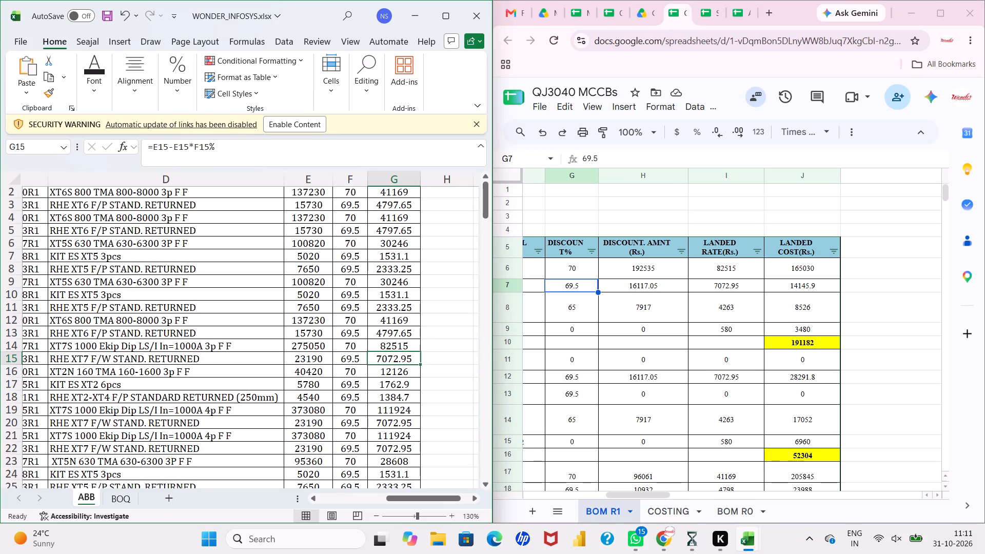
pyautogui.scroll(-1, 426, 363)
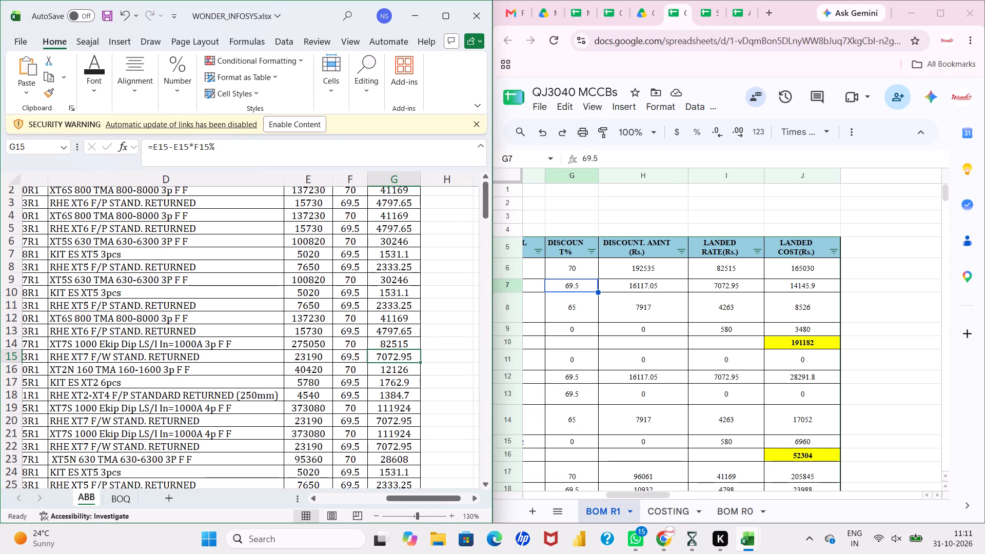
pyautogui.hscroll(1, 642, 298)
pyautogui.doubleClick(890, 264)
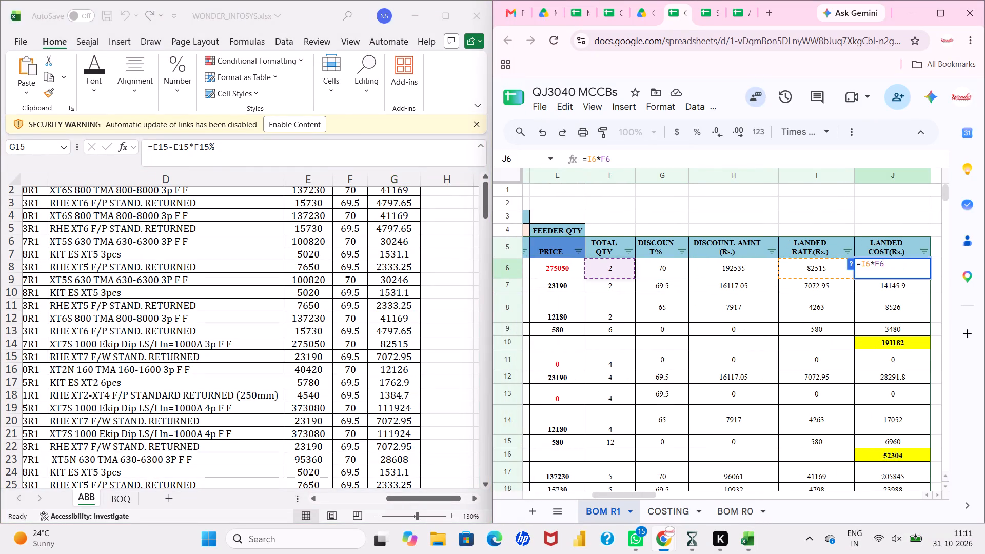
pyautogui.press('Return')
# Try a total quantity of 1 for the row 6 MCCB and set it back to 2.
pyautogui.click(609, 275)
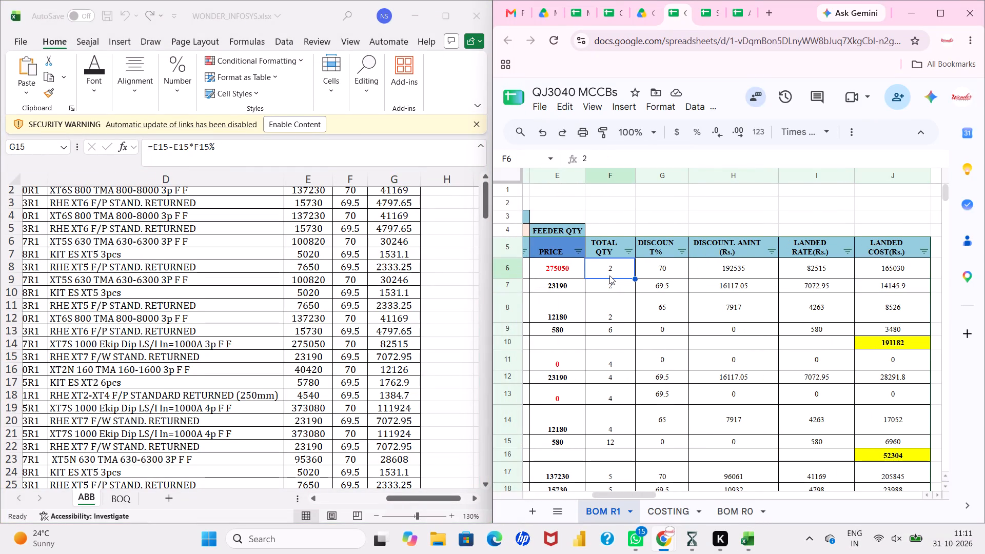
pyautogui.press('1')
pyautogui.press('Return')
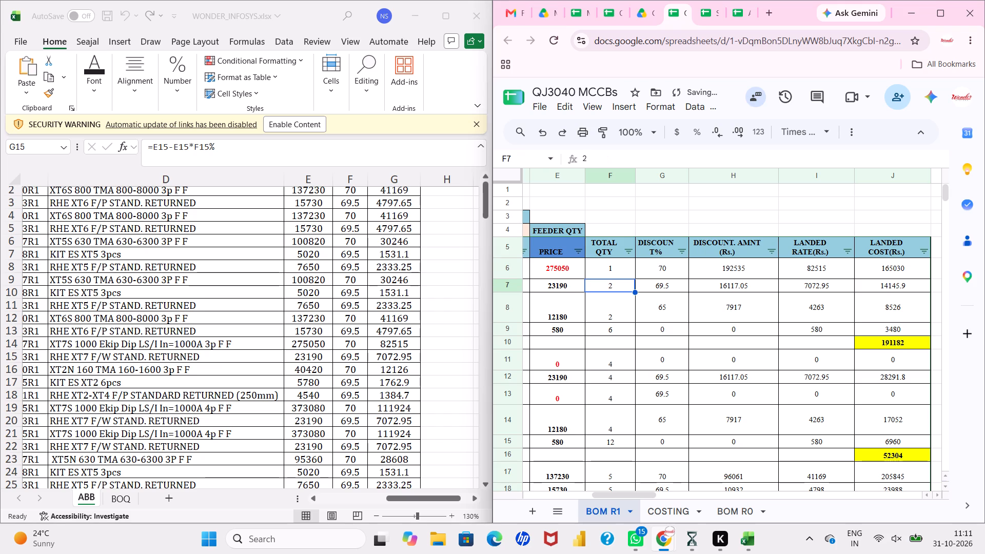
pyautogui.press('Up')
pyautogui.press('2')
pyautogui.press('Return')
# Find the 1000A 4P 50KA MCCB with ordering code 1SDA101115R1 in the vendor's ABB list.
pyautogui.click(592, 193)
pyautogui.hscroll(2, 592, 193)
pyautogui.hscroll(2, 588, 287)
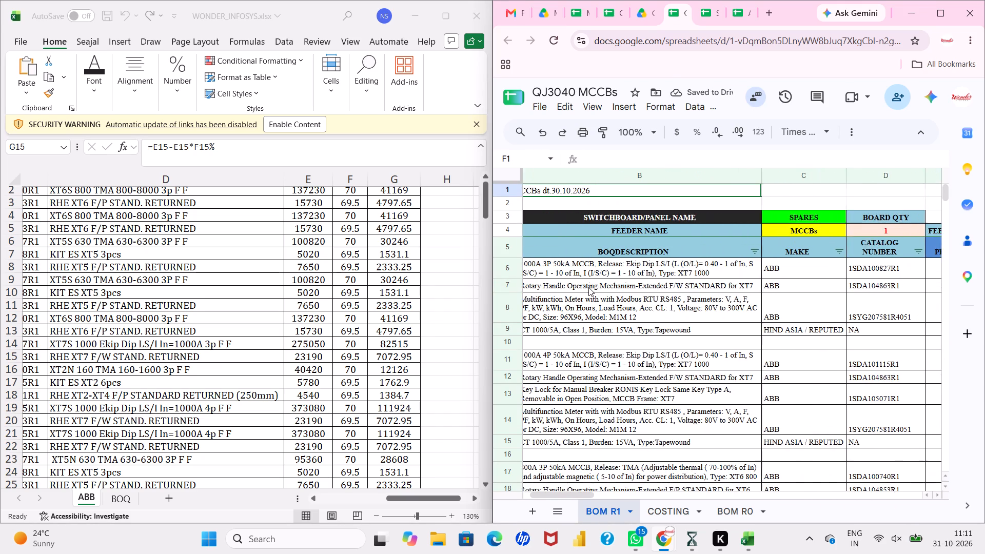
pyautogui.hscroll(2, 212, 370)
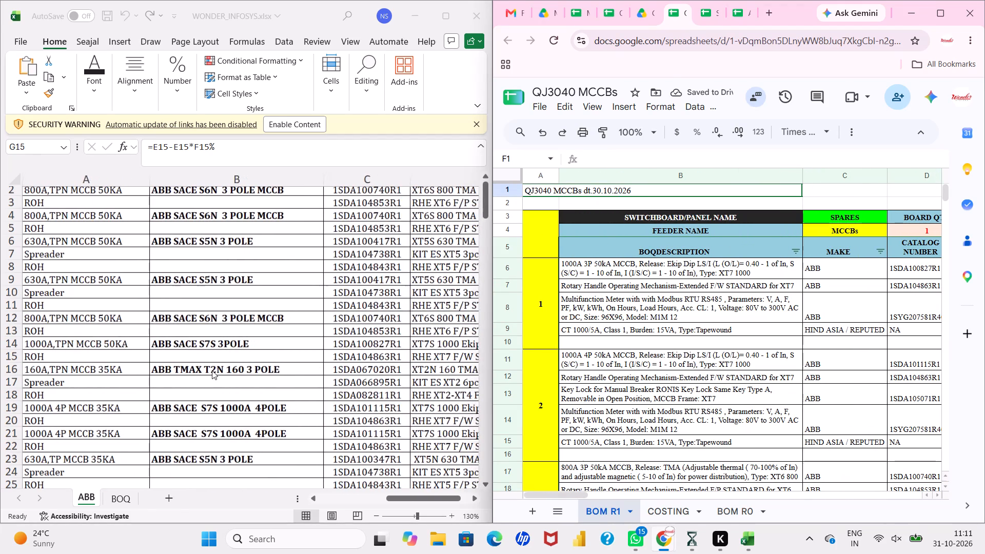
pyautogui.scroll(-3, 212, 370)
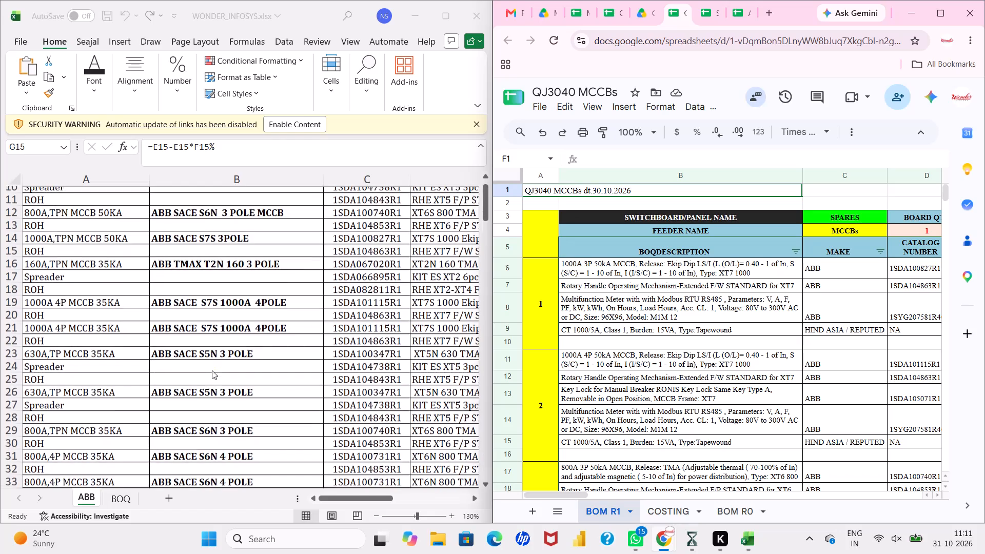
pyautogui.scroll(-1, 212, 370)
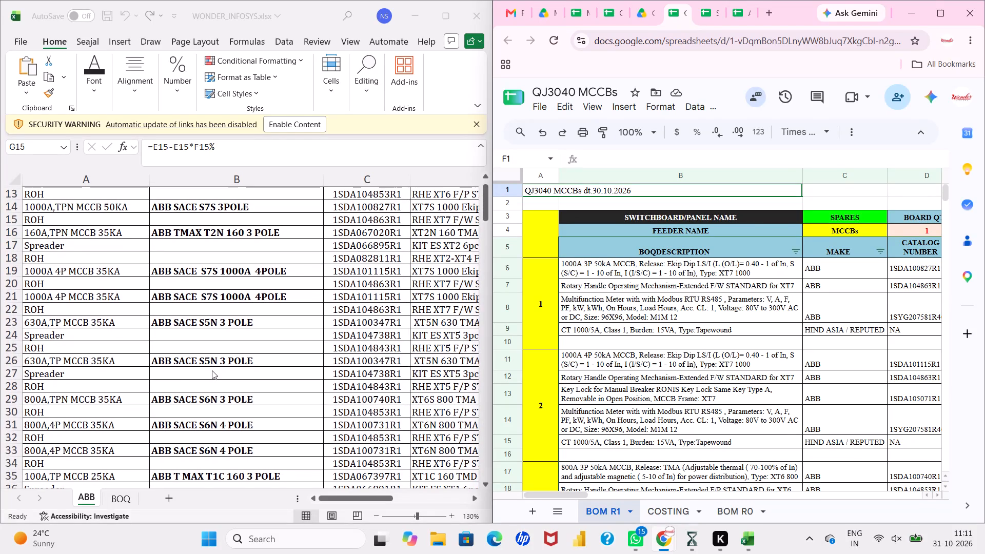
pyautogui.scroll(-1, 212, 370)
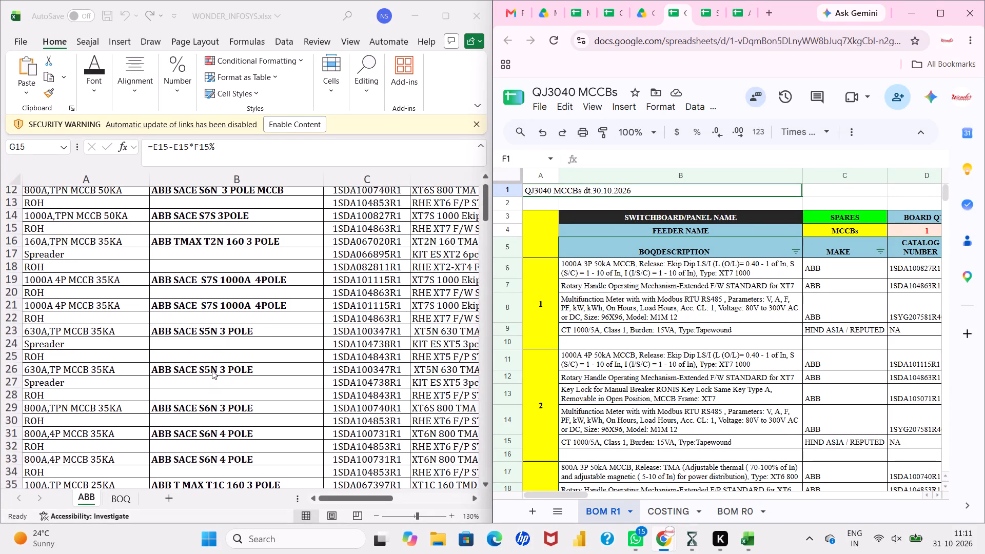
pyautogui.scroll(-1, 212, 370)
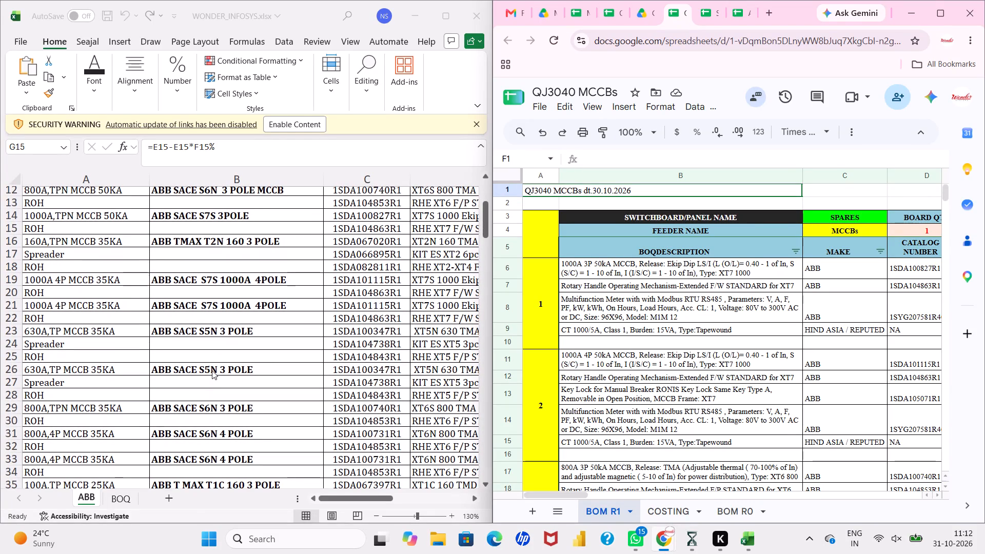
pyautogui.scroll(-2, 181, 405)
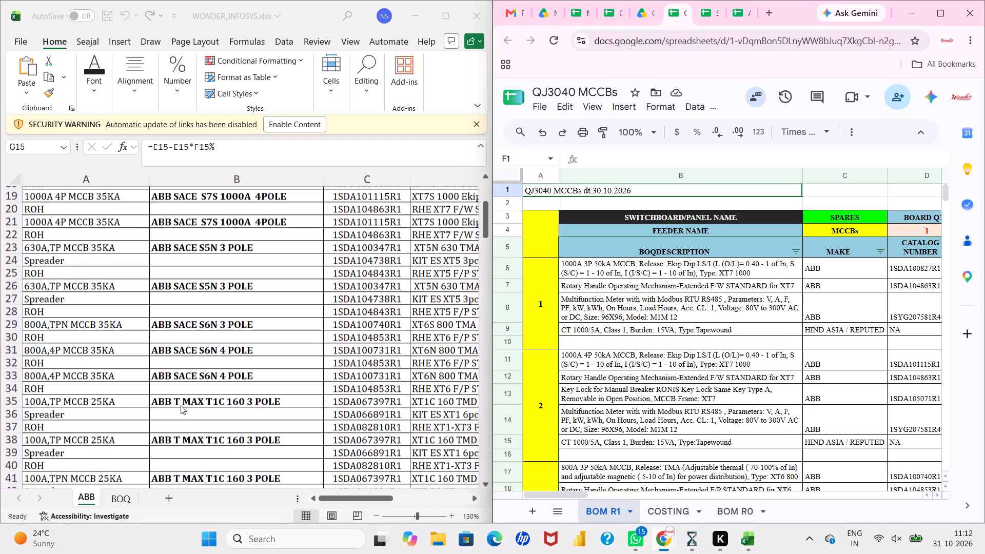
pyautogui.scroll(-4, 181, 405)
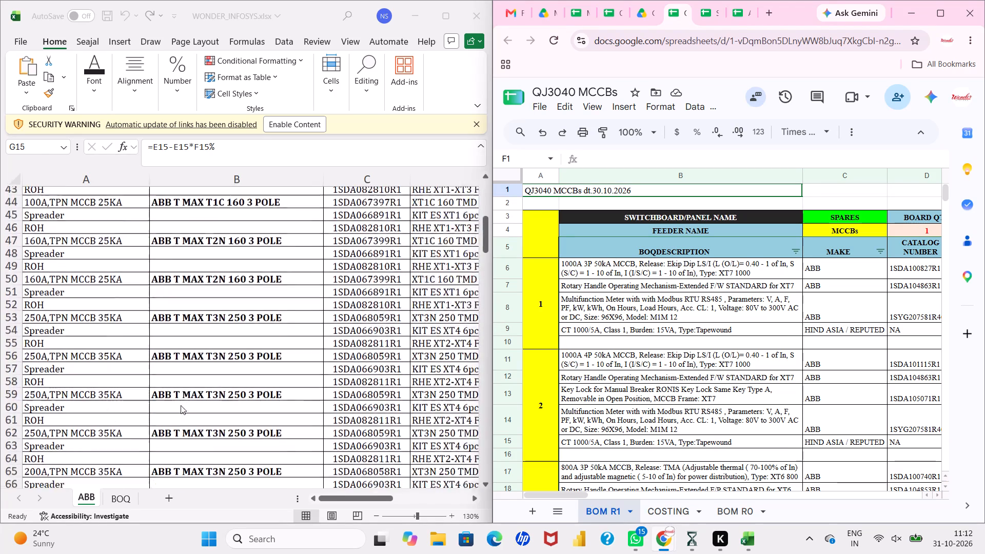
pyautogui.scroll(-4, 181, 405)
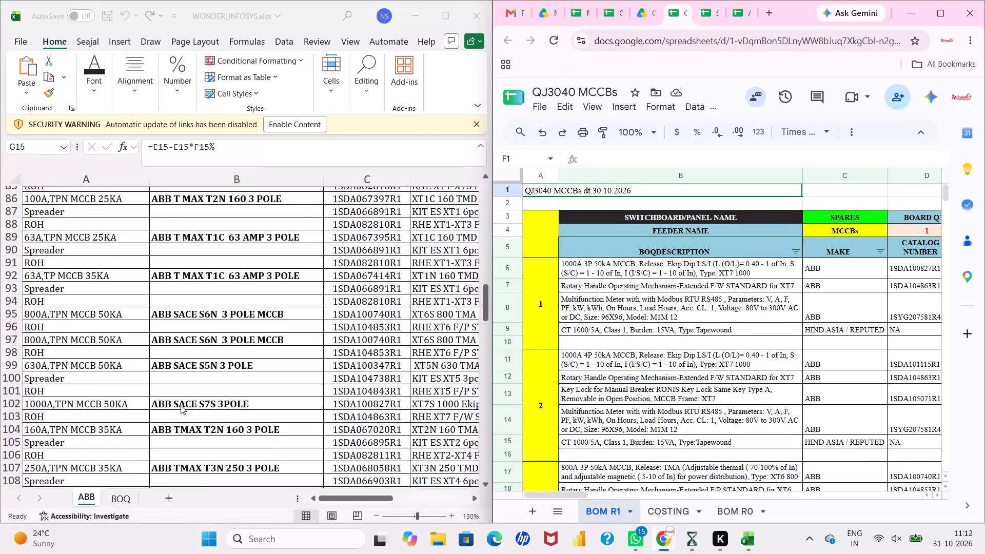
pyautogui.scroll(-4, 181, 405)
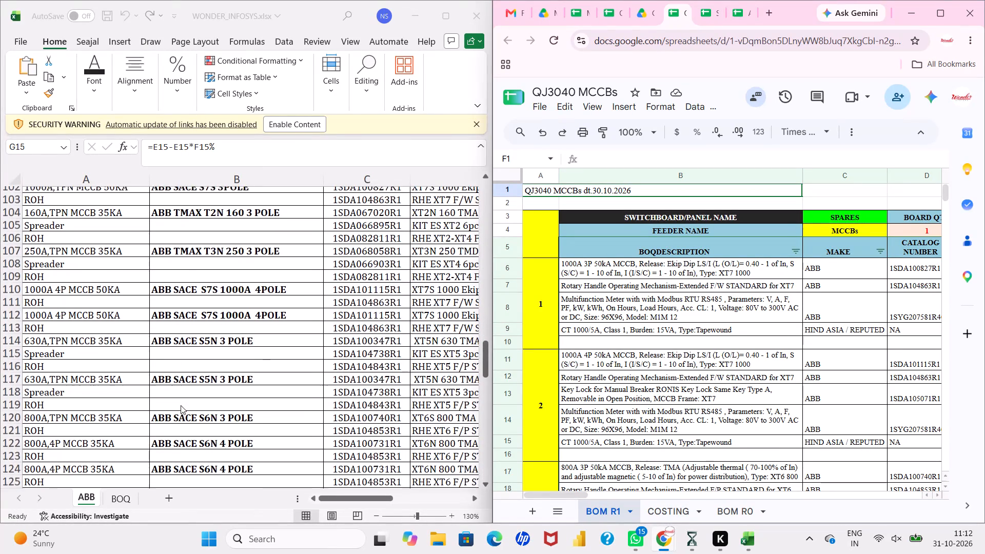
pyautogui.scroll(-1, 181, 405)
pyautogui.click(112, 308)
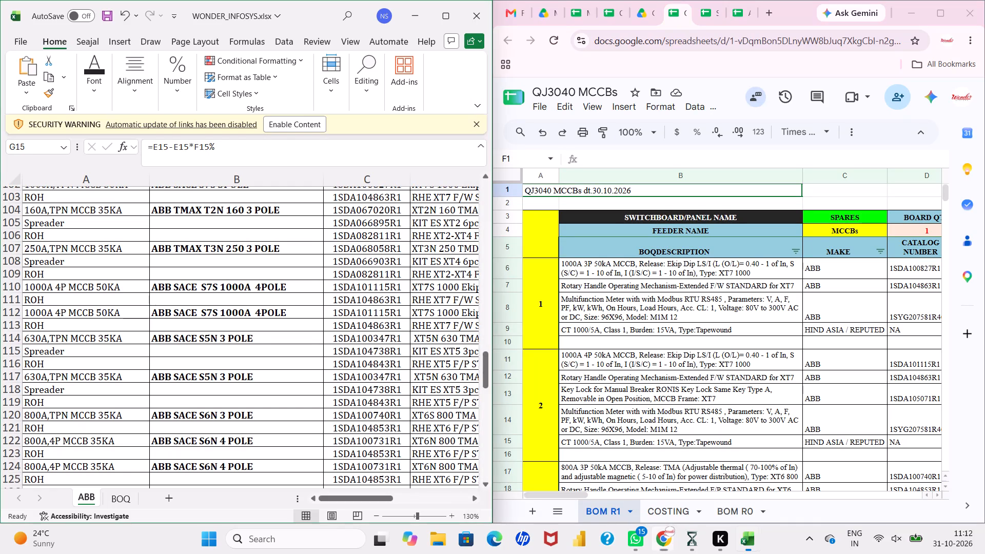
pyautogui.click(118, 313)
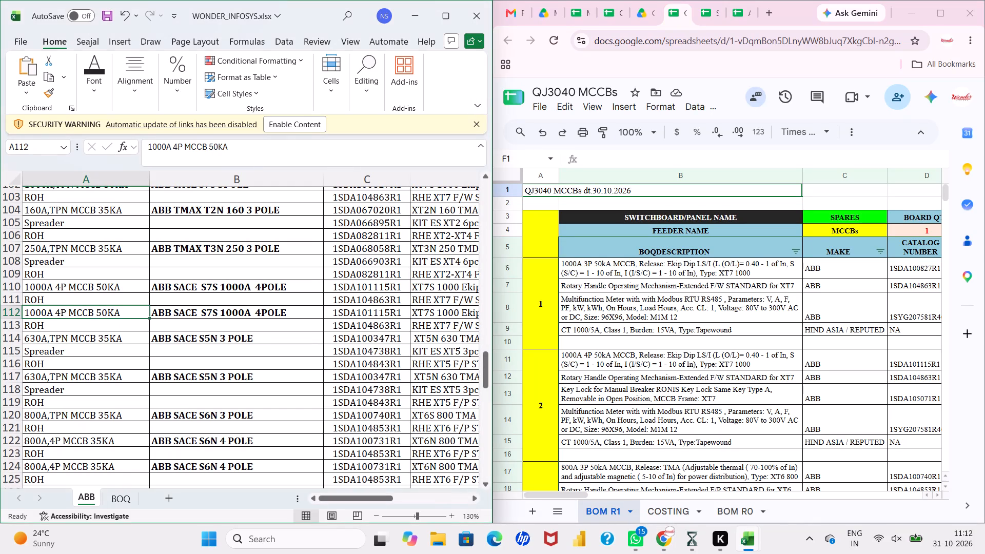
pyautogui.click(370, 314)
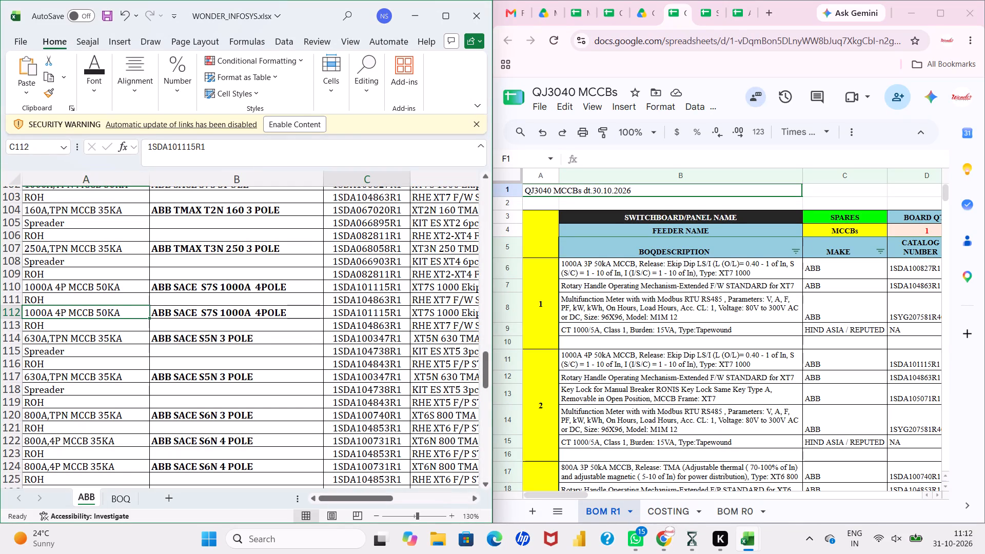
# Set the BOM R1 row 11 price for MCCB 1SDA101115R1 to 373080 and its discount to 70.
pyautogui.hscroll(-4, 736, 348)
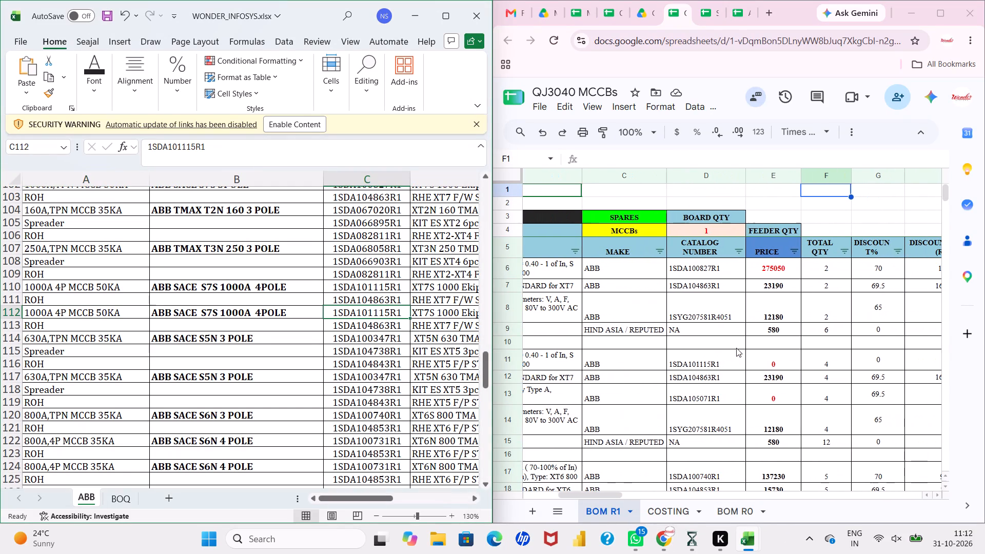
pyautogui.click(769, 367)
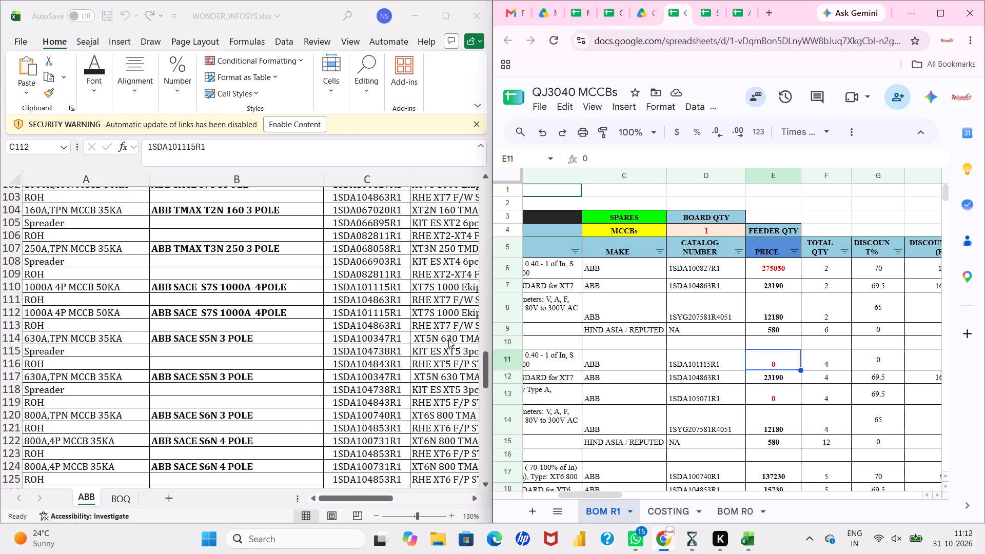
pyautogui.hscroll(-4, 448, 339)
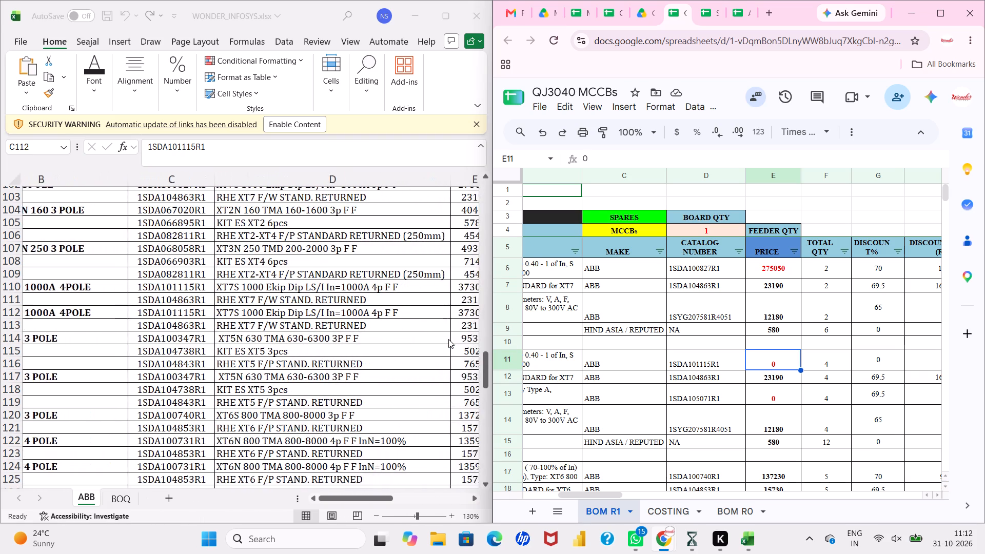
pyautogui.hscroll(-2, 448, 339)
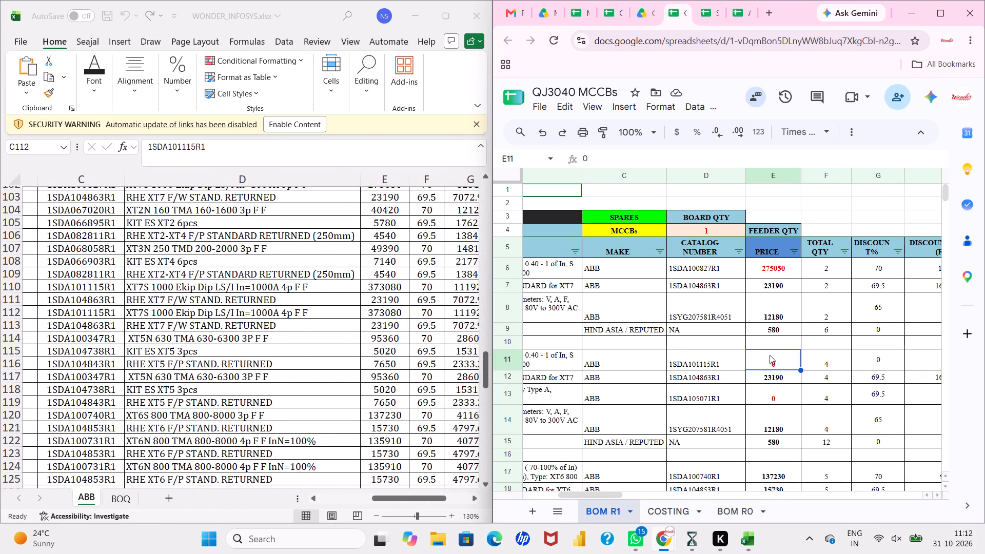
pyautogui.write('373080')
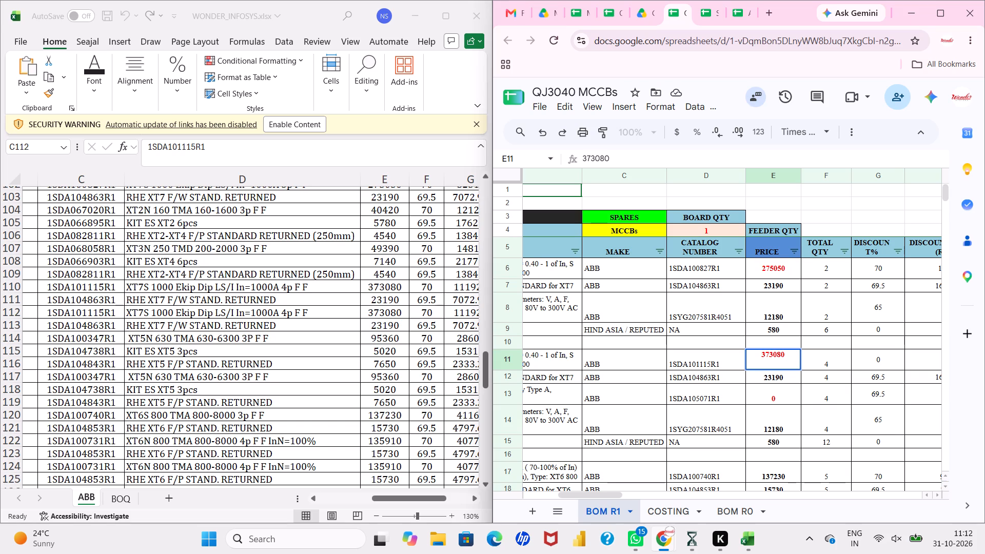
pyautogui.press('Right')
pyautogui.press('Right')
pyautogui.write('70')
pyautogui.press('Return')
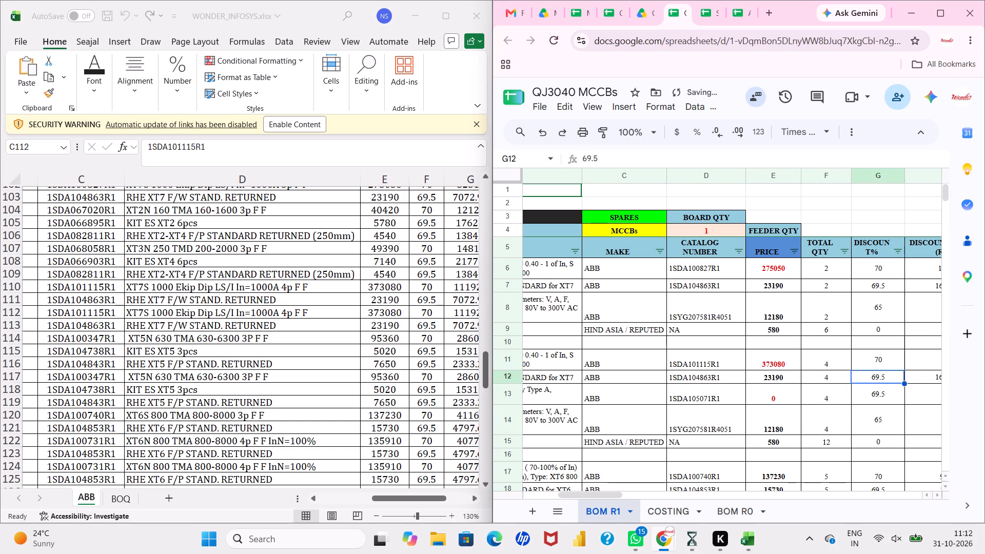
# Look through the BOM R1 item descriptions, catalog numbers and prices alongside the vendor's ABB rates and discounts.
pyautogui.hscroll(-5, 770, 355)
pyautogui.hscroll(2, 671, 363)
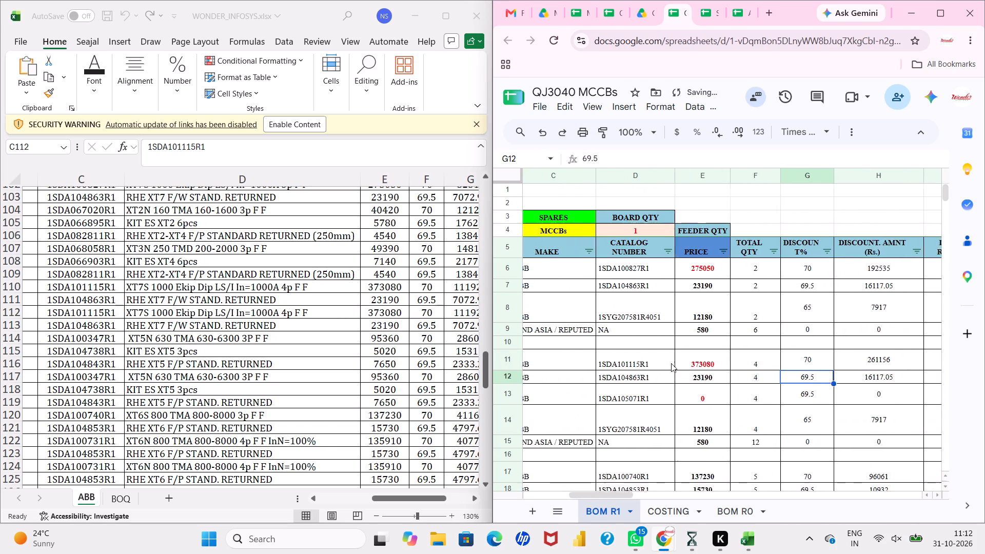
pyautogui.hscroll(2, 671, 363)
pyautogui.scroll(-2, 586, 373)
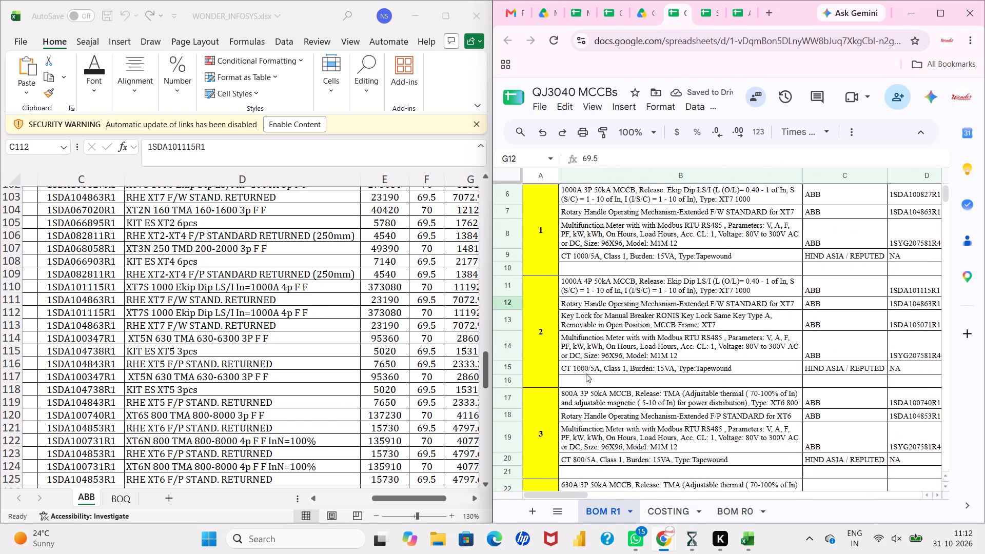
pyautogui.scroll(-2, 586, 373)
pyautogui.hscroll(-1, 586, 373)
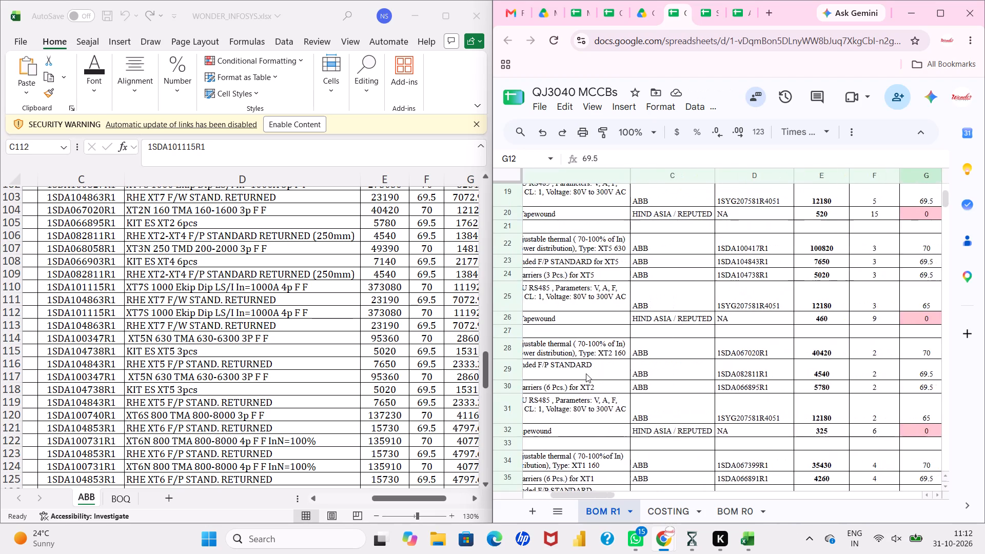
pyautogui.hscroll(-1, 586, 373)
pyautogui.hscroll(2, 270, 370)
pyautogui.scroll(2, 270, 370)
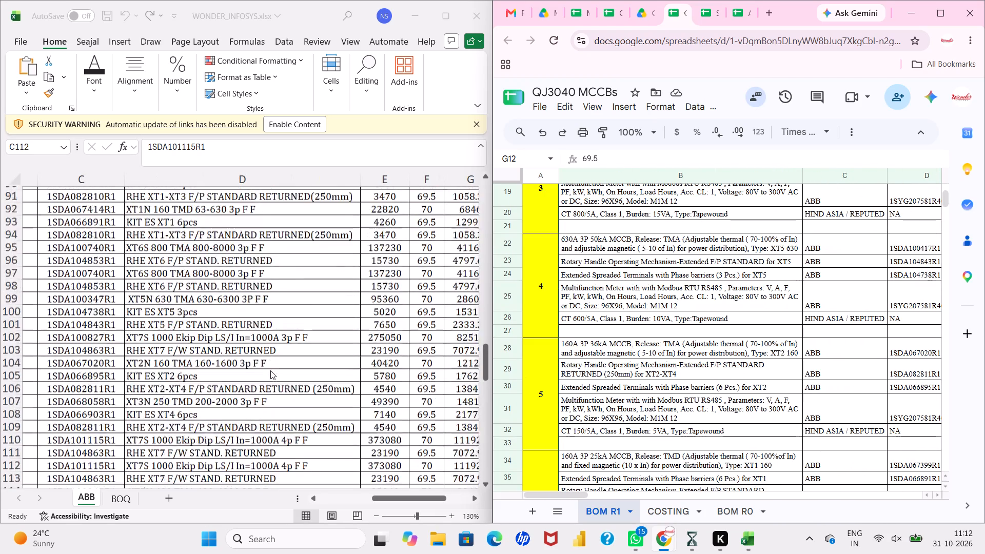
pyautogui.scroll(5, 270, 370)
pyautogui.scroll(2, 648, 349)
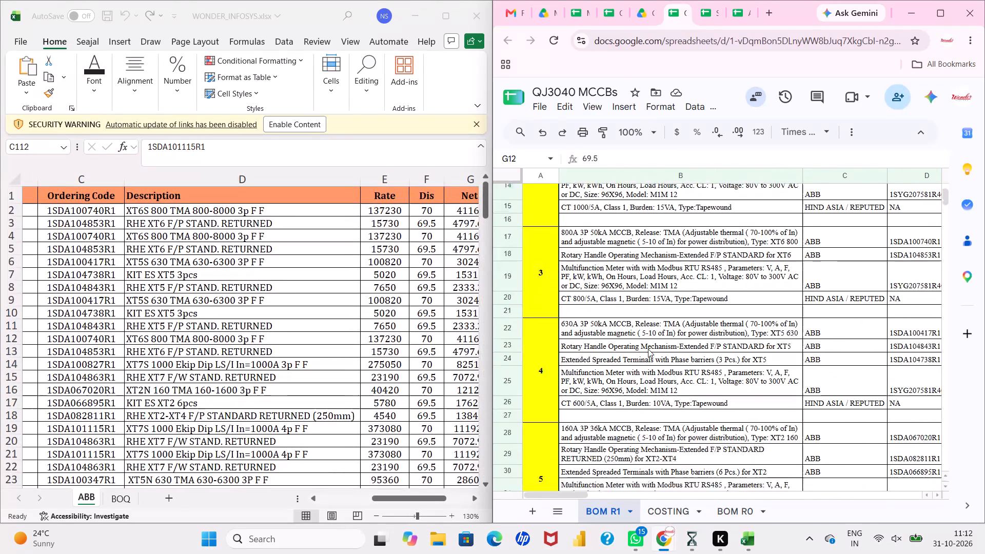
pyautogui.scroll(6, 648, 349)
pyautogui.hscroll(-4, 648, 349)
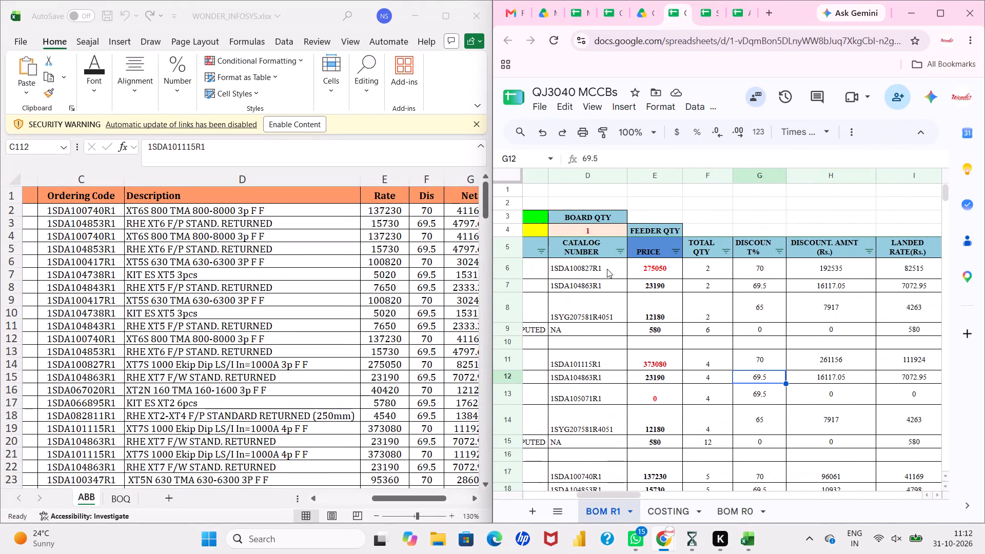
pyautogui.hscroll(1, 580, 267)
# Add a filter to the Ordering Code column of the vendor's ABB list.
pyautogui.hscroll(1, 164, 234)
pyautogui.click(186, 176)
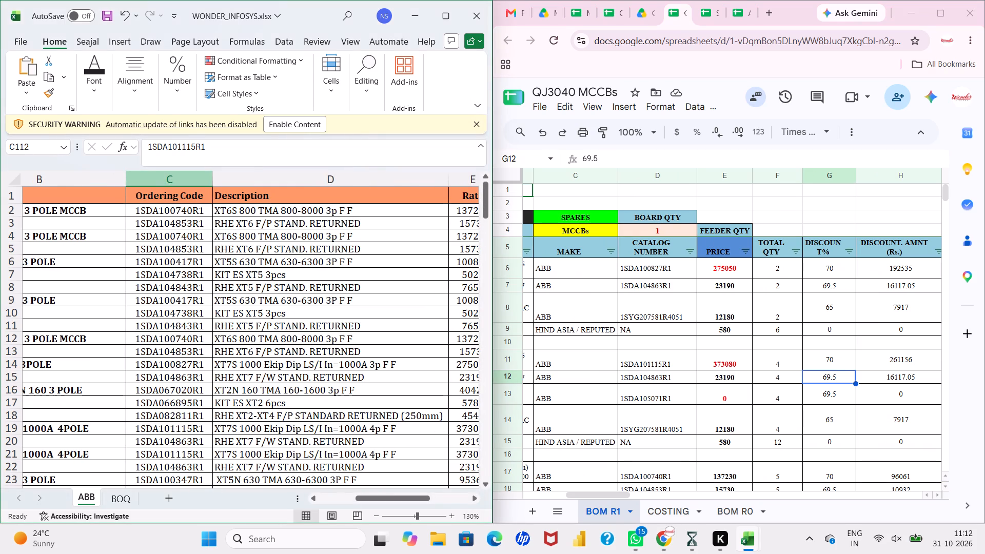
pyautogui.click(185, 181)
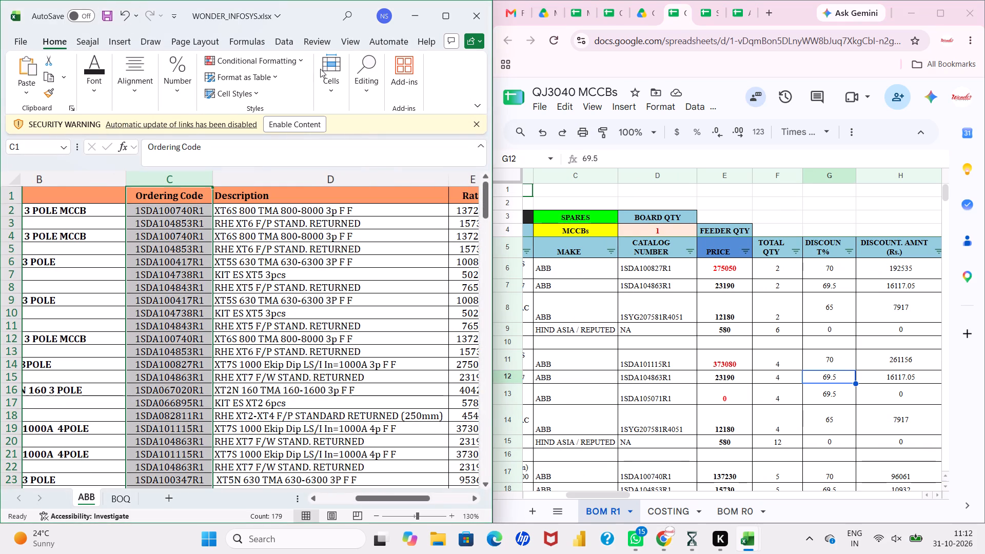
pyautogui.click(357, 92)
pyautogui.click(437, 153)
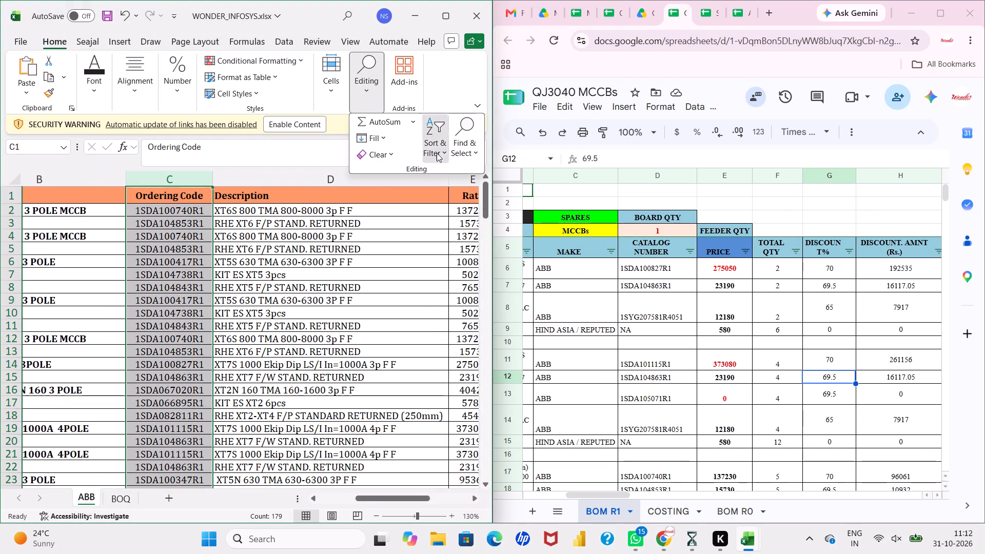
pyautogui.click(471, 228)
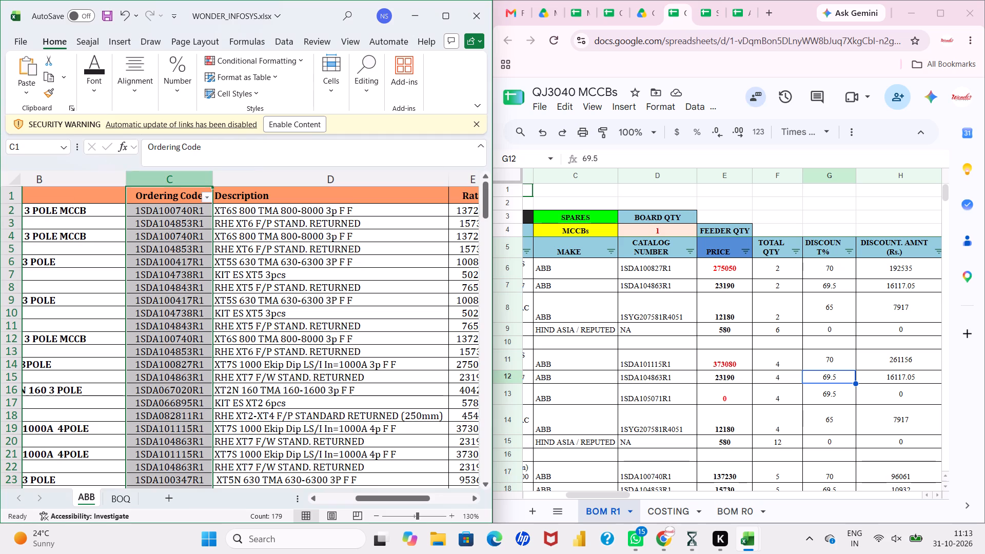
# Filter the vendor's ABB list to show only ordering code 1SDA066891R1.
pyautogui.click(206, 196)
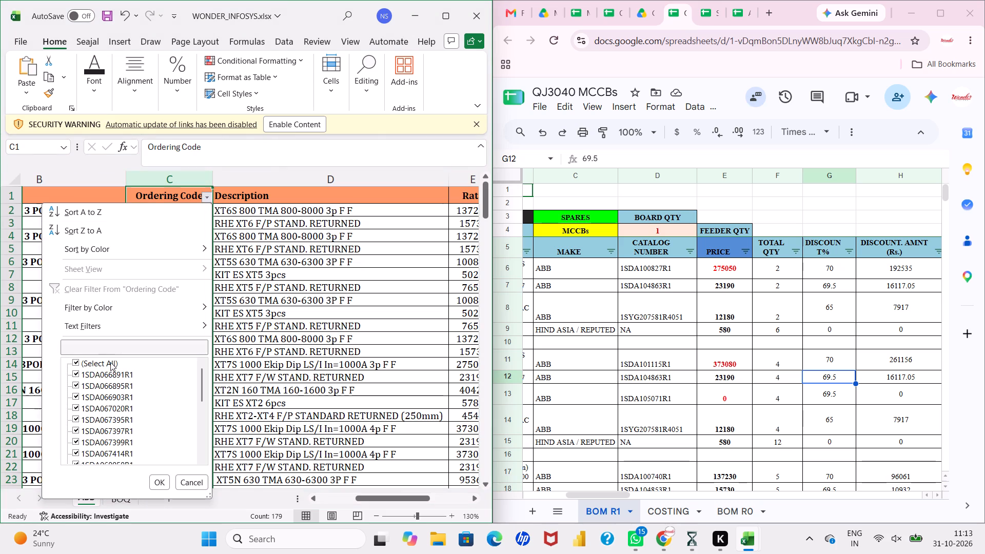
pyautogui.click(110, 363)
pyautogui.click(109, 373)
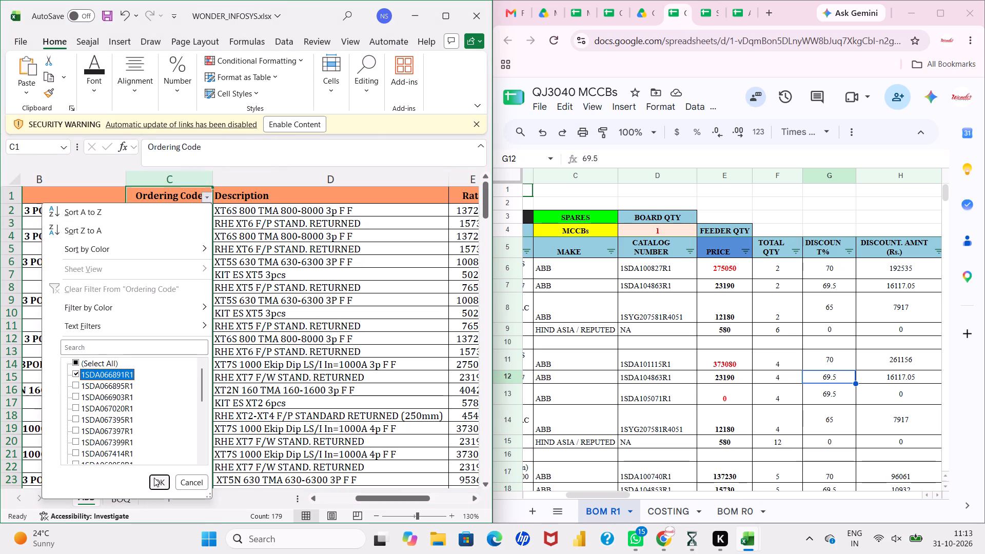
pyautogui.click(155, 479)
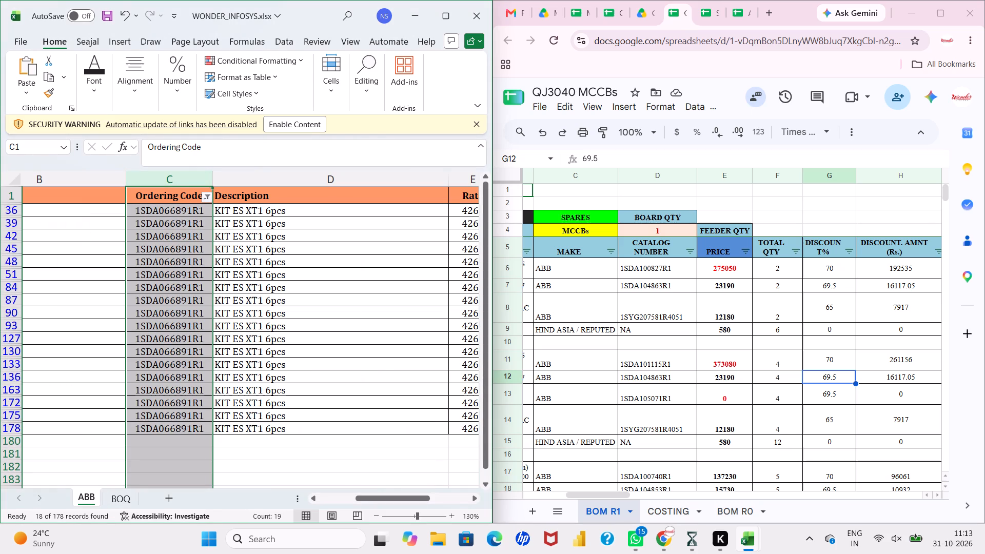
# Filter the BOM R1 Catalog Number column to show only 1SDA066891R1, using the ordering code copied from the vendor's ABB list.
pyautogui.click(193, 238)
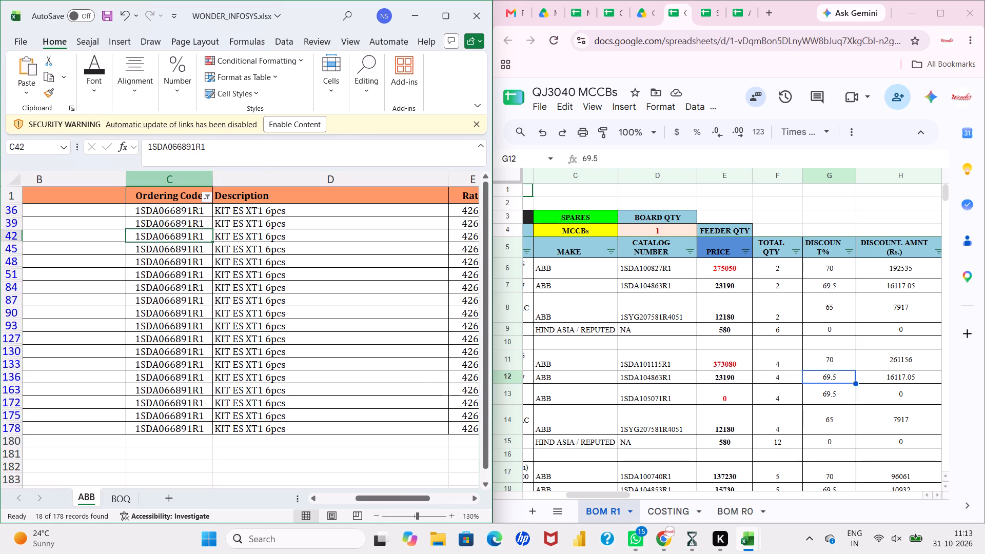
pyautogui.hscroll(-1, 337, 311)
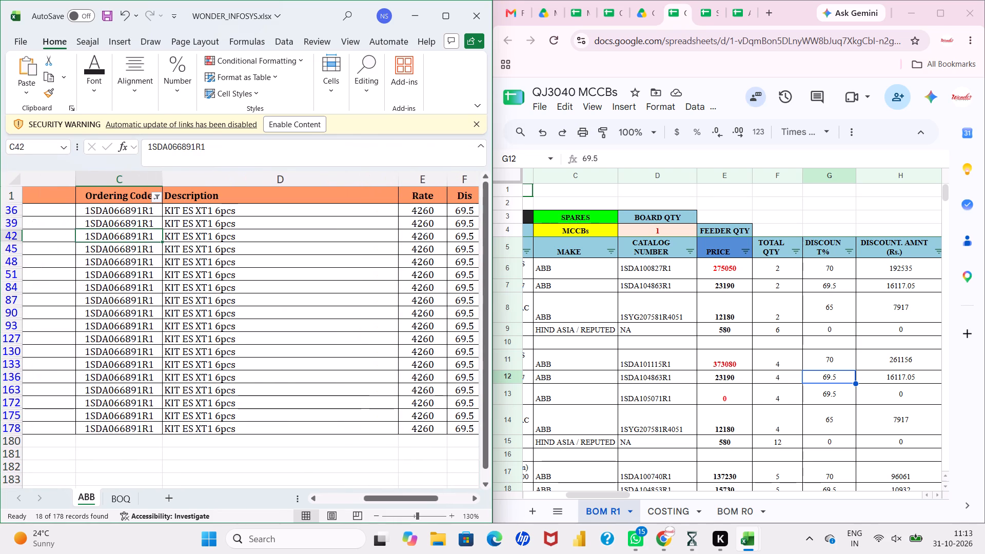
pyautogui.moveTo(222, 149); pyautogui.dragTo(144, 151)
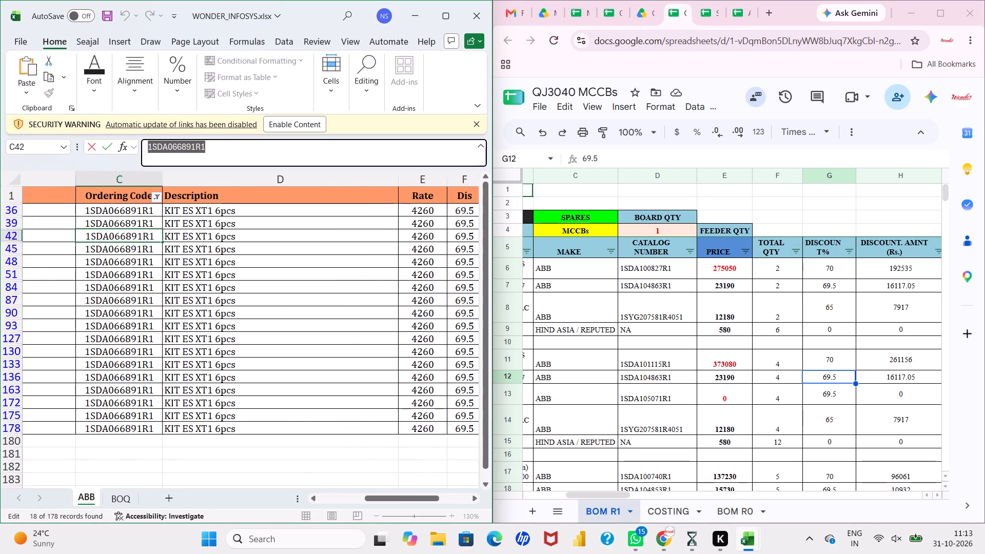
pyautogui.hotkey('ctrl', 'c')
pyautogui.hscroll(2, 612, 249)
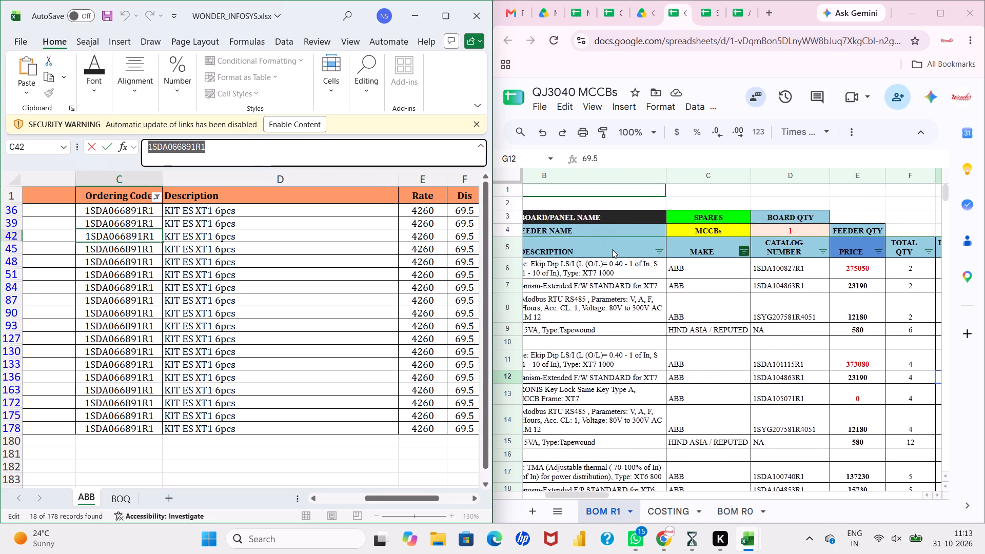
pyautogui.hscroll(2, 612, 249)
pyautogui.hscroll(-4, 800, 267)
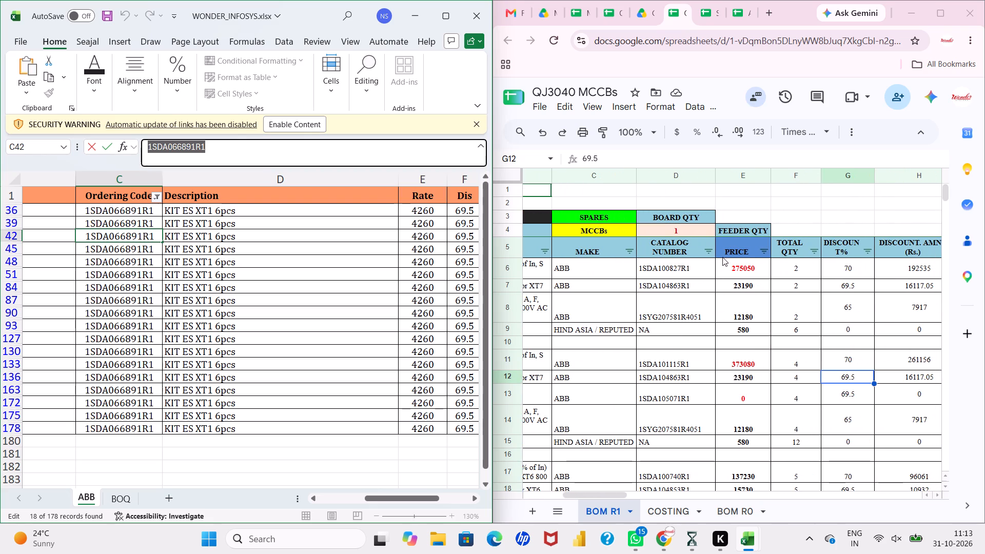
pyautogui.click(706, 254)
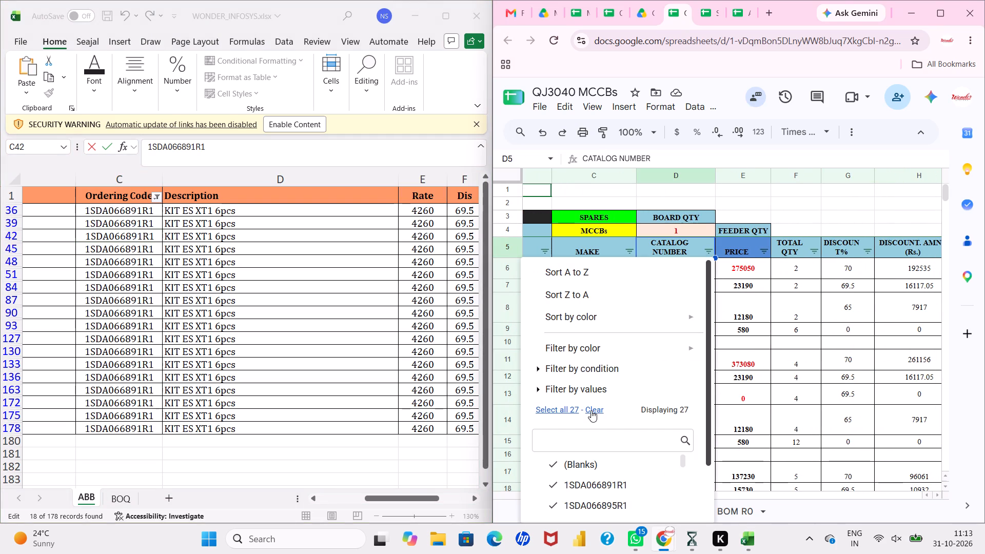
pyautogui.click(591, 410)
pyautogui.click(588, 439)
pyautogui.hotkey('ctrl', 'v')
pyautogui.scroll(-1, 588, 439)
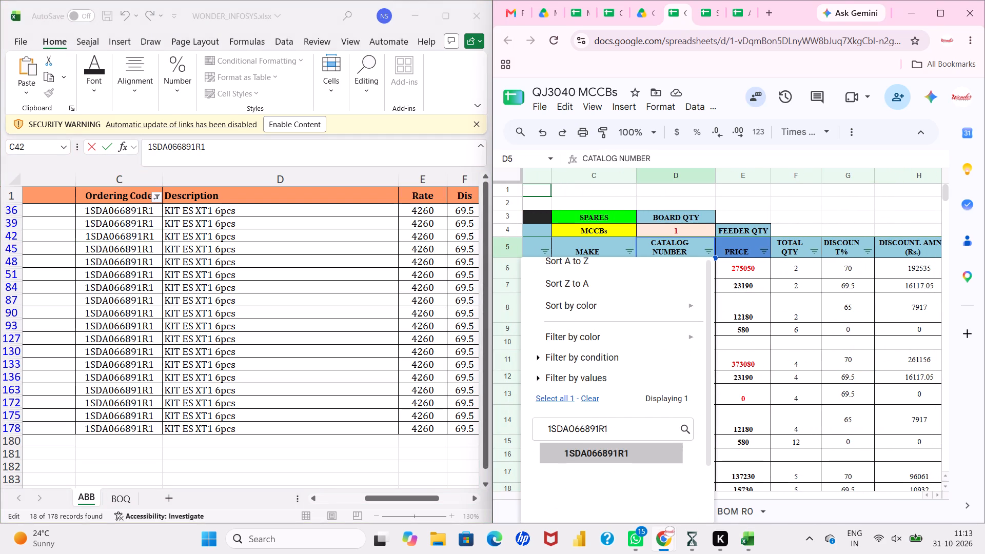
pyautogui.scroll(-1, 588, 439)
pyautogui.click(607, 395)
pyautogui.click(680, 509)
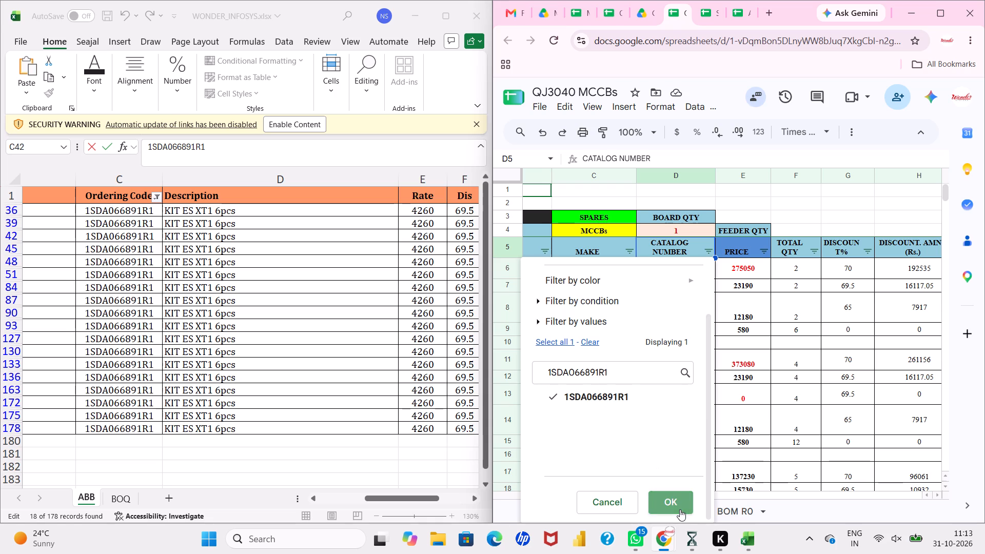
# Compare the rate, discount and summed Net of the filtered vendor rows with the BOM R1 price, discount and summed landed cost.
pyautogui.hscroll(-3, 727, 381)
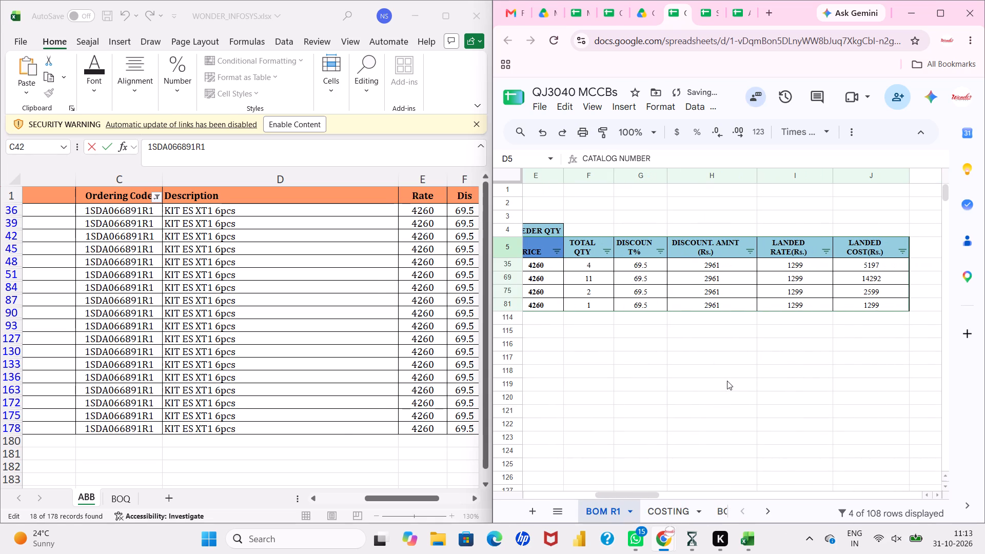
pyautogui.hscroll(-2, 339, 426)
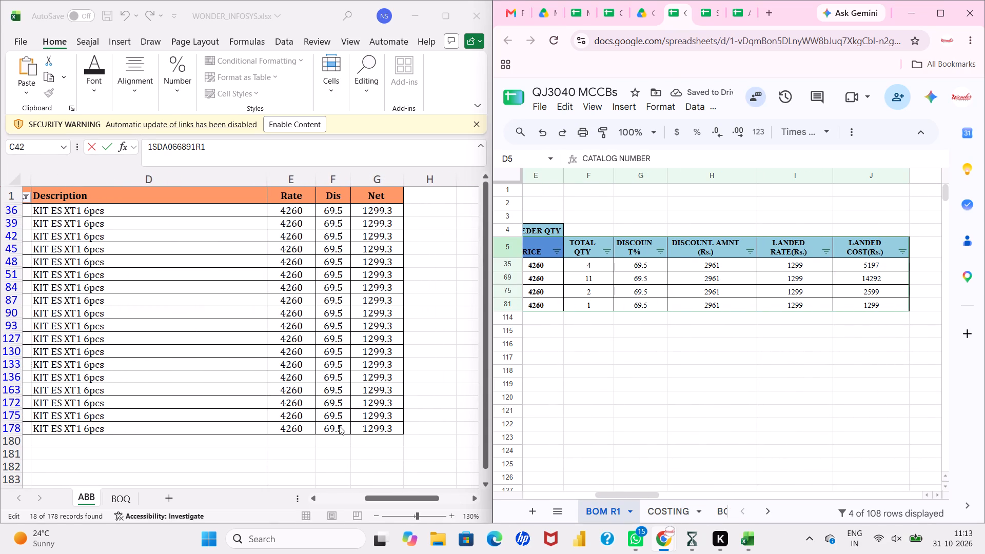
pyautogui.hscroll(-1, 384, 362)
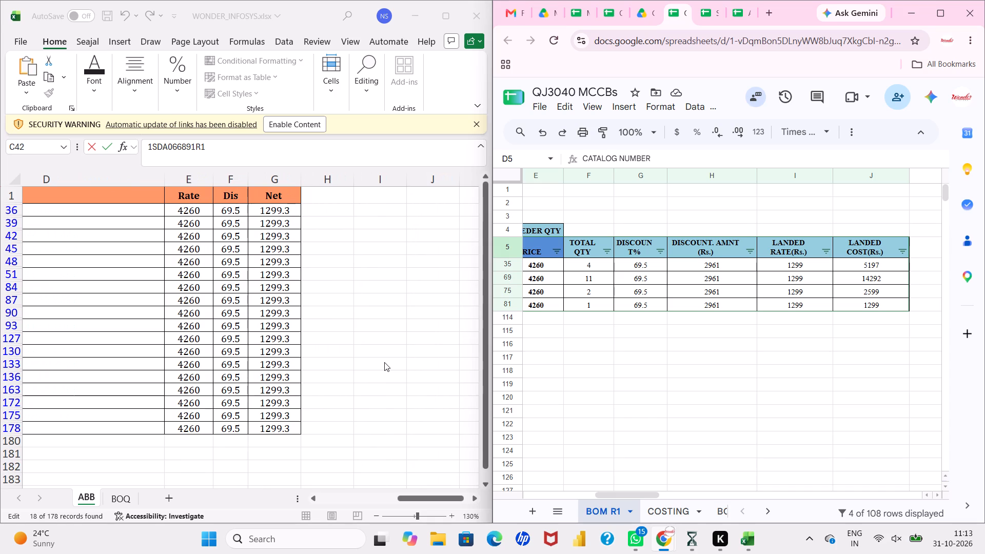
pyautogui.click(292, 212)
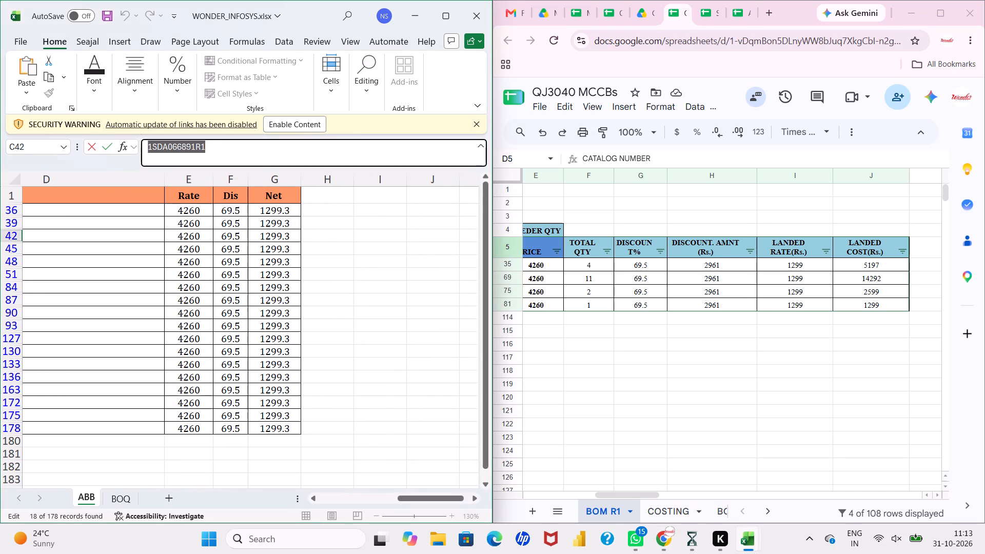
pyautogui.moveTo(292, 212); pyautogui.dragTo(300, 433)
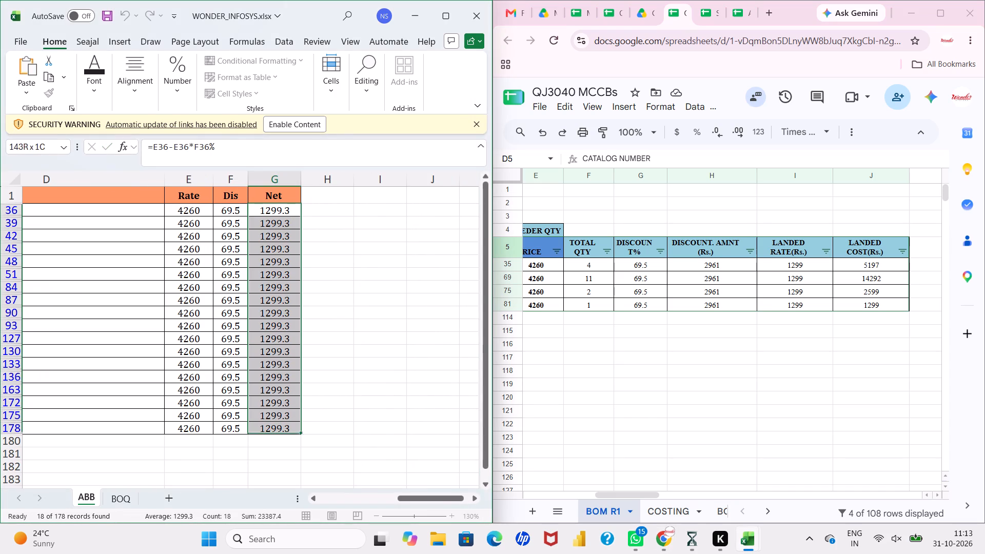
pyautogui.moveTo(300, 433); pyautogui.dragTo(293, 431)
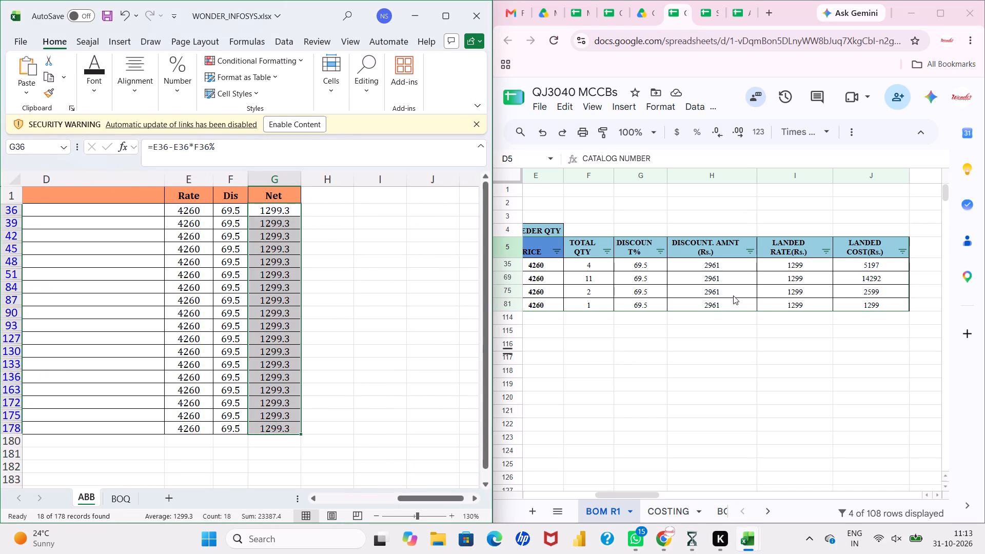
pyautogui.moveTo(863, 266); pyautogui.dragTo(864, 304)
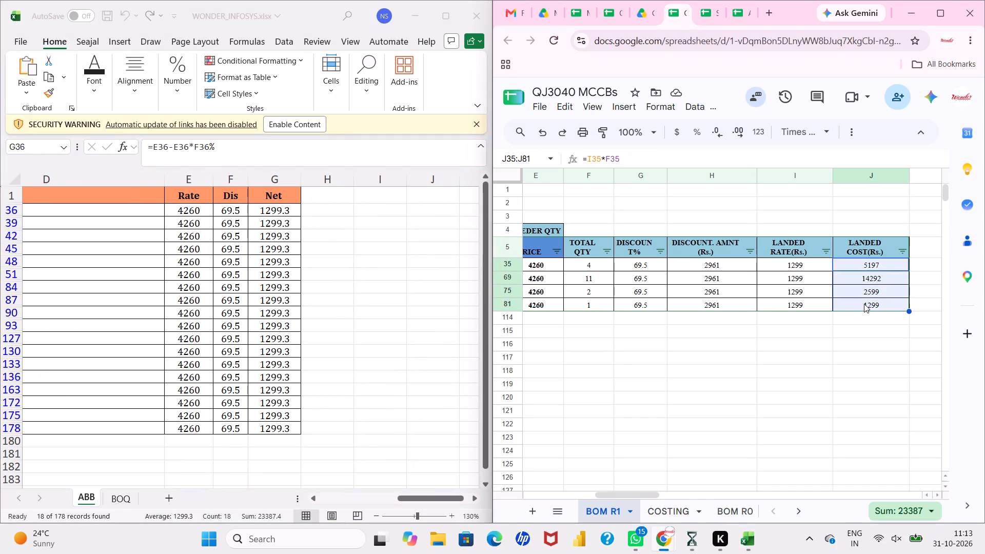
pyautogui.click(308, 434)
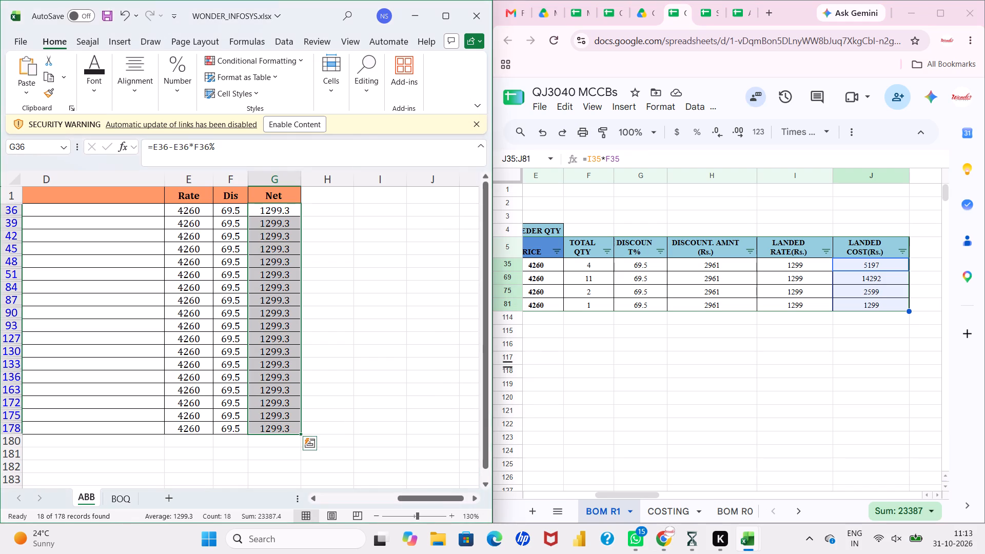
pyautogui.click(311, 425)
# Change the Ordering Code filter of the vendor's ABB list to show only 1SDA066895R1.
pyautogui.hscroll(1, 311, 425)
pyautogui.hscroll(1, 209, 279)
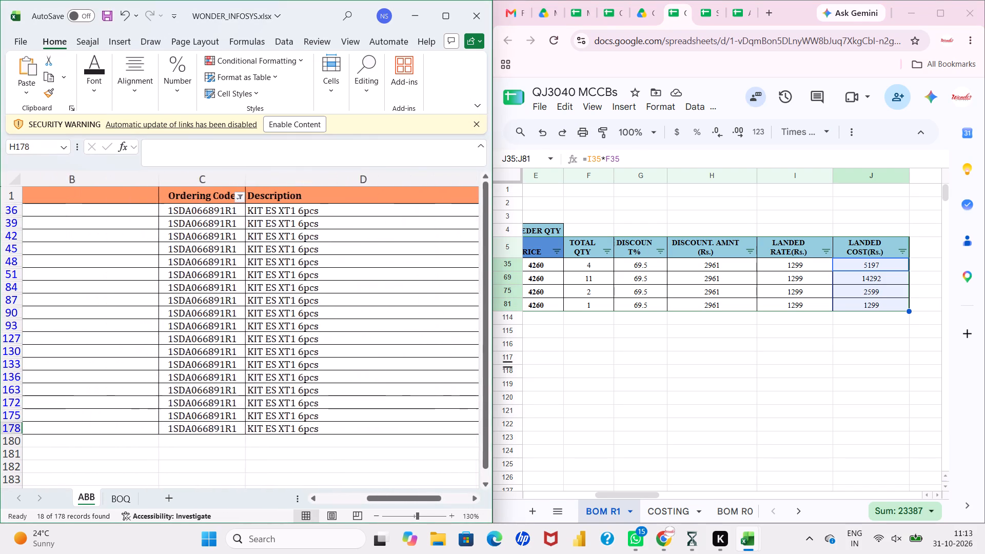
pyautogui.hscroll(2, 209, 279)
pyautogui.rightClick(209, 279)
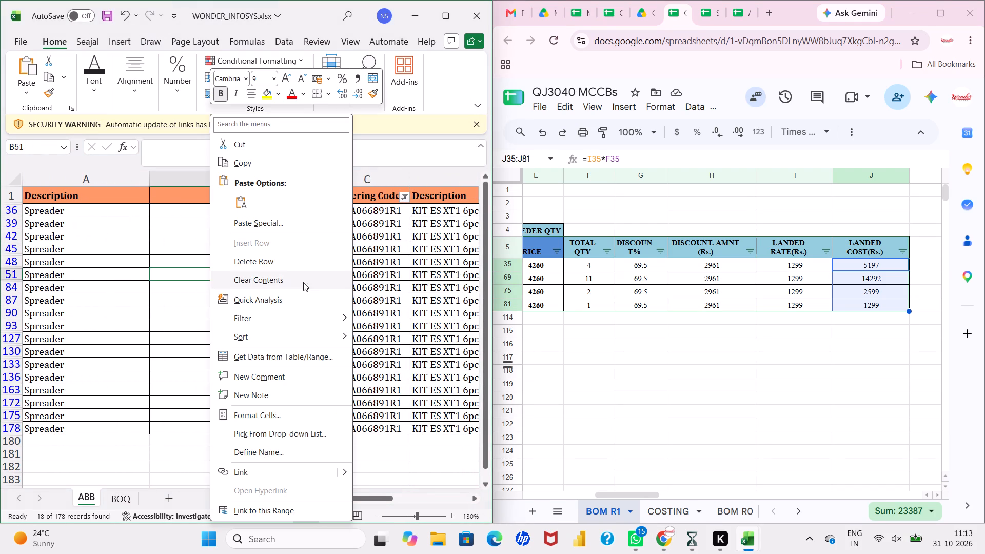
pyautogui.click(354, 289)
pyautogui.hscroll(-1, 354, 289)
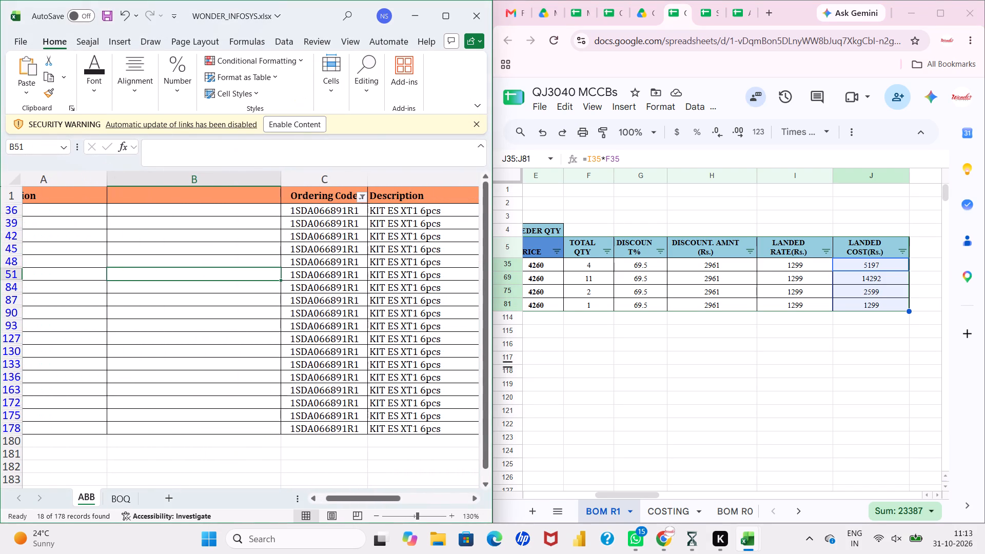
pyautogui.click(364, 200)
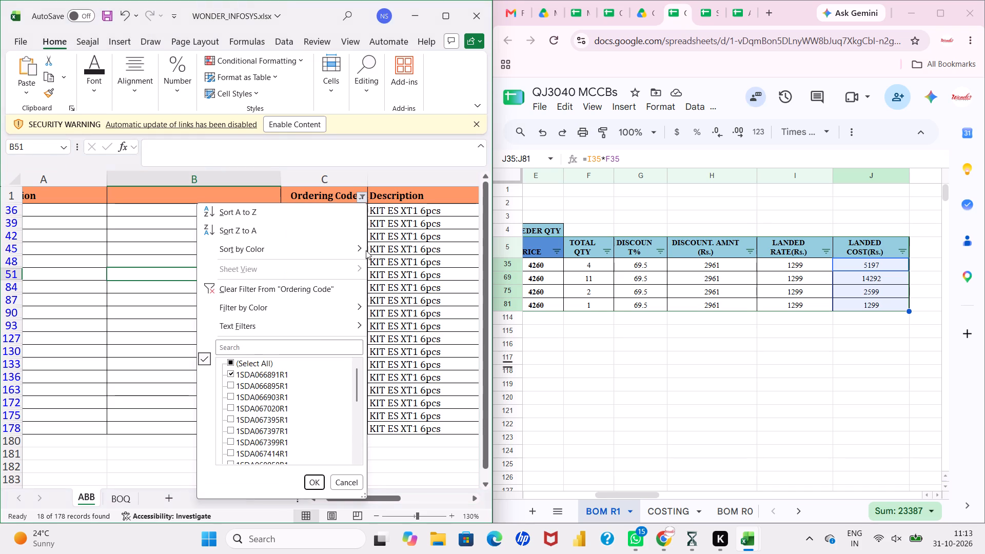
pyautogui.click(271, 374)
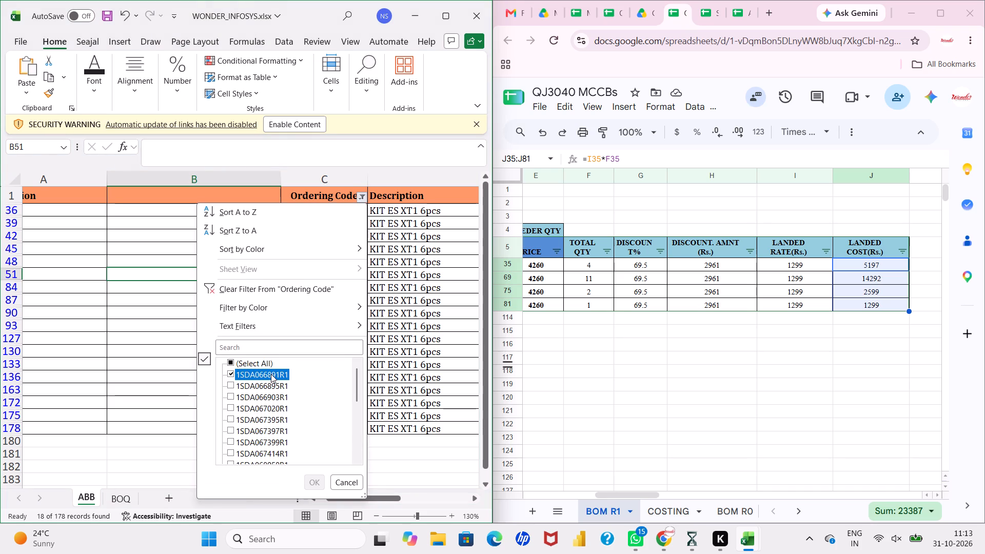
pyautogui.click(269, 386)
pyautogui.click(317, 483)
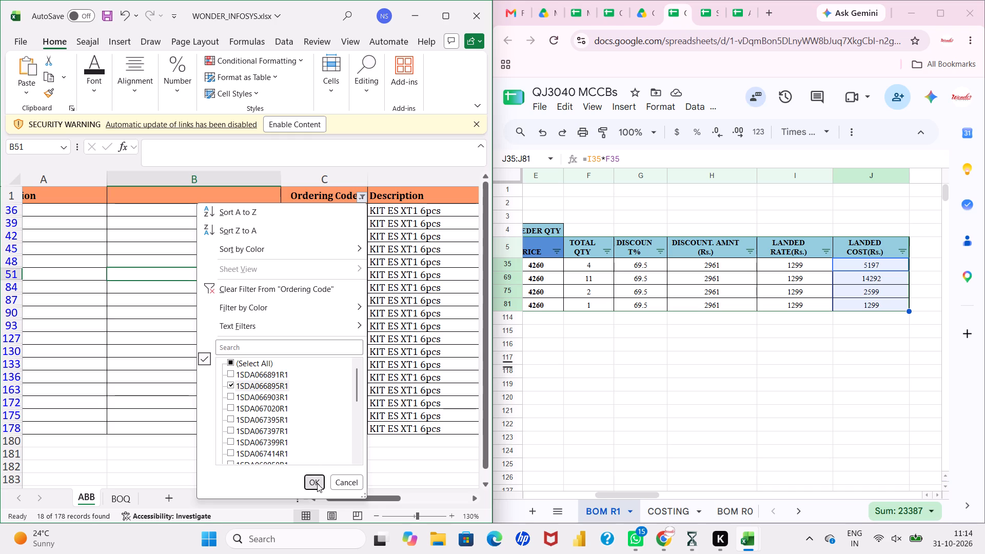
# Change the BOM R1 Catalog Number filter to show only 1SDA066895R1.
pyautogui.hscroll(1, 354, 361)
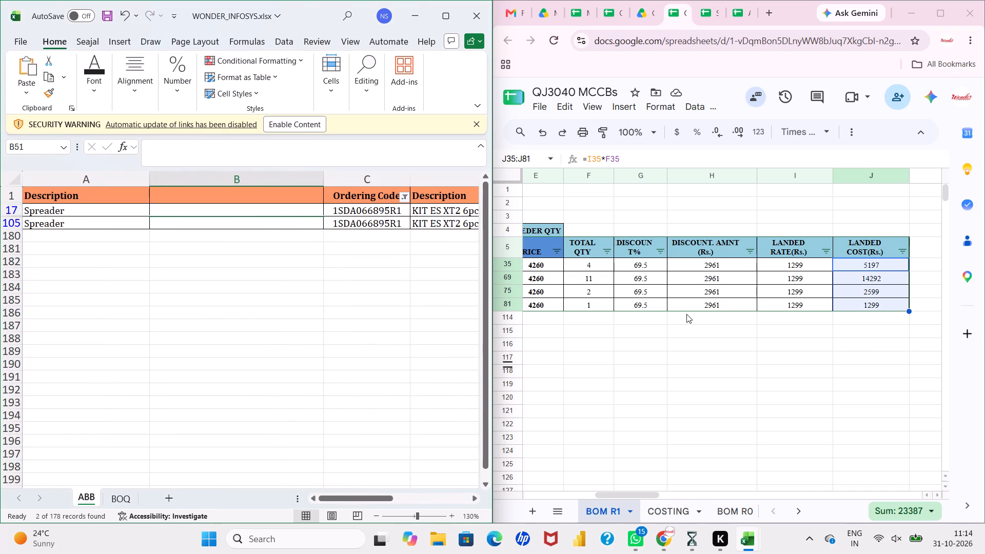
pyautogui.hscroll(2, 569, 281)
pyautogui.click(624, 252)
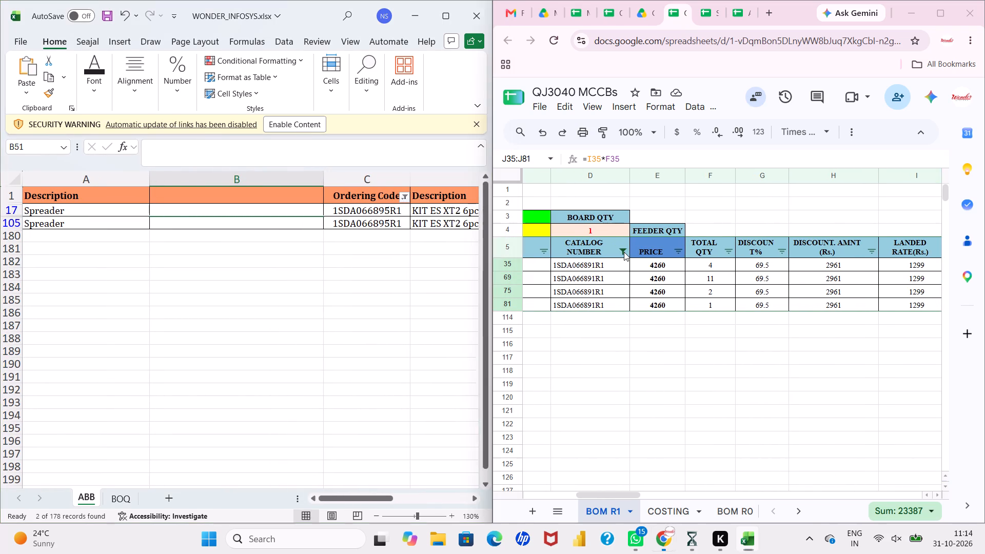
pyautogui.click(692, 413)
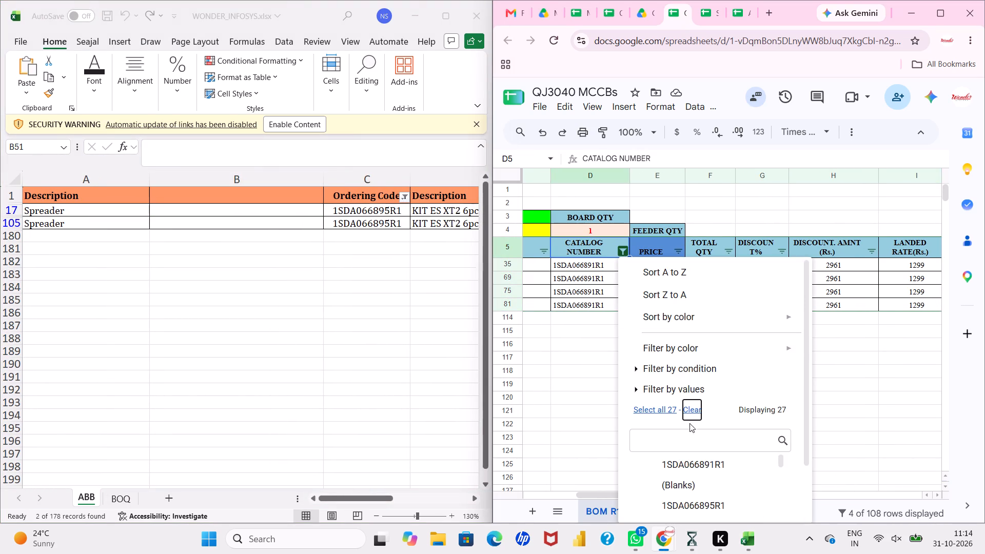
pyautogui.click(689, 506)
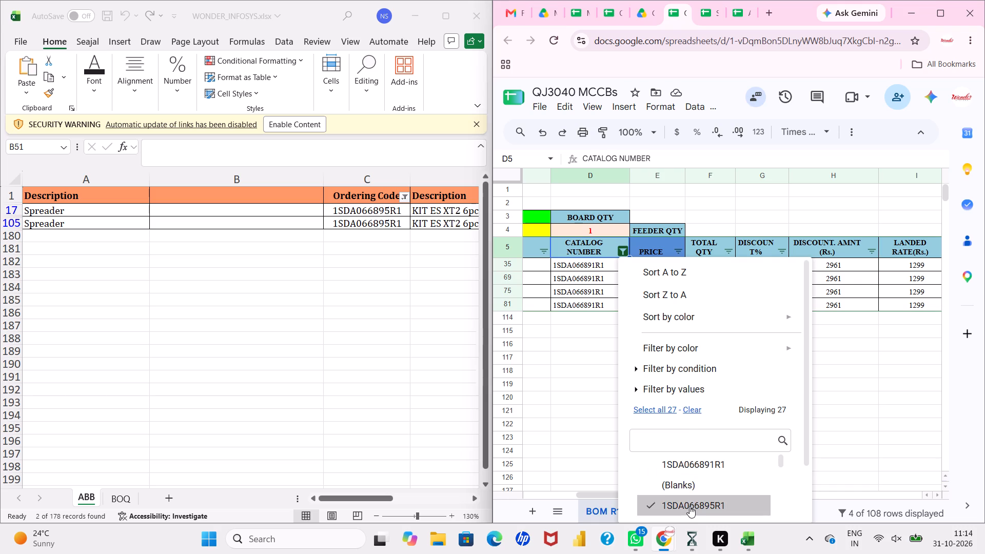
pyautogui.scroll(-1, 689, 506)
pyautogui.scroll(-3, 712, 403)
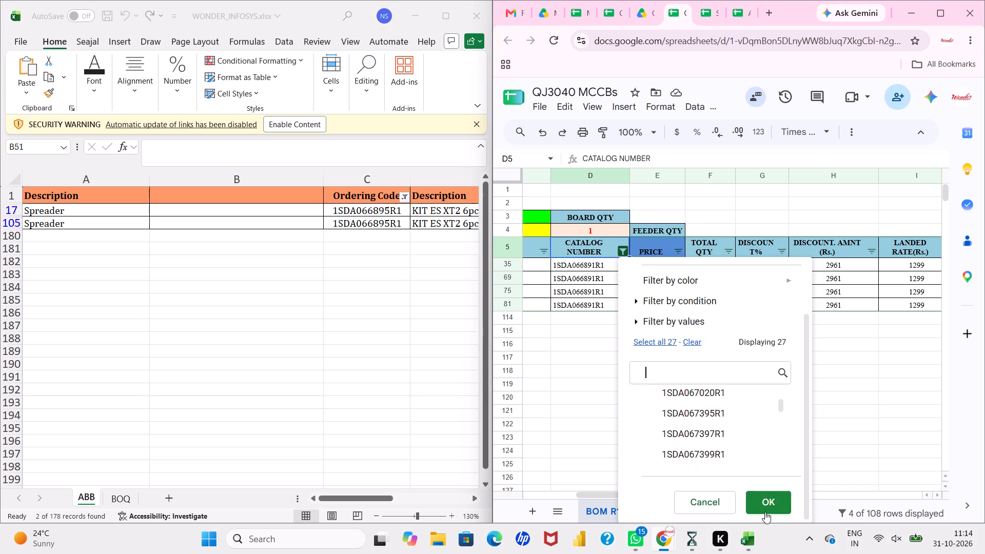
pyautogui.click(765, 512)
# Compare the vendor's rate, discount and net for 1SDA066895R1 with the BOM R1 discount, landed rate and landed cost.
pyautogui.hscroll(-2, 739, 383)
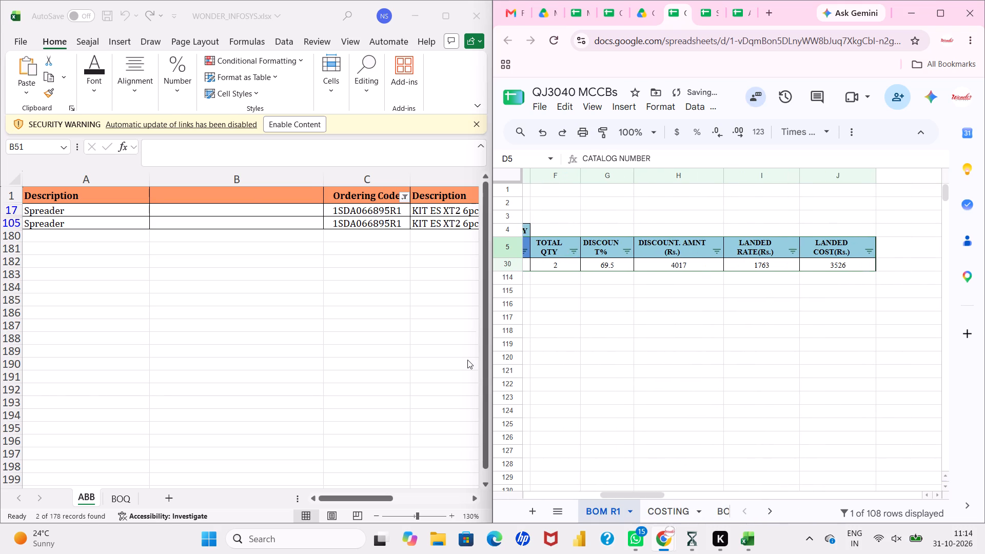
pyautogui.hscroll(-3, 467, 360)
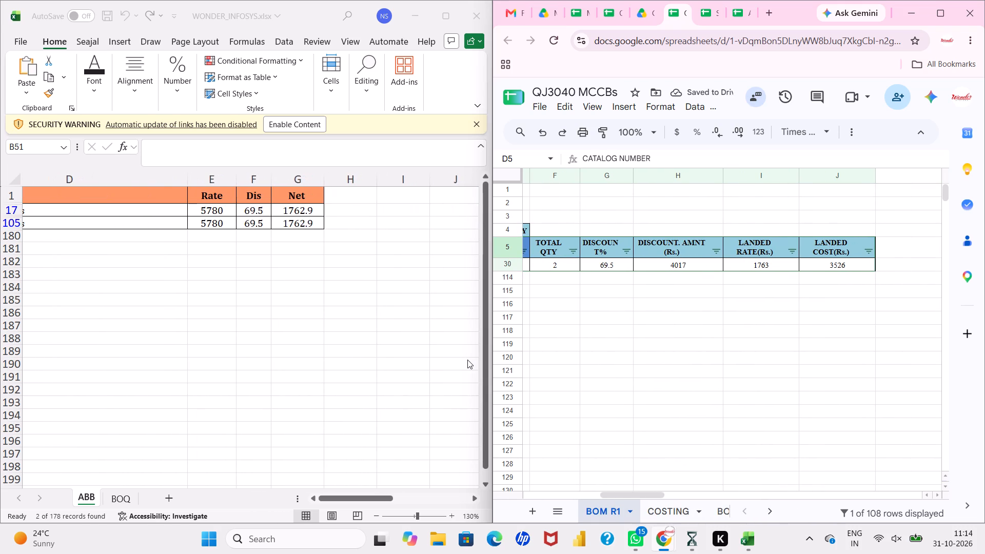
pyautogui.hscroll(-2, 467, 360)
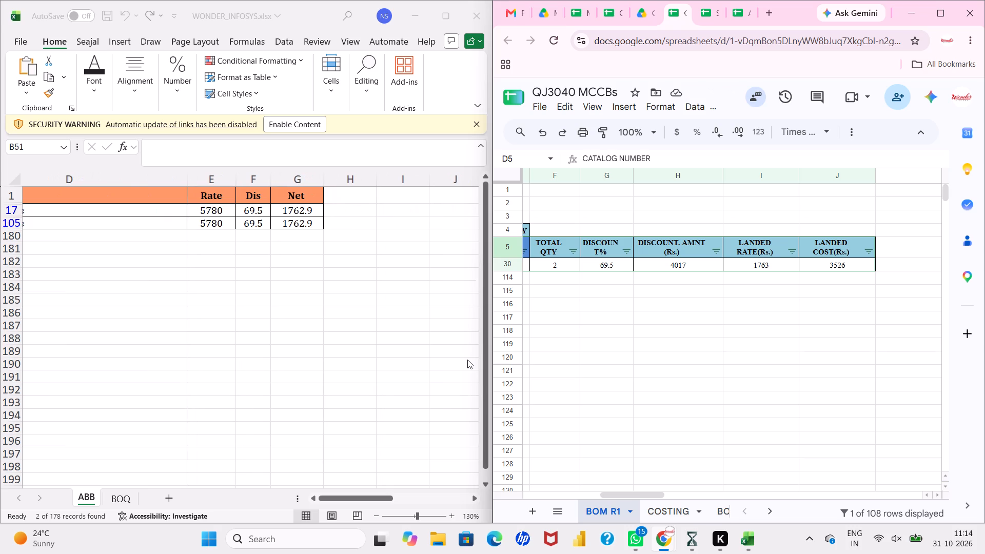
pyautogui.hscroll(-1, 467, 360)
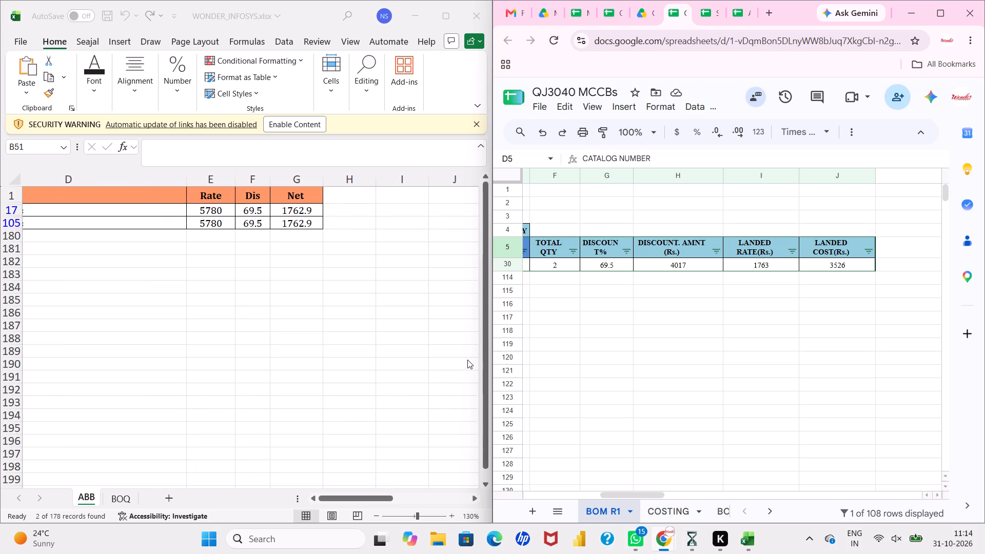
pyautogui.hscroll(-2, 467, 360)
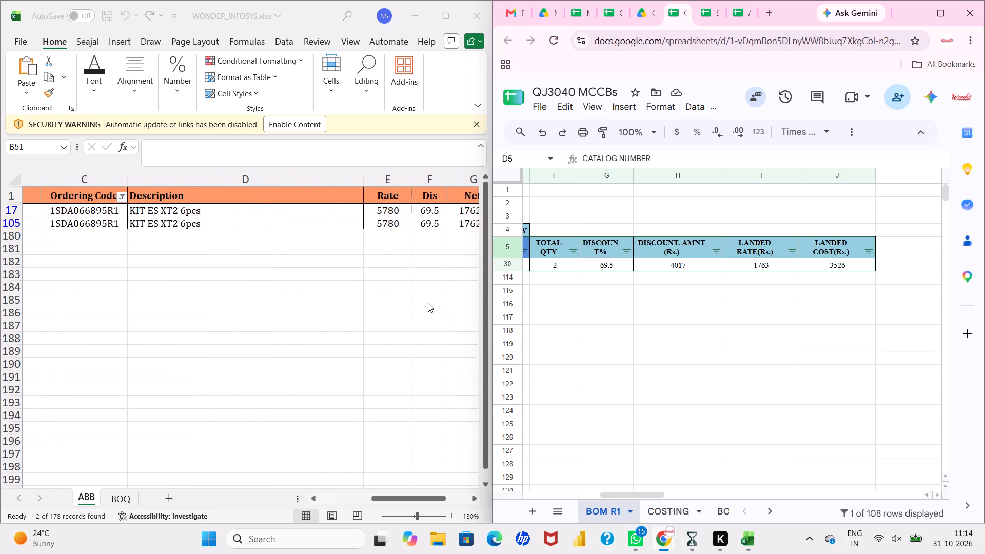
# Change the Ordering Code filter of the vendor's ABB list to show only 1SDA066903R1.
pyautogui.hscroll(1, 428, 303)
pyautogui.click(208, 195)
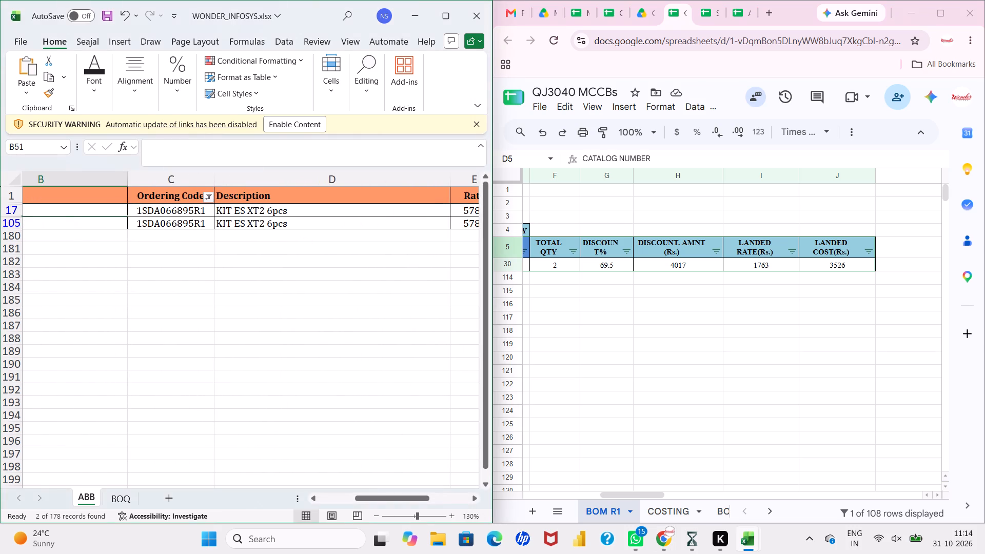
pyautogui.click(208, 195)
pyautogui.click(117, 385)
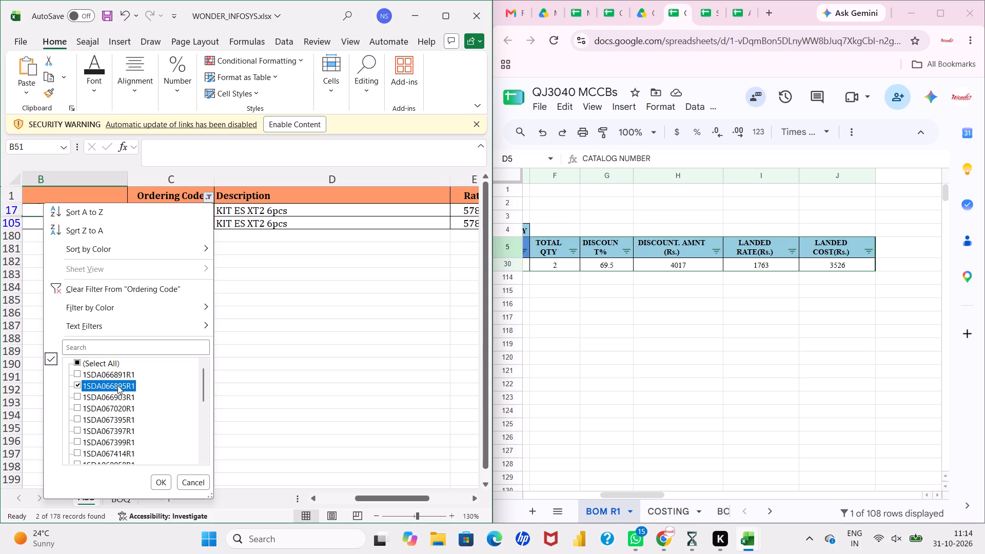
pyautogui.click(115, 395)
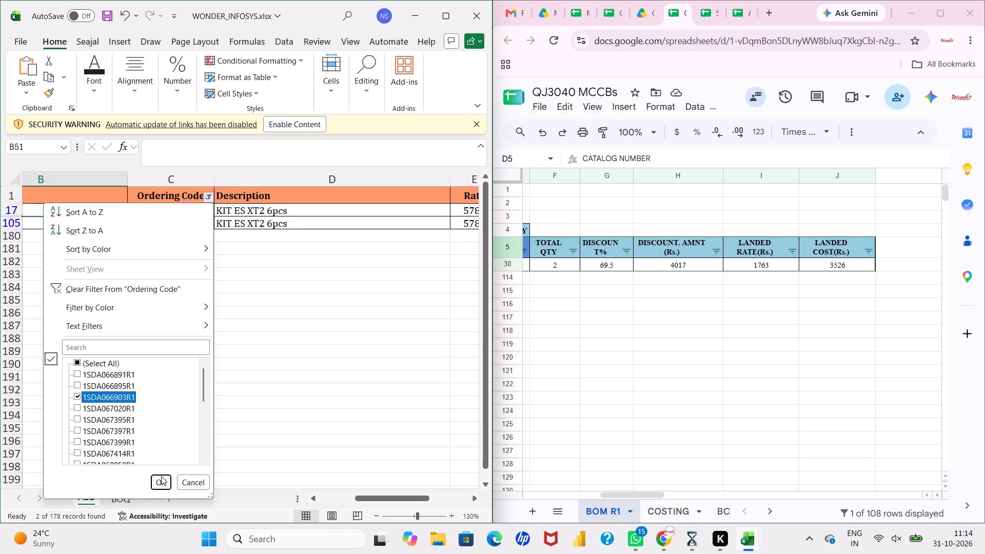
pyautogui.click(163, 481)
pyautogui.hscroll(-2, 390, 383)
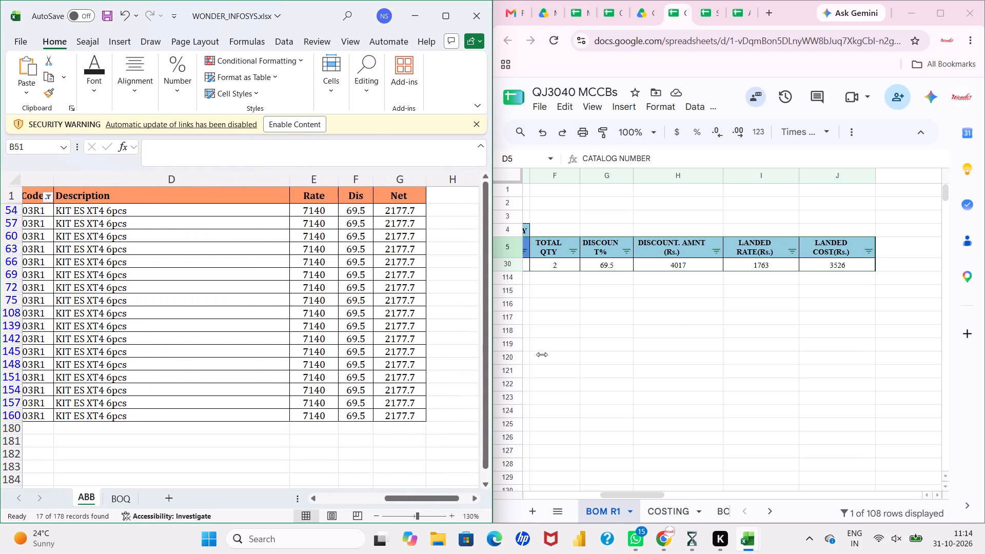
# Deselect 1SDA066895R1 in the BOM R1 Catalog Number filter and search its values for 66903r1, clearing the search text when done.
pyautogui.hscroll(2, 680, 328)
pyautogui.click(642, 250)
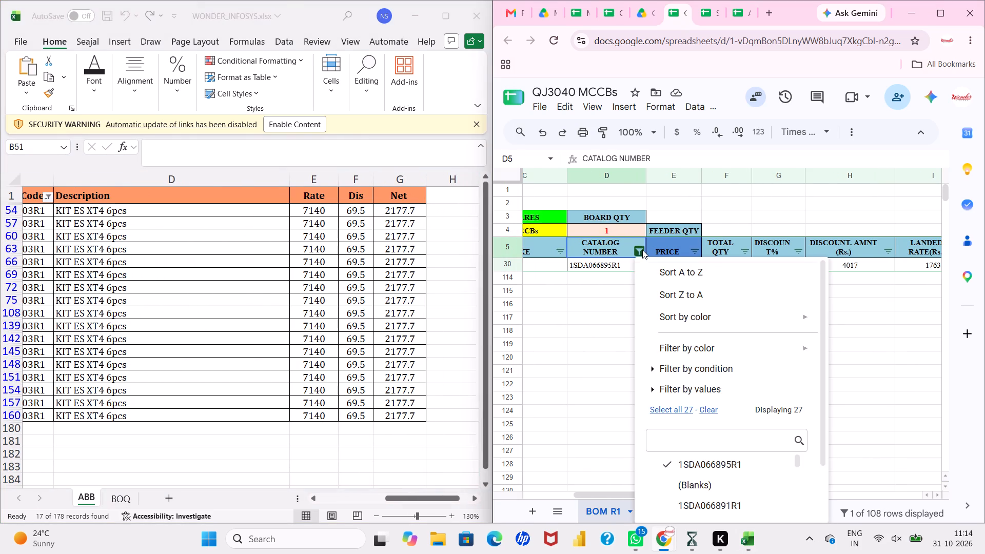
pyautogui.click(722, 469)
pyautogui.scroll(-1, 722, 469)
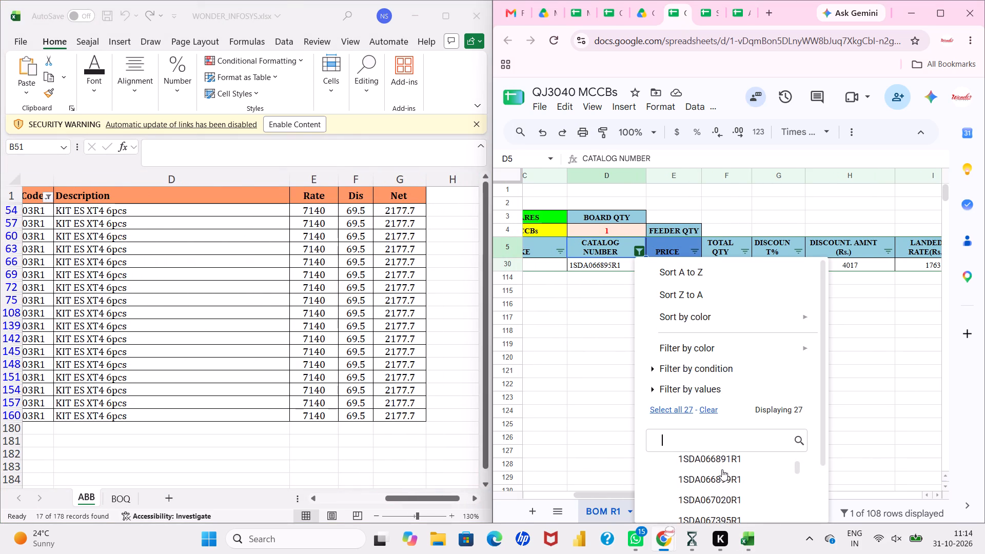
pyautogui.scroll(-1, 722, 469)
pyautogui.hscroll(1, 340, 412)
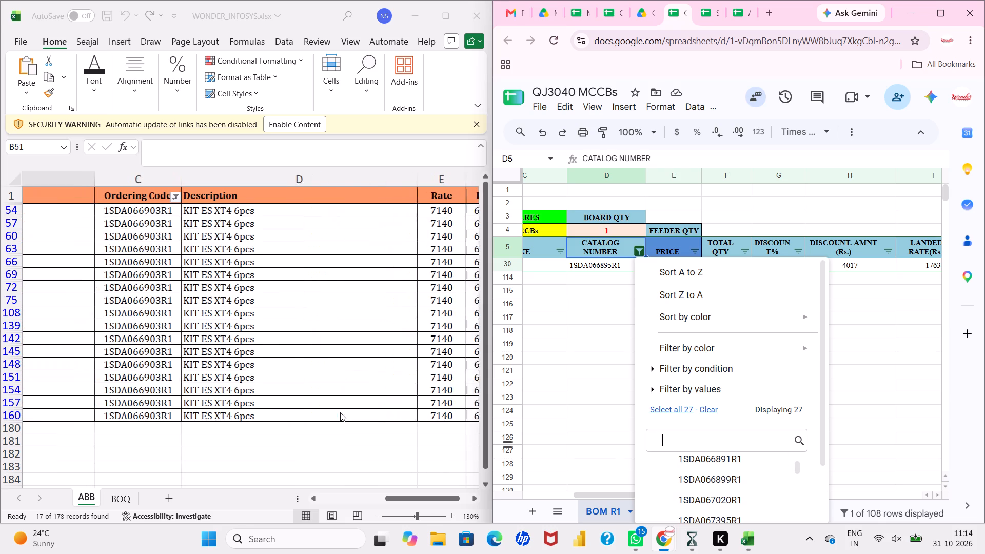
pyautogui.hscroll(1, 340, 412)
pyautogui.click(685, 441)
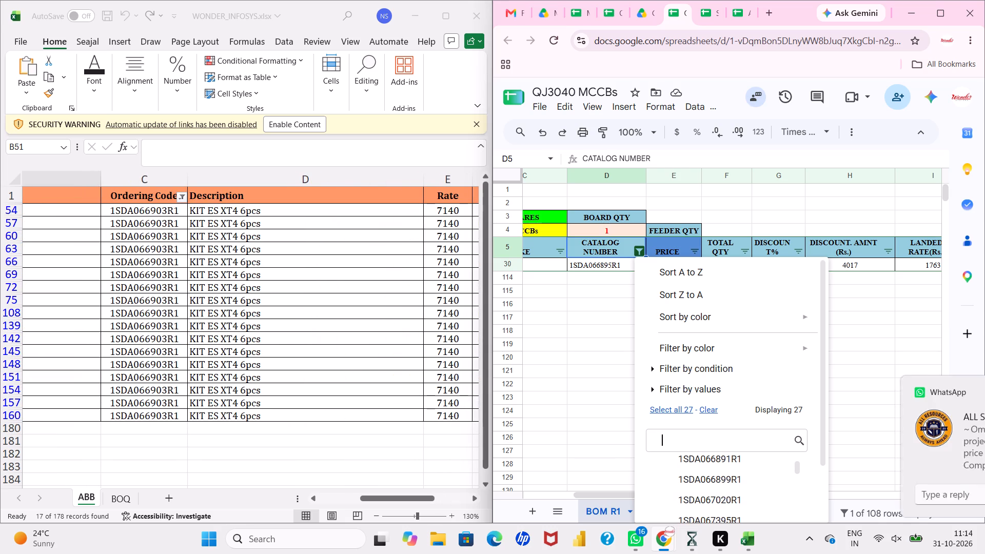
pyautogui.write('66')
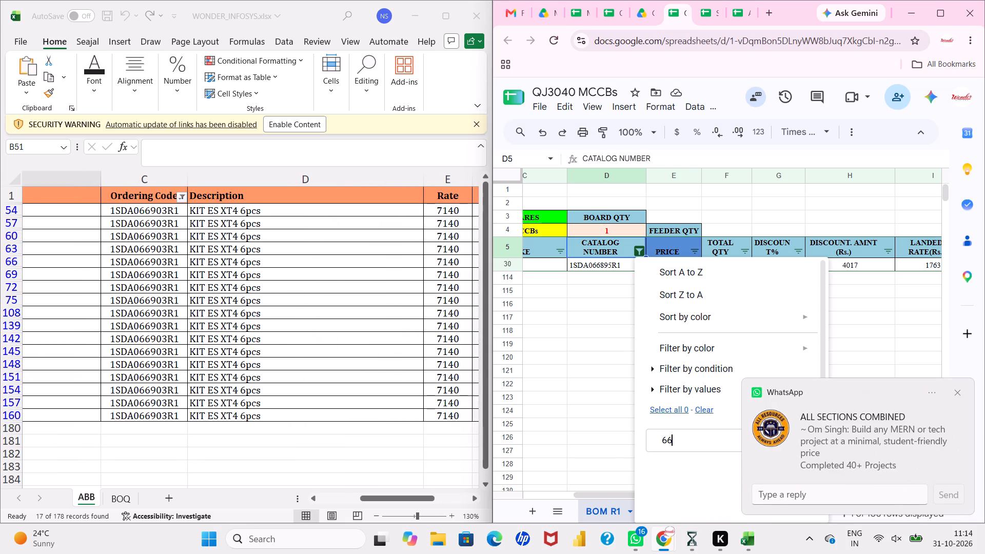
pyautogui.write('903')
pyautogui.write('r1')
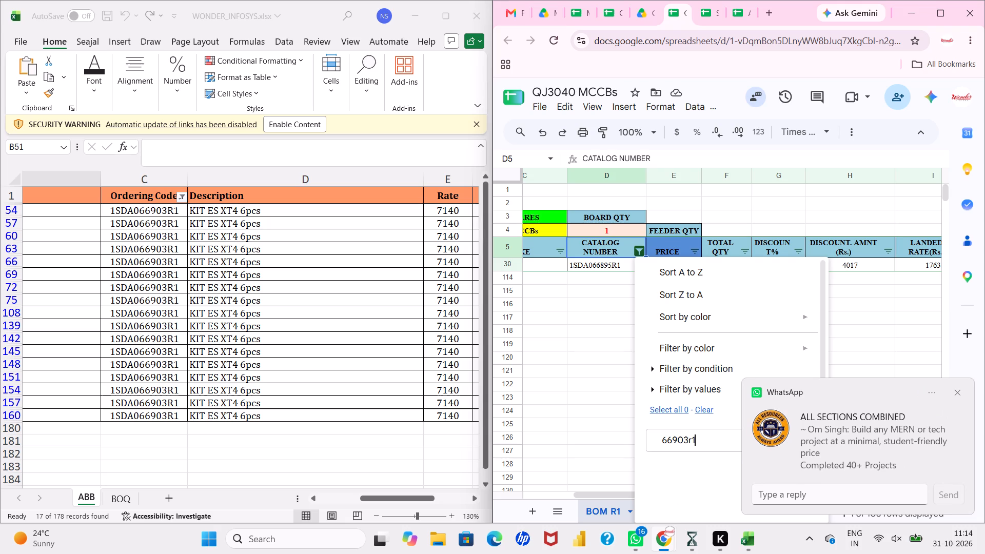
pyautogui.press('BackSpace')
pyautogui.press('BackSpace')
pyautogui.press('BackSpace')
pyautogui.press('BackSpace')
pyautogui.press('BackSpace')
pyautogui.press('BackSpace')
pyautogui.press('BackSpace')
pyautogui.press('BackSpace')
pyautogui.press('BackSpace')
pyautogui.press('BackSpace')
pyautogui.press('BackSpace')
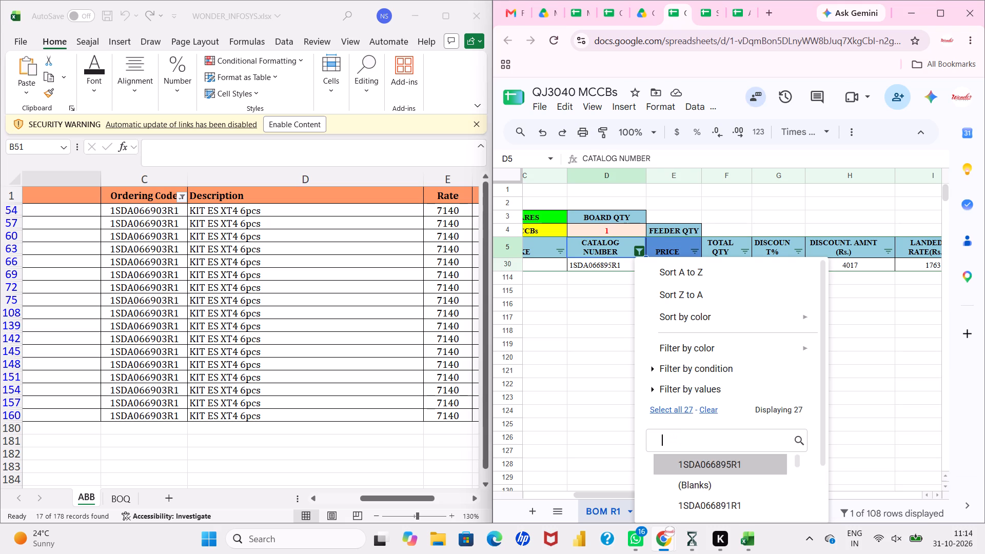
# Copy 1SDA066903R1 from the vendor's Ordering Code column and search for it in the BOM R1 Catalog Number filter.
pyautogui.click(177, 212)
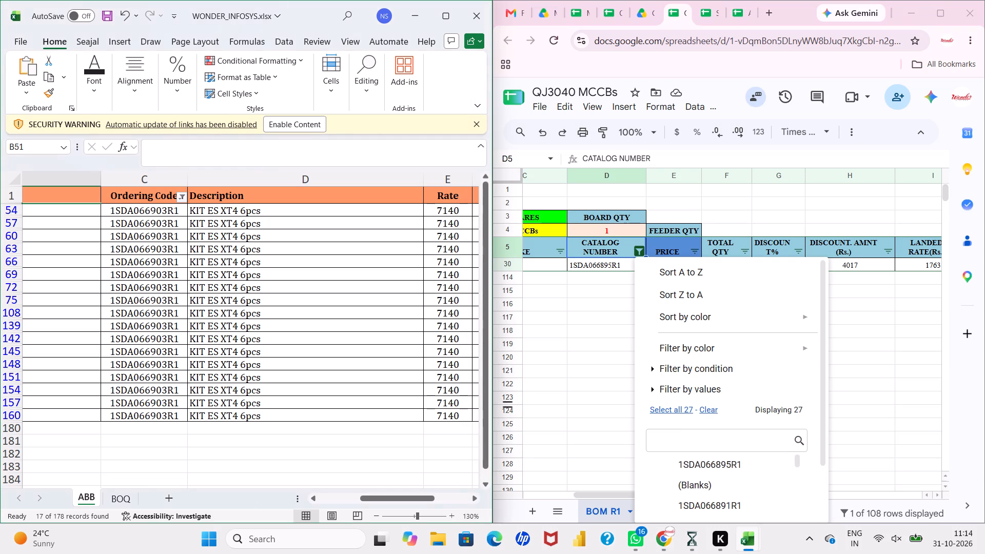
pyautogui.click(177, 212)
pyautogui.moveTo(216, 147); pyautogui.dragTo(143, 147)
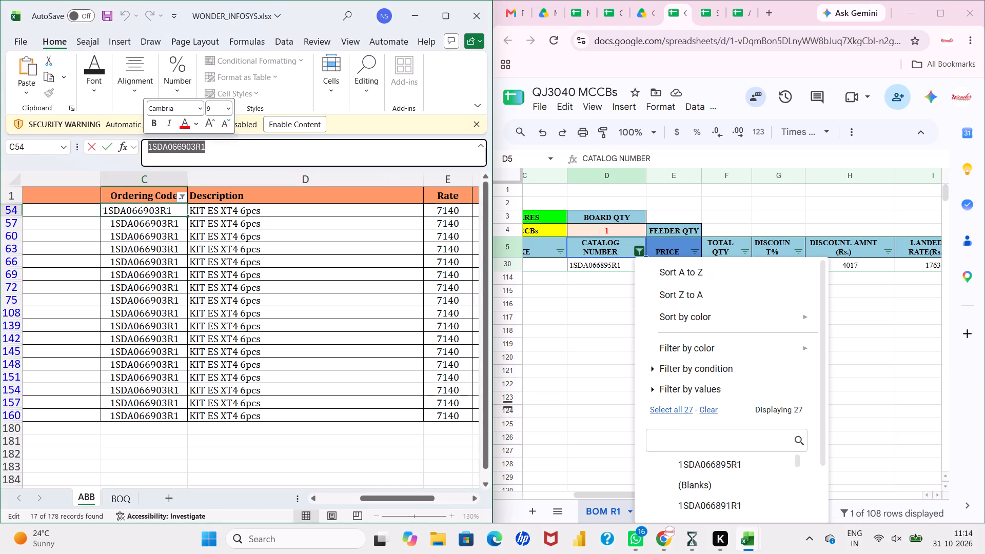
pyautogui.hotkey('ctrl', 'c')
pyautogui.click(694, 446)
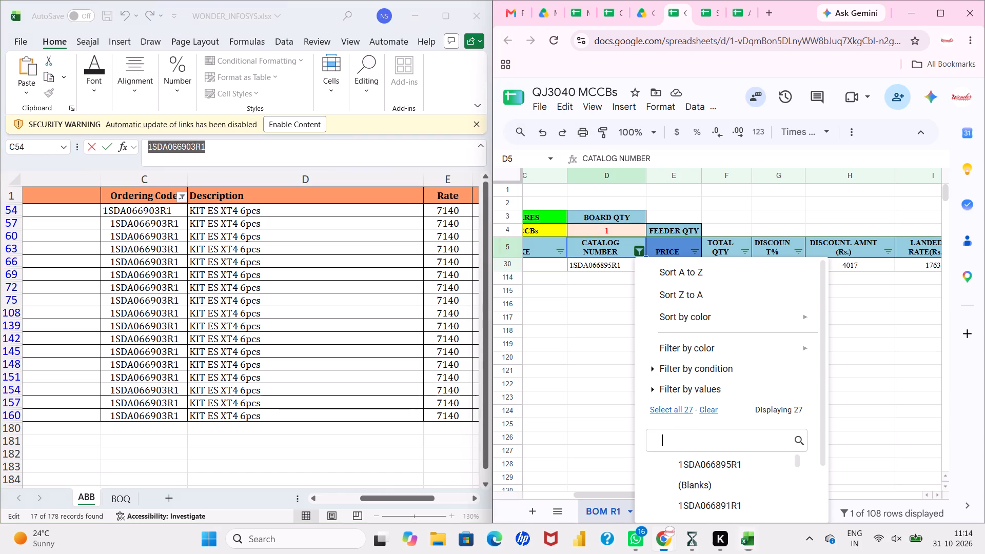
pyautogui.hotkey('ctrl', 'v')
pyautogui.scroll(-2, 694, 446)
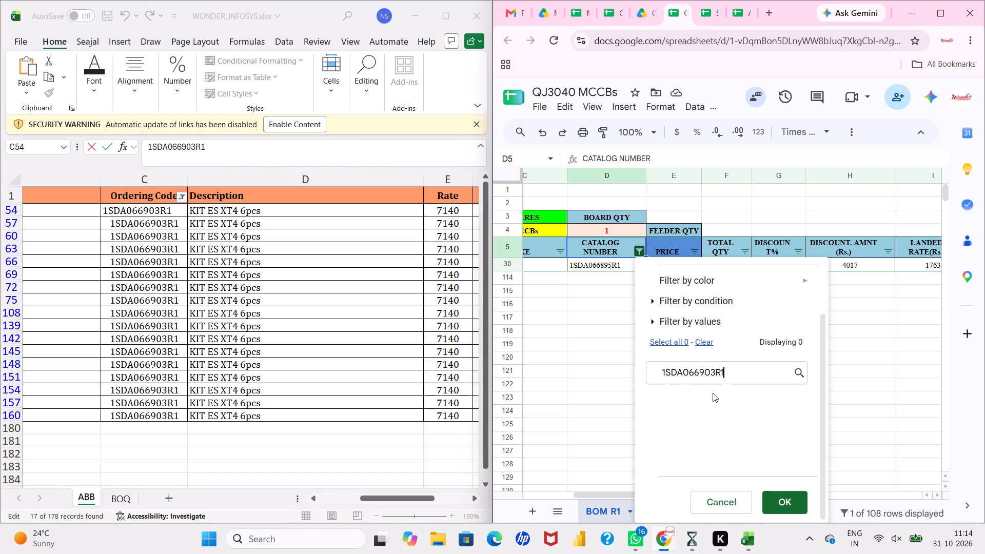
pyautogui.hscroll(2, 305, 375)
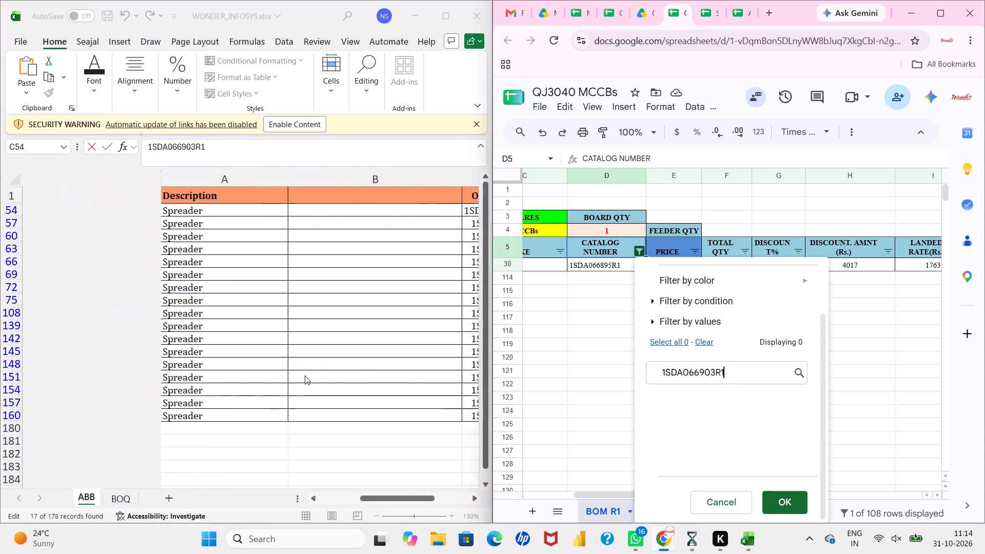
pyautogui.hscroll(-2, 305, 375)
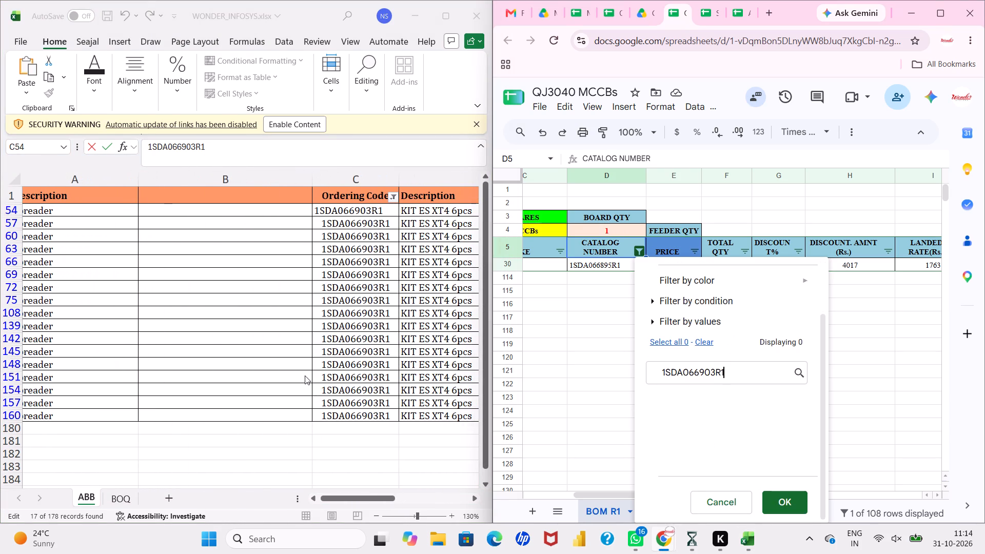
pyautogui.hscroll(-1, 305, 375)
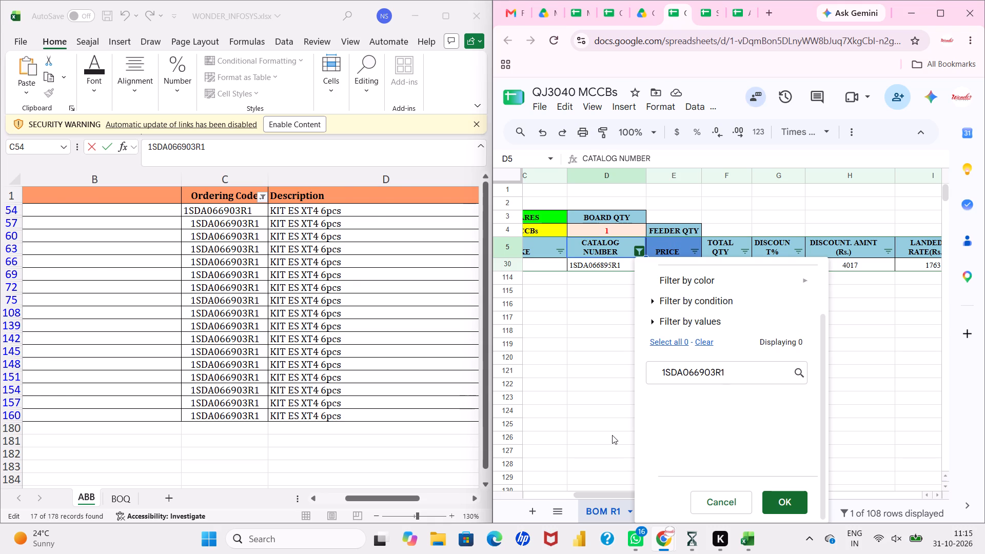
pyautogui.hscroll(1, 310, 391)
pyautogui.hscroll(-1, 339, 343)
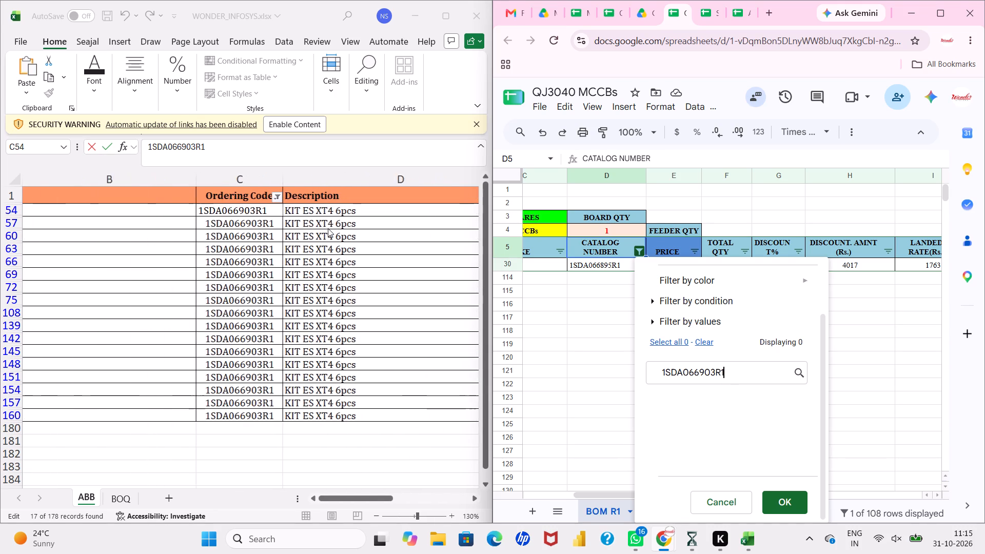
# Change the Ordering Code filter of the vendor's ABB list to show only 1SDA067020R1.
pyautogui.click(247, 199)
pyautogui.click(247, 199)
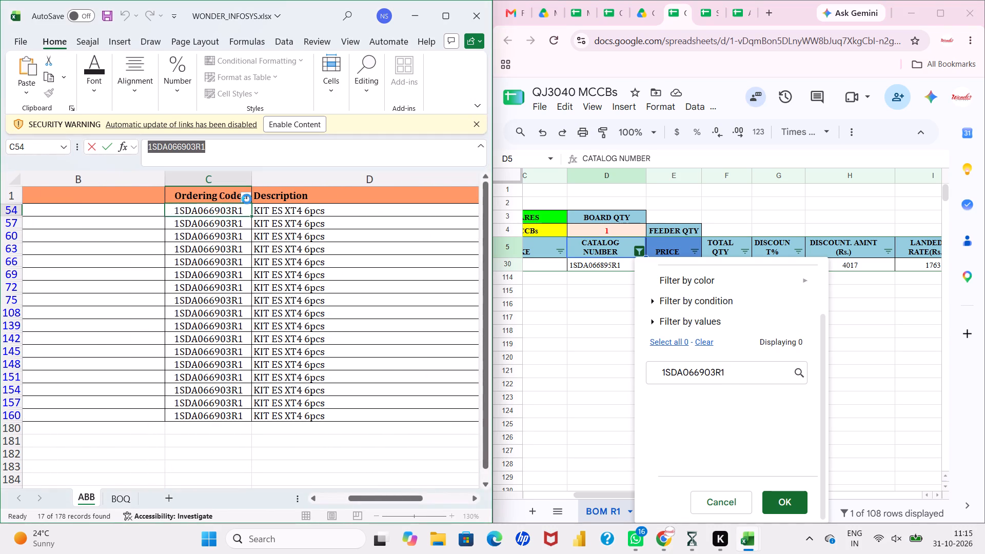
pyautogui.click(154, 398)
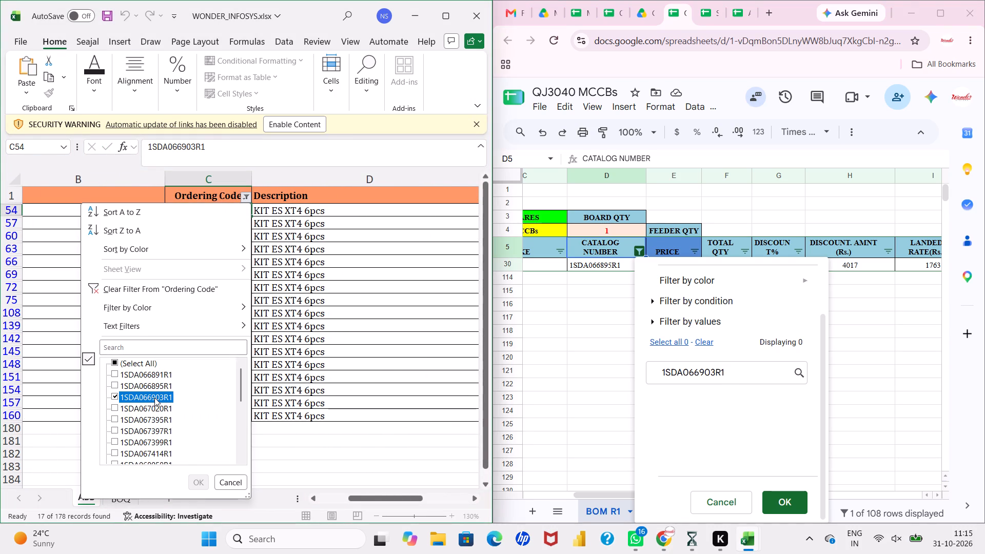
pyautogui.click(151, 407)
pyautogui.click(195, 477)
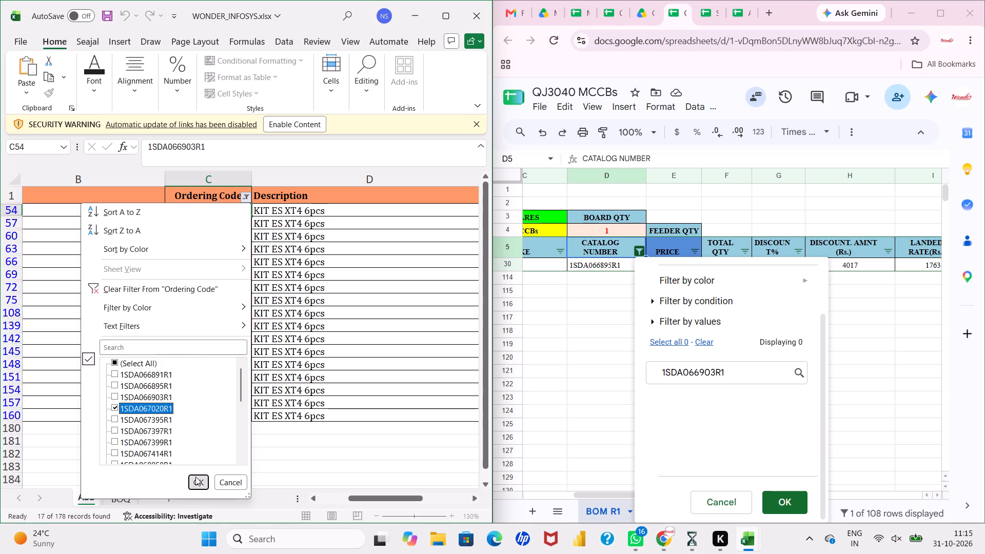
pyautogui.hscroll(1, 210, 331)
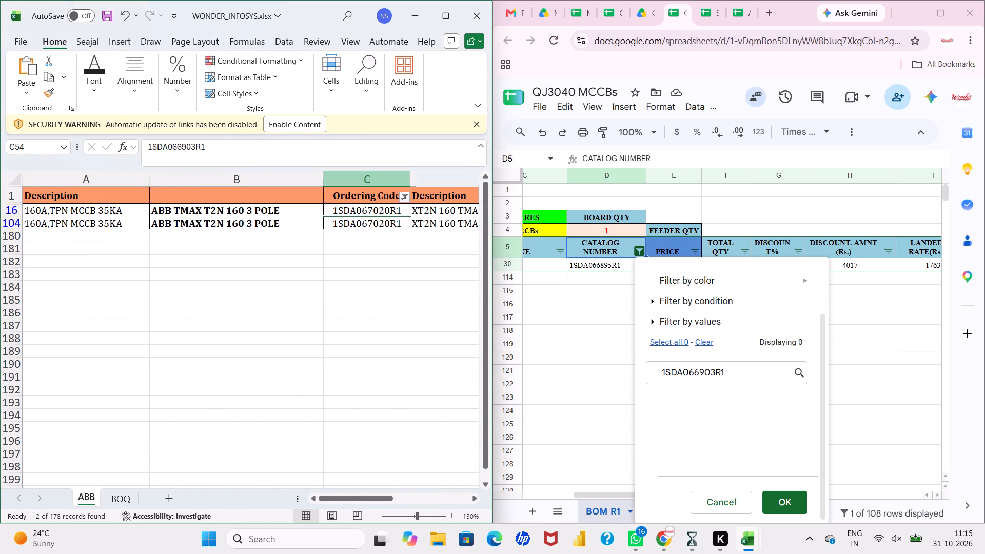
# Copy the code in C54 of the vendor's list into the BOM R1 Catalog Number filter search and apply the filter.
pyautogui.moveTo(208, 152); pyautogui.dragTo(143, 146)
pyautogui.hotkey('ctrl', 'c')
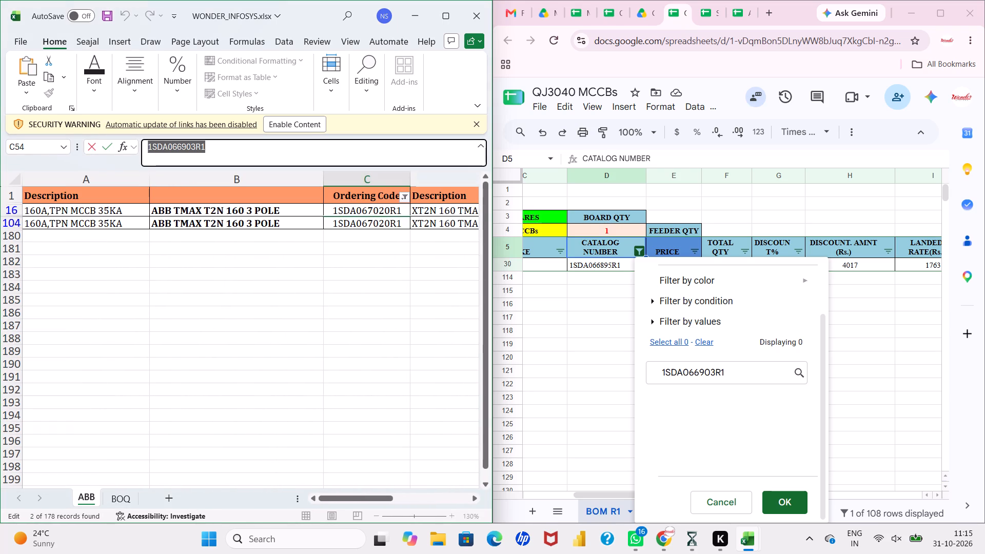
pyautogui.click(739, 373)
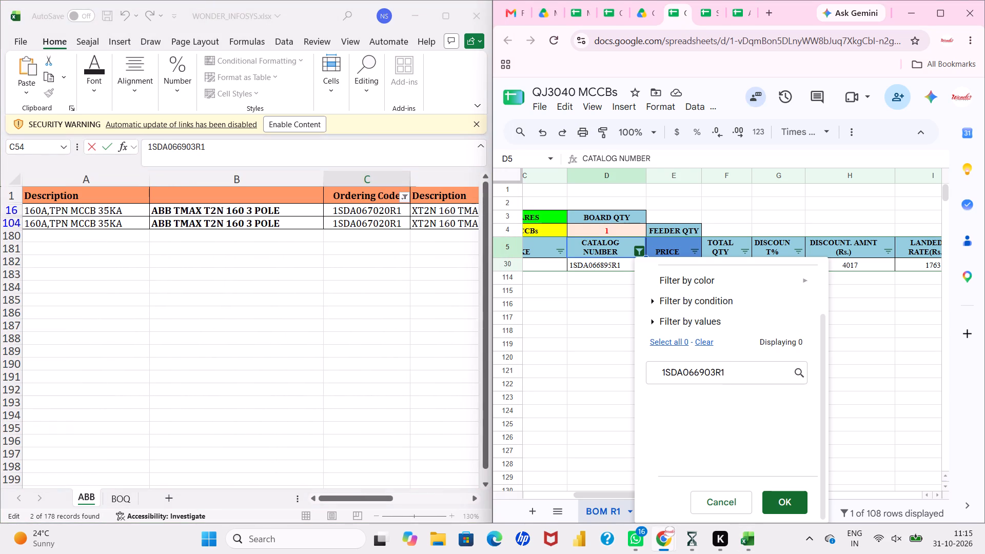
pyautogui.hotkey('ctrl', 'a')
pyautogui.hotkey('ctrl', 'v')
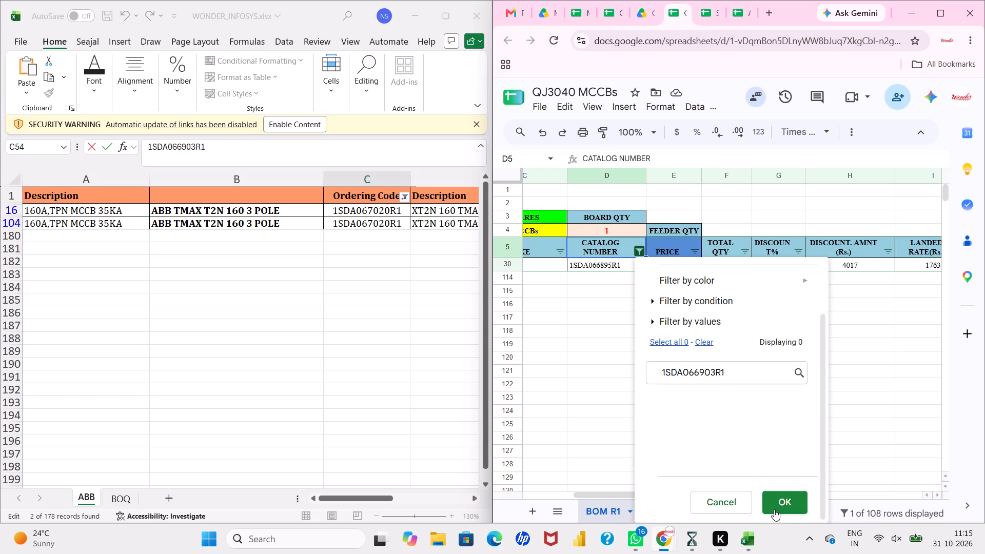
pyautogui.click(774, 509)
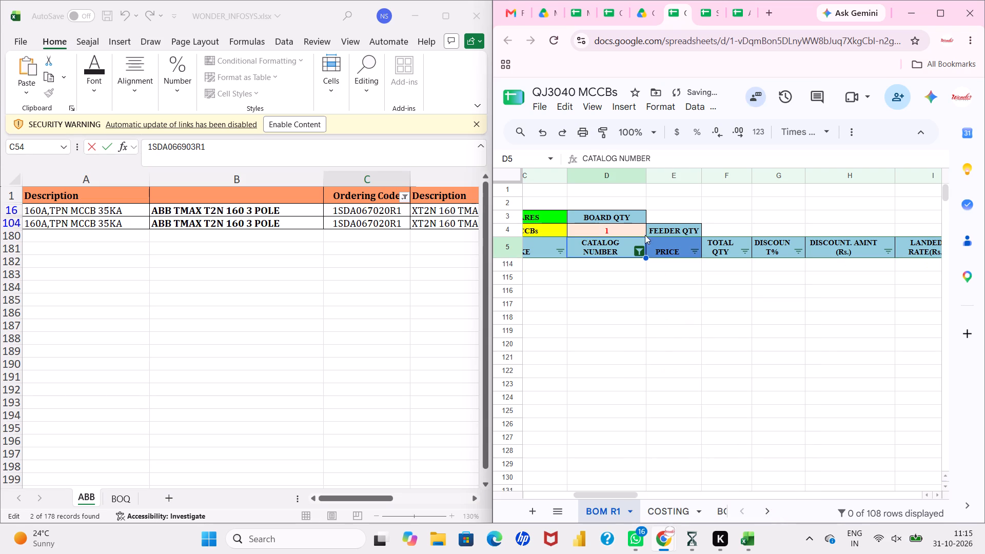
# Search the BOM R1 Catalog Number filter for 1SDA067020R1 and apply it to show only that code.
pyautogui.click(641, 249)
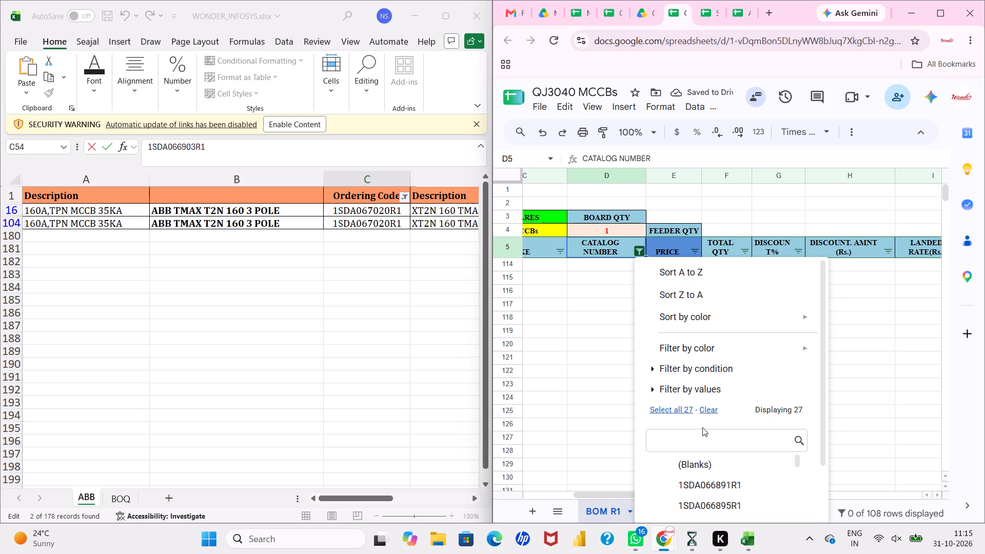
pyautogui.click(702, 436)
pyautogui.hotkey('ctrl', 'v')
pyautogui.scroll(-2, 702, 436)
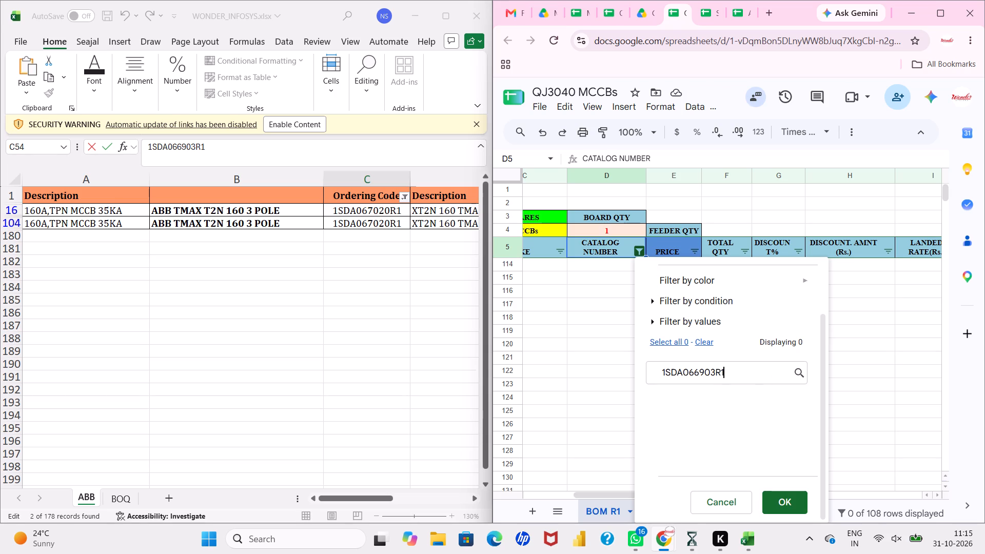
pyautogui.moveTo(696, 375); pyautogui.dragTo(709, 374)
pyautogui.write('702')
pyautogui.press('0')
pyautogui.press('Delete')
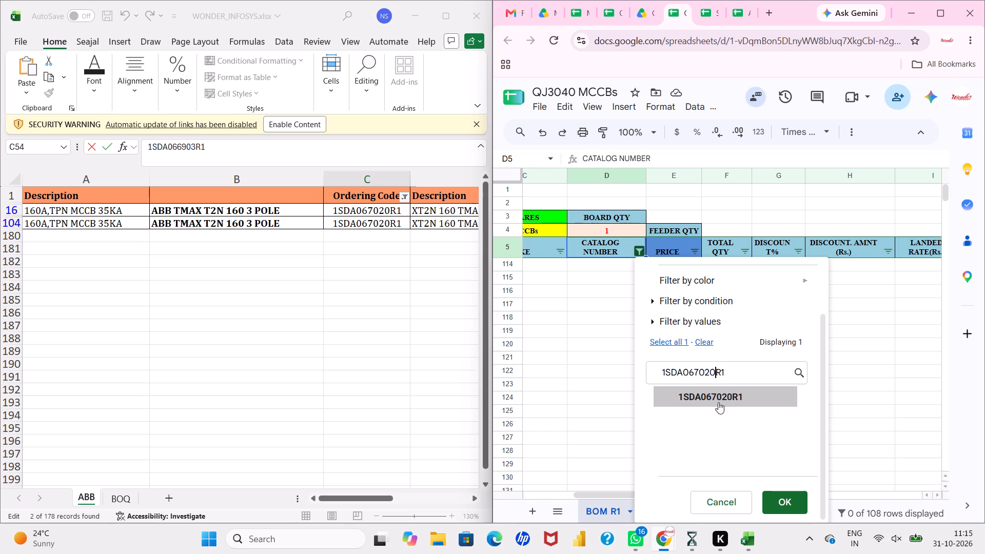
pyautogui.click(718, 402)
pyautogui.click(783, 499)
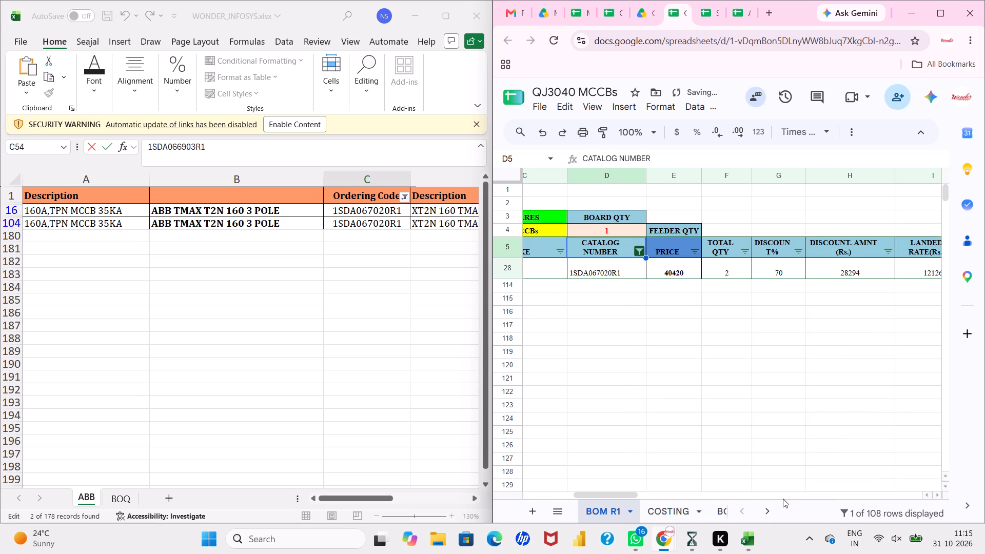
# Change the Ordering Code filter of the vendor's ABB list to show only 1SDA067395R1.
pyautogui.hscroll(-2, 764, 395)
pyautogui.hscroll(-3, 347, 399)
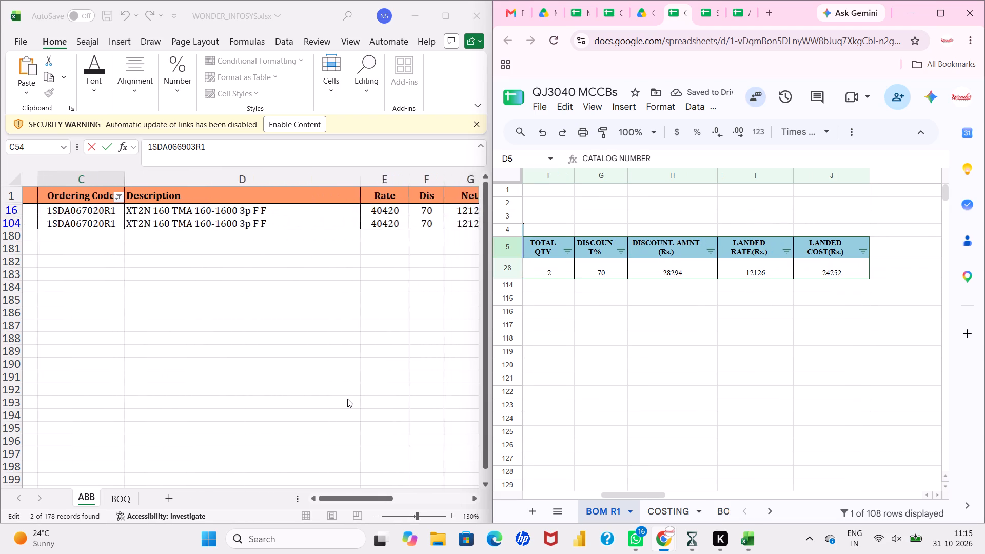
pyautogui.hscroll(-1, 347, 399)
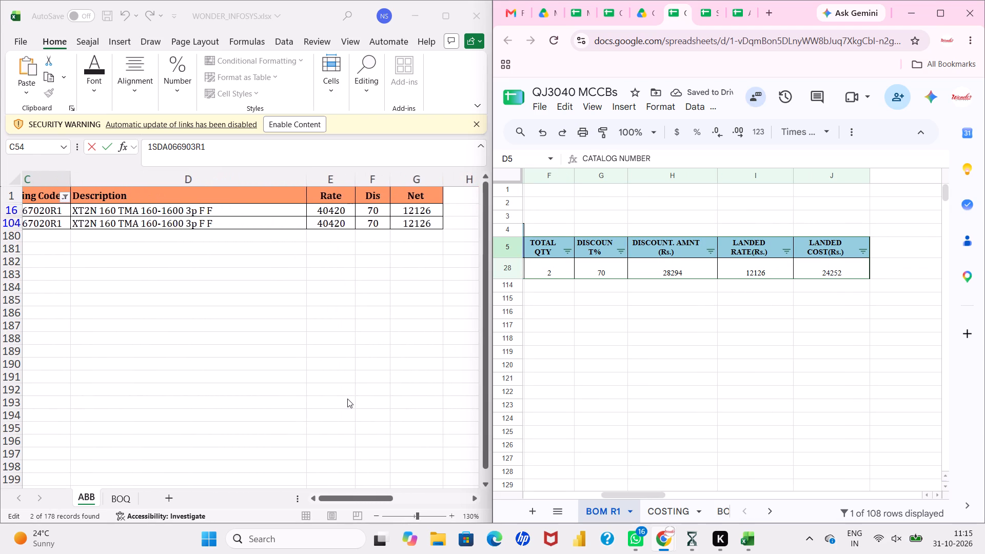
pyautogui.click(405, 194)
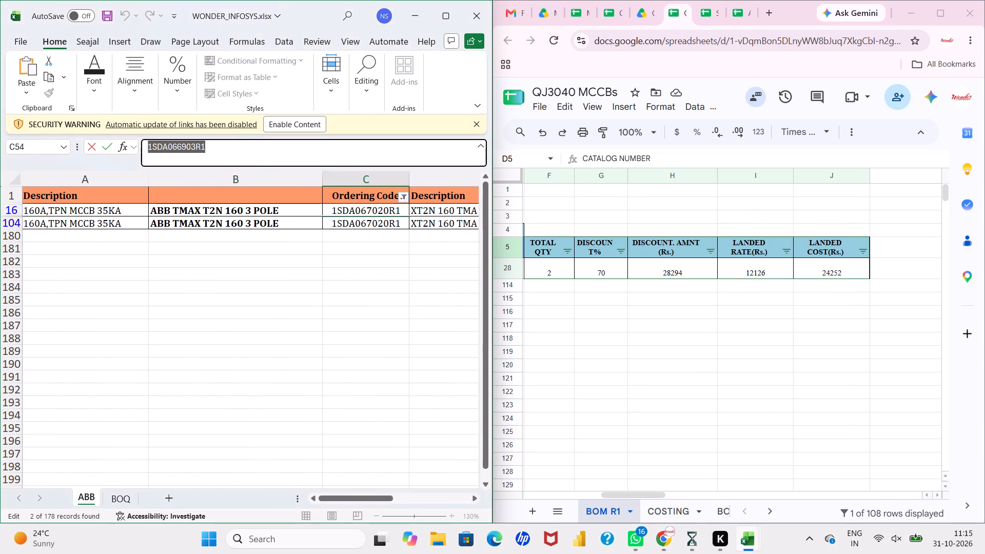
pyautogui.click(405, 194)
pyautogui.click(308, 411)
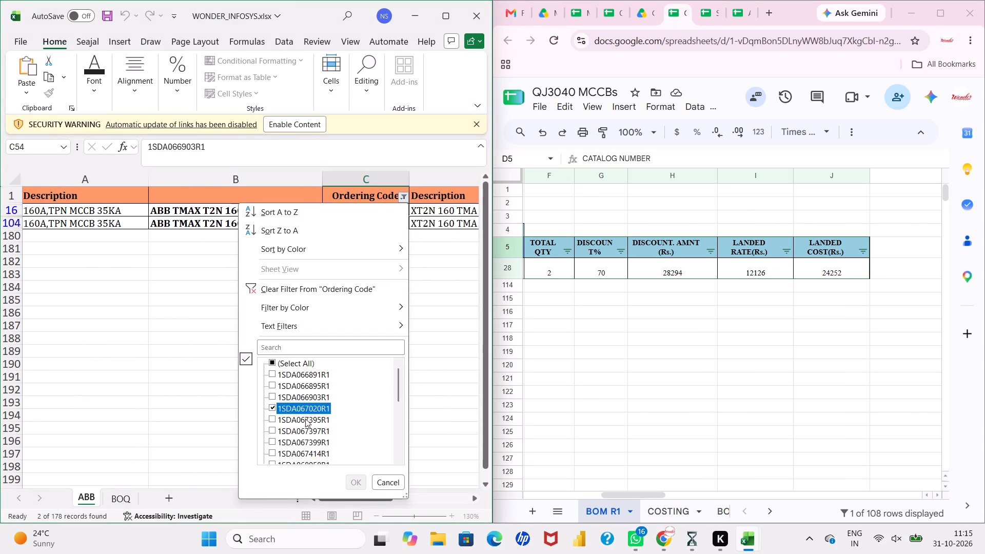
pyautogui.click(305, 419)
pyautogui.click(352, 482)
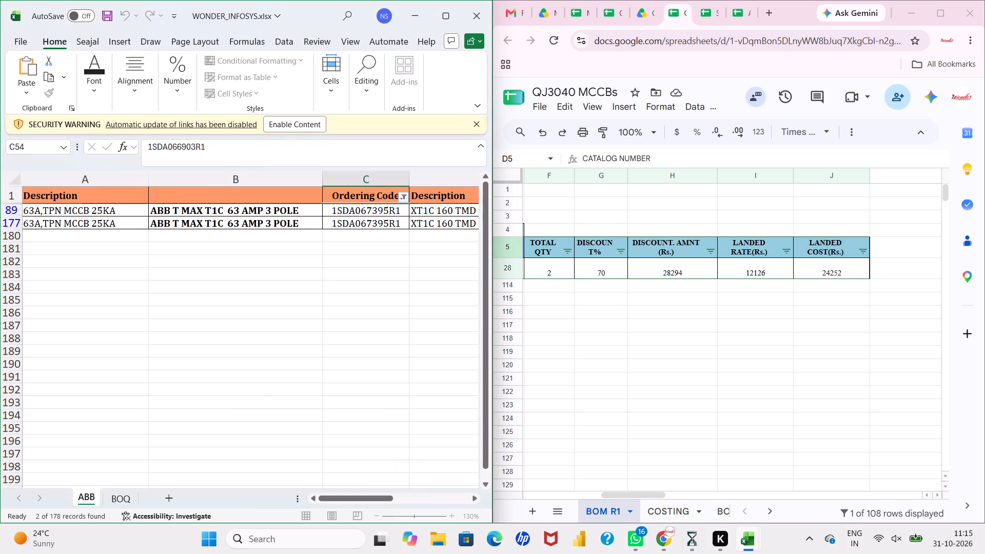
# Switch the BOM R1 Catalog Number filter from 1SDA067020R1 to only 1SDA067395R1, using the code copied from C89 of the vendor's list.
pyautogui.hscroll(-1, 382, 367)
pyautogui.hscroll(3, 689, 315)
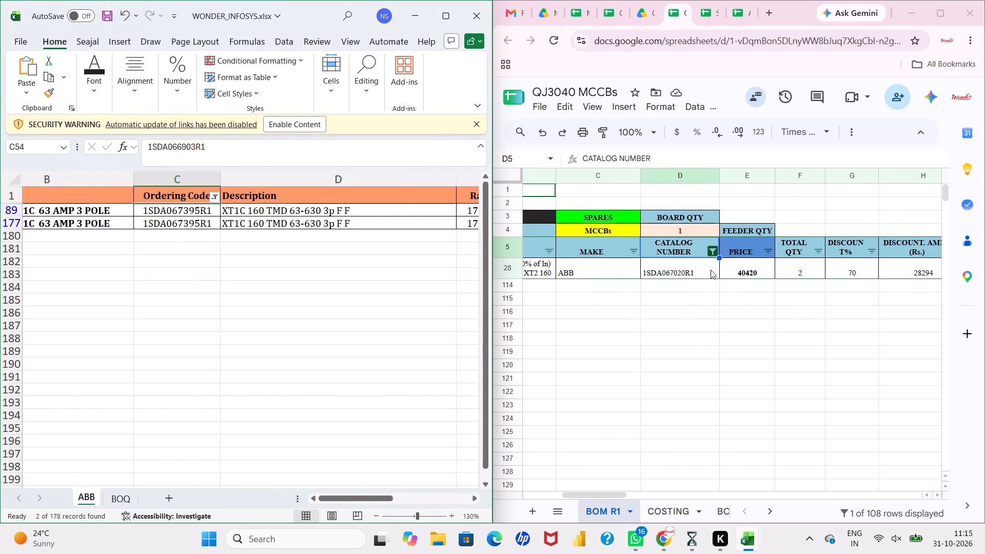
pyautogui.click(712, 256)
pyautogui.click(618, 474)
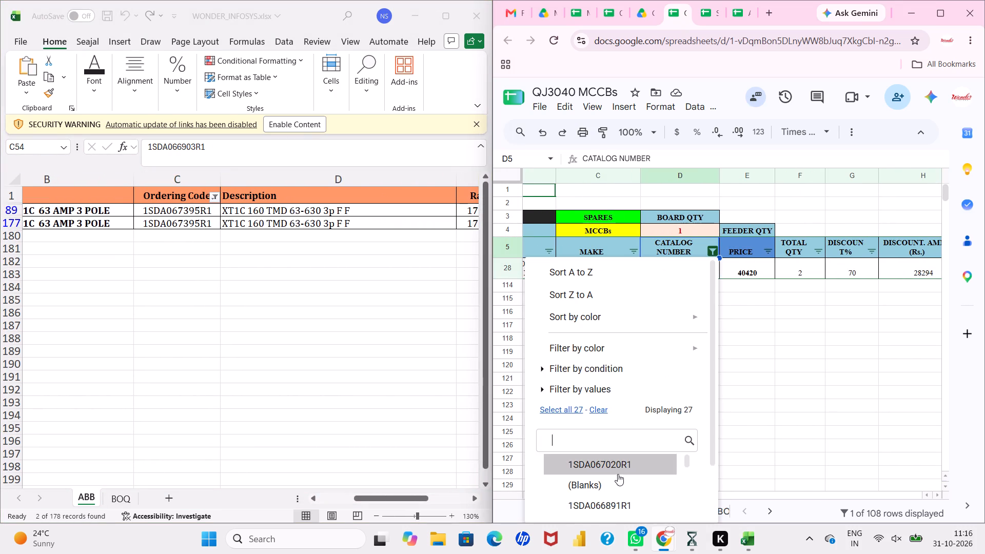
pyautogui.hscroll(1, 618, 474)
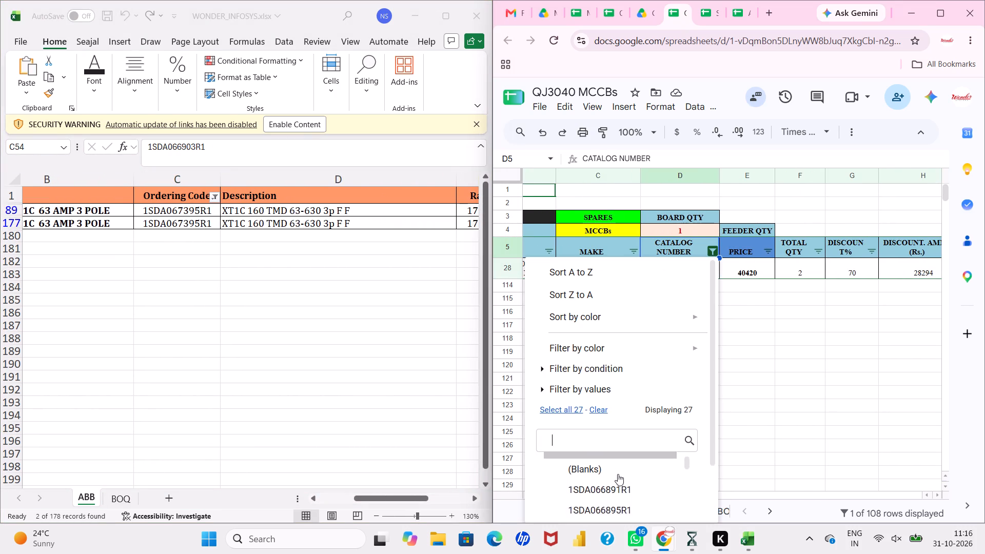
pyautogui.hscroll(1, 618, 474)
pyautogui.hscroll(1, 247, 263)
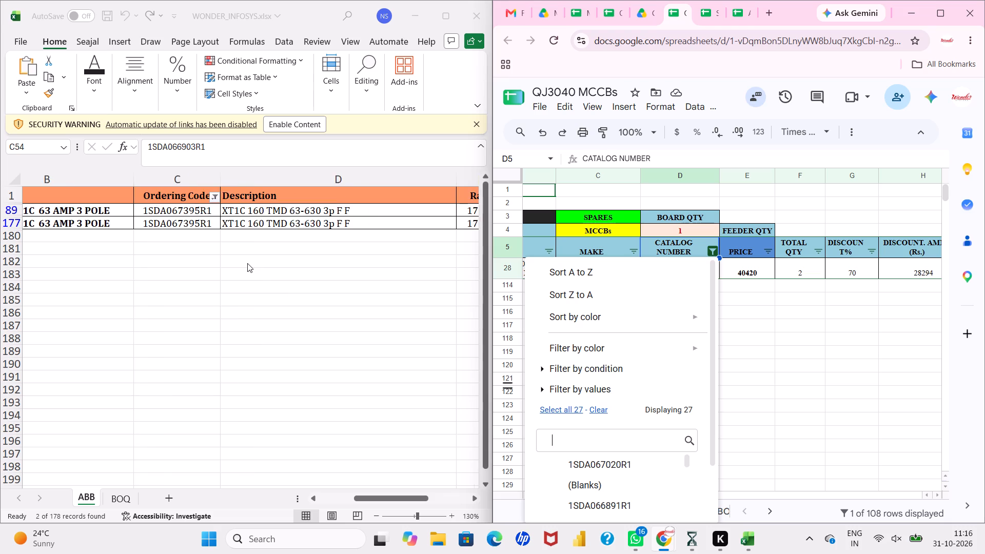
pyautogui.hscroll(1, 247, 263)
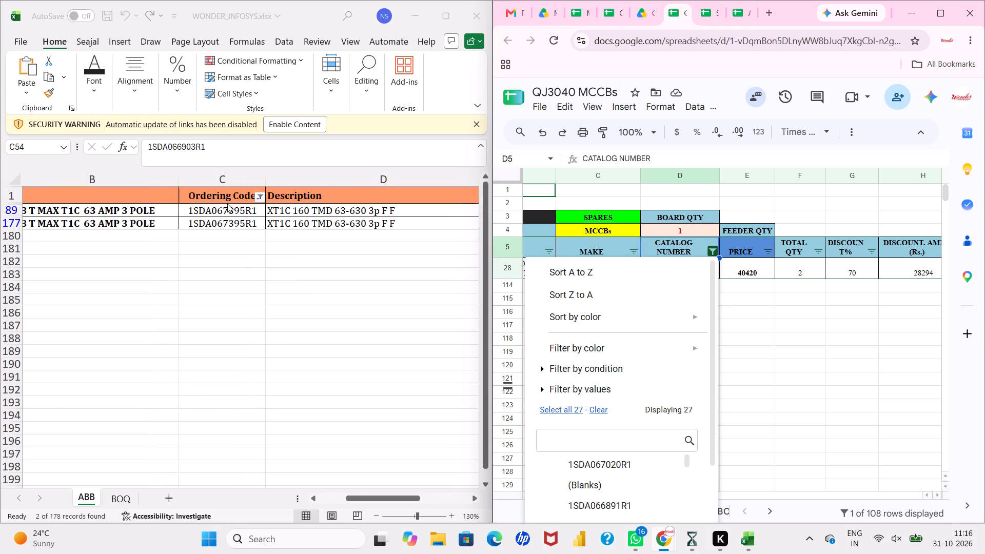
pyautogui.click(228, 209)
pyautogui.click(228, 209)
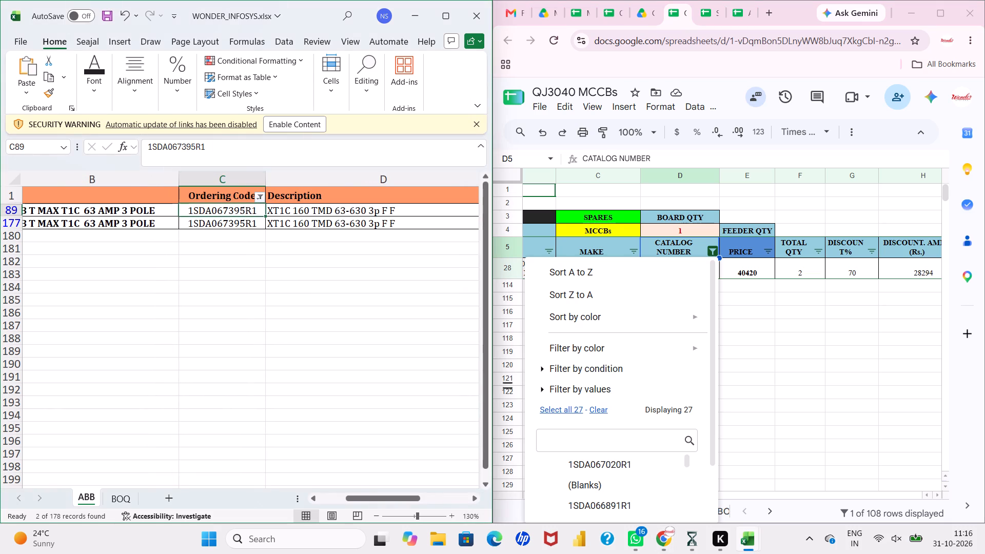
pyautogui.moveTo(207, 151); pyautogui.dragTo(132, 147)
pyautogui.hotkey('ctrl', 'c')
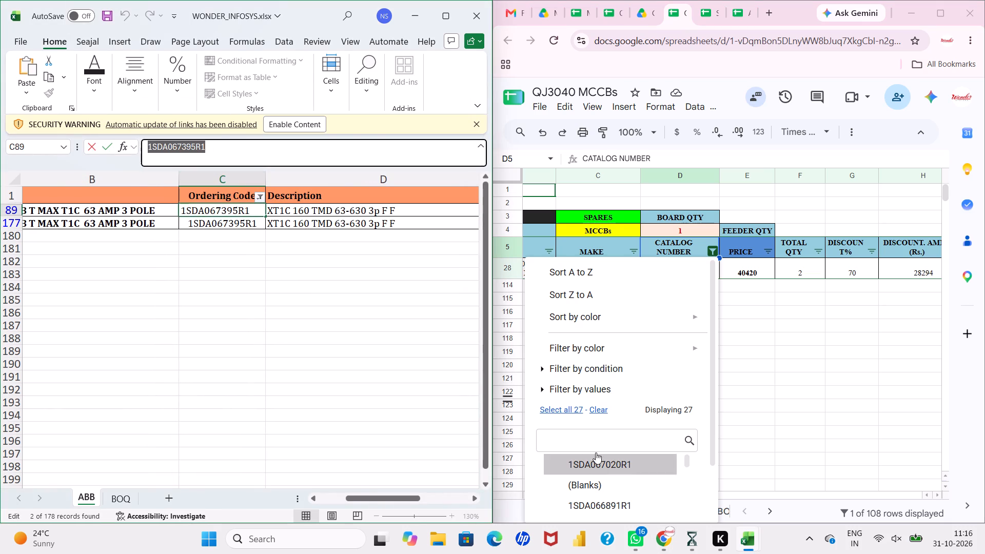
pyautogui.click(598, 440)
pyautogui.hotkey('ctrl', 'v')
pyautogui.scroll(-1, 598, 440)
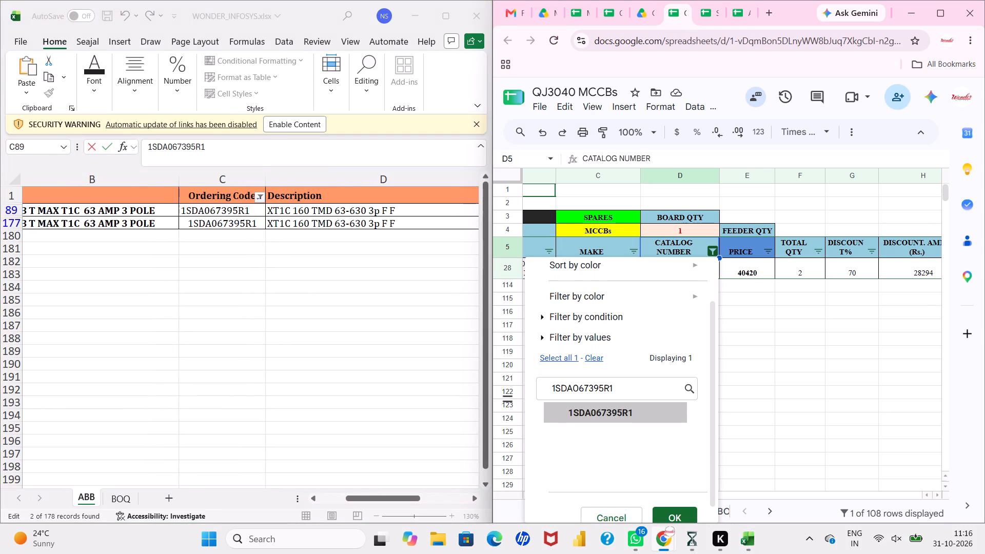
pyautogui.click(618, 408)
pyautogui.click(686, 516)
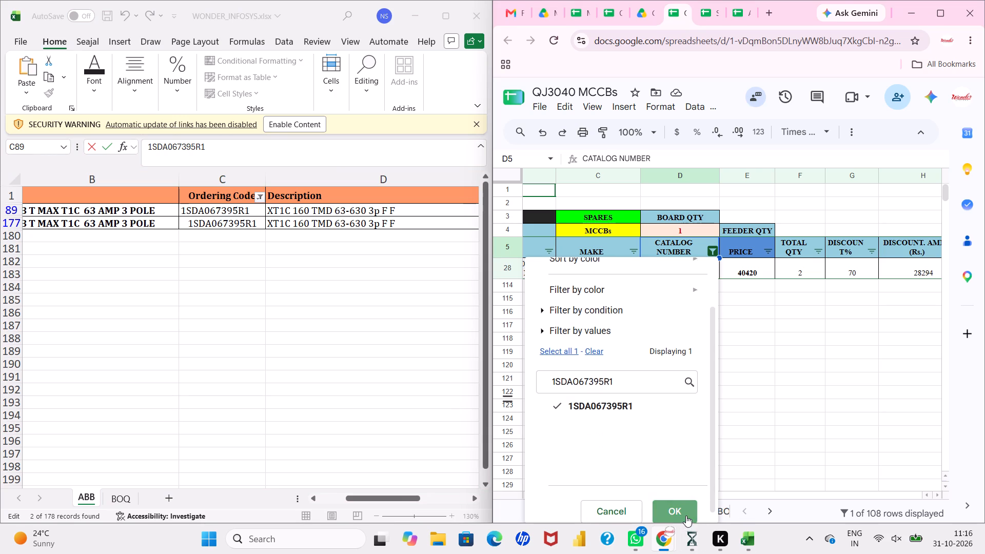
# Change the Ordering Code filter of the vendor's ABB list to show only 1SDA067397R1.
pyautogui.hscroll(-1, 671, 418)
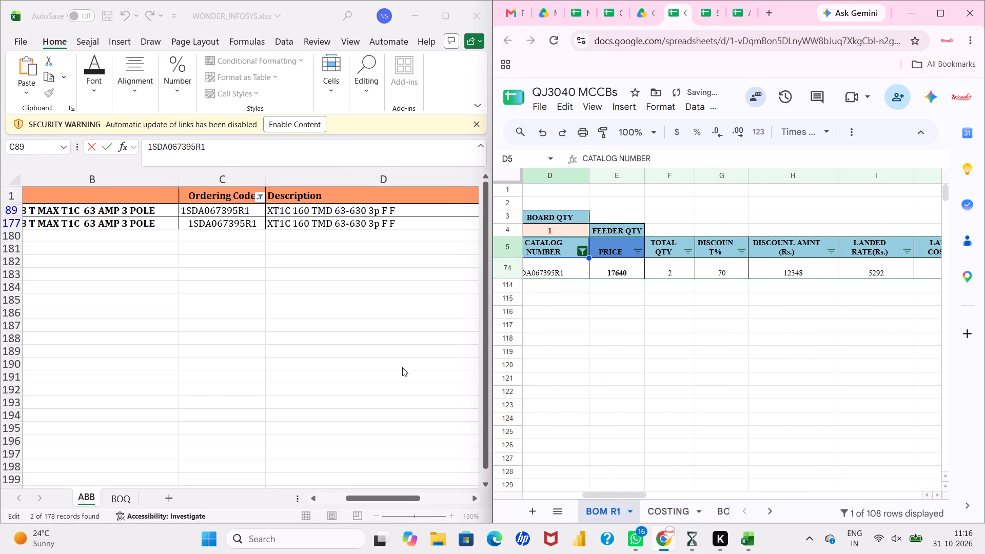
pyautogui.hscroll(-3, 402, 367)
pyautogui.hscroll(2, 402, 367)
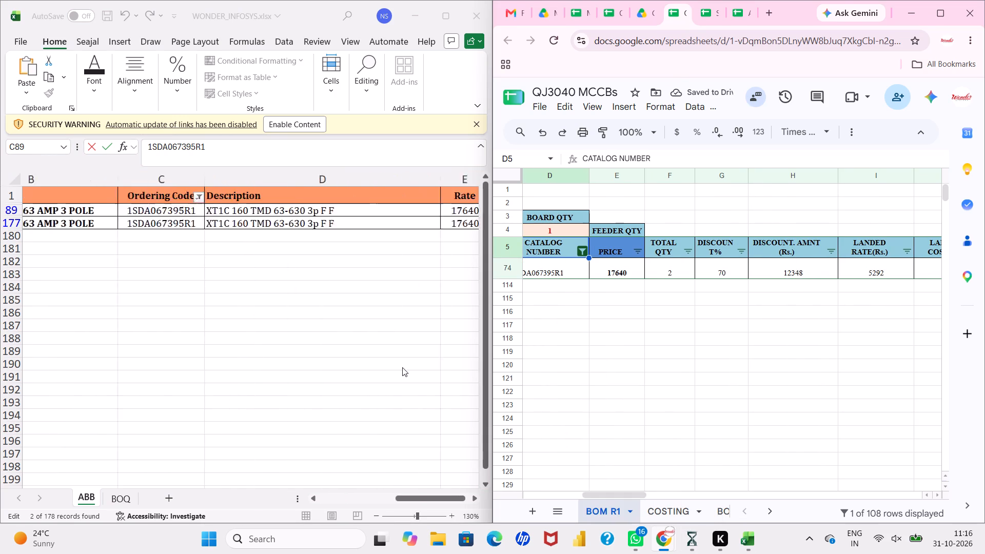
pyautogui.click(406, 200)
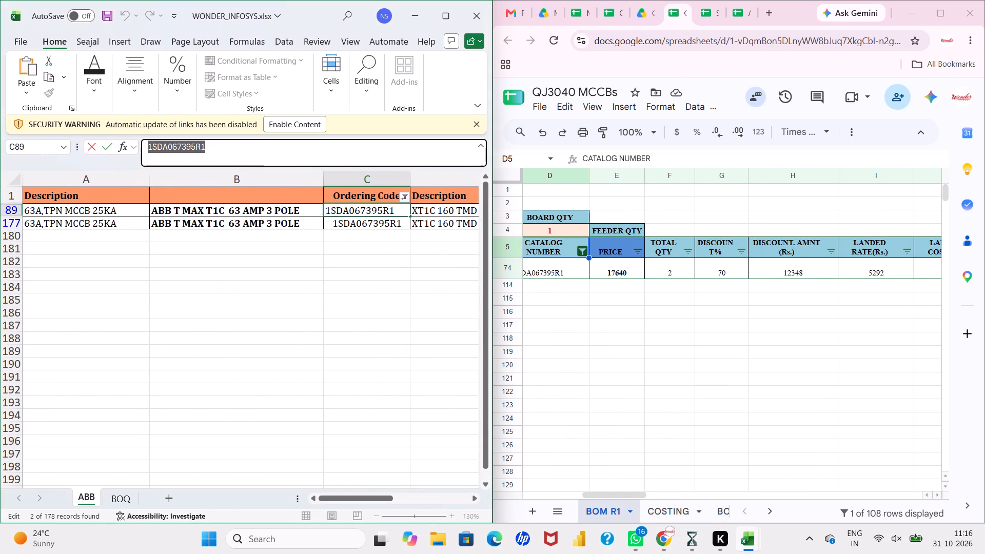
pyautogui.click(406, 200)
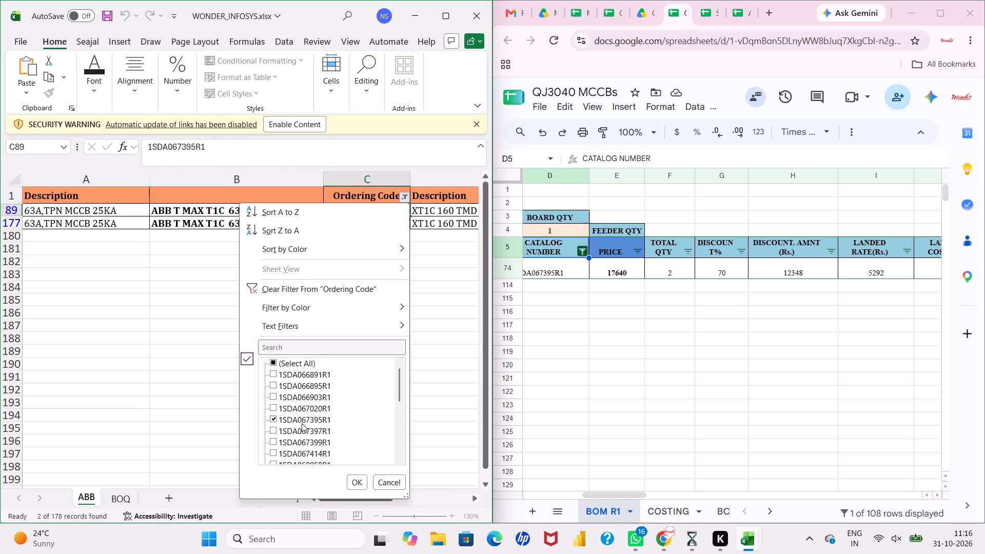
pyautogui.click(302, 423)
pyautogui.click(300, 433)
pyautogui.scroll(-1, 300, 433)
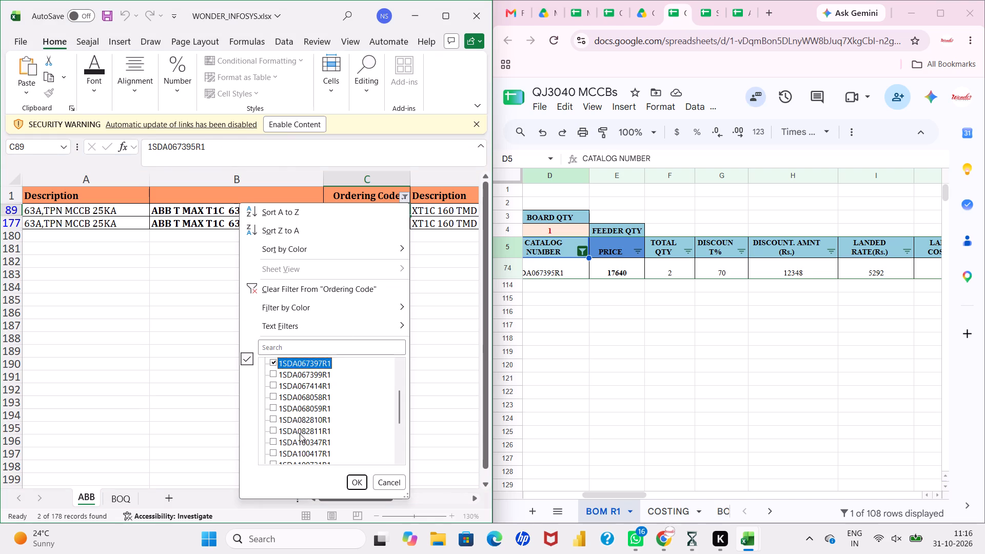
pyautogui.scroll(-1, 300, 433)
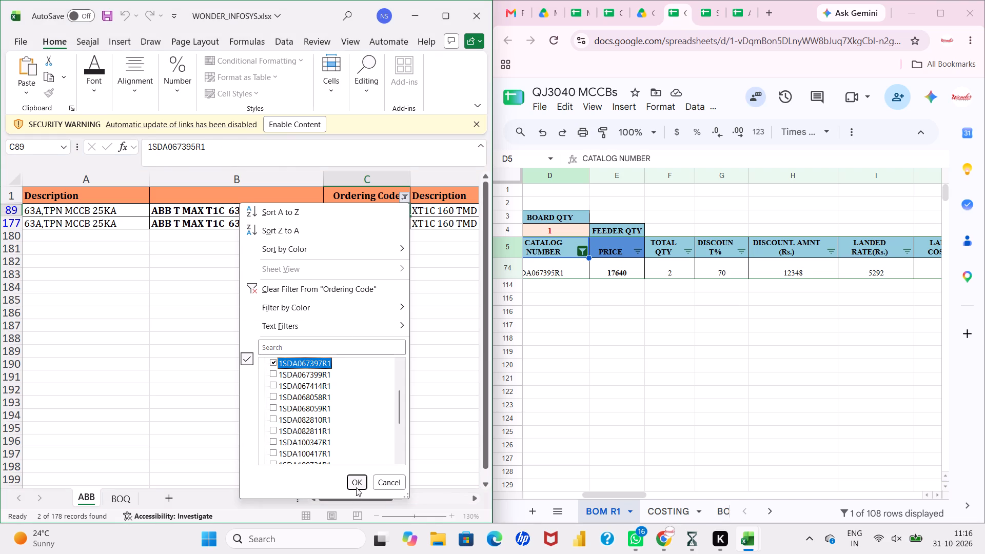
pyautogui.click(357, 482)
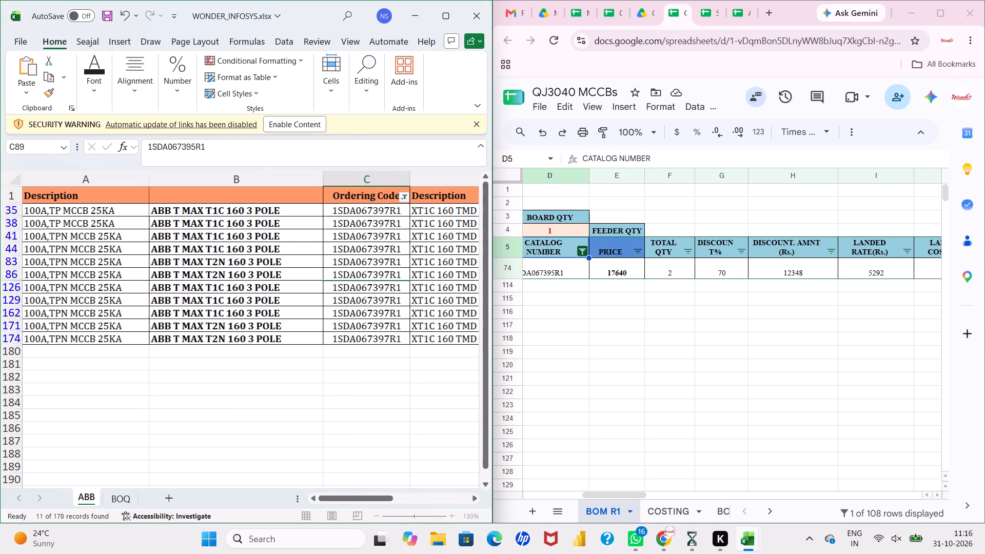
# Clear the BOM R1 Catalog Number filter and set it to only 1SDA067397R1, using the code copied from C35 of the vendor's list.
pyautogui.click(583, 254)
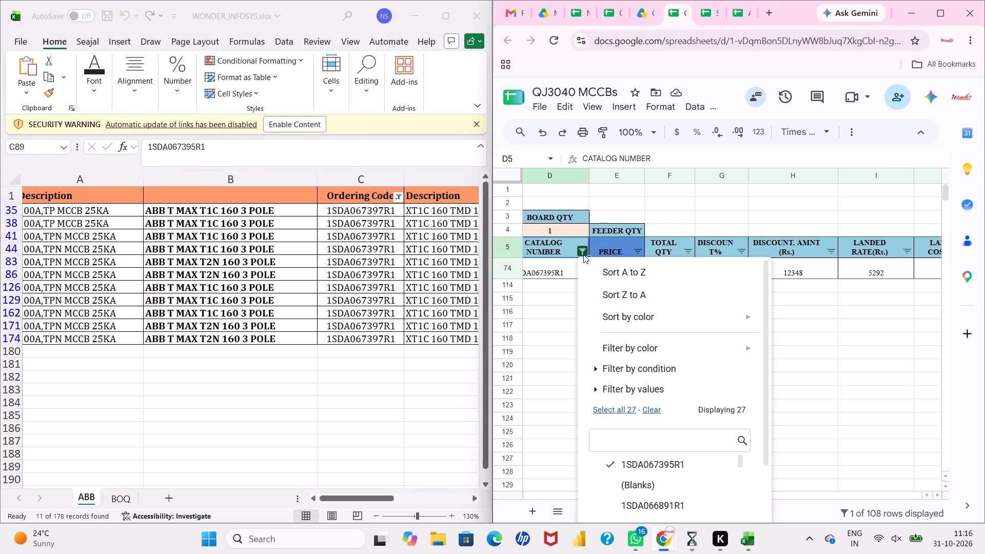
pyautogui.click(652, 408)
pyautogui.click(338, 214)
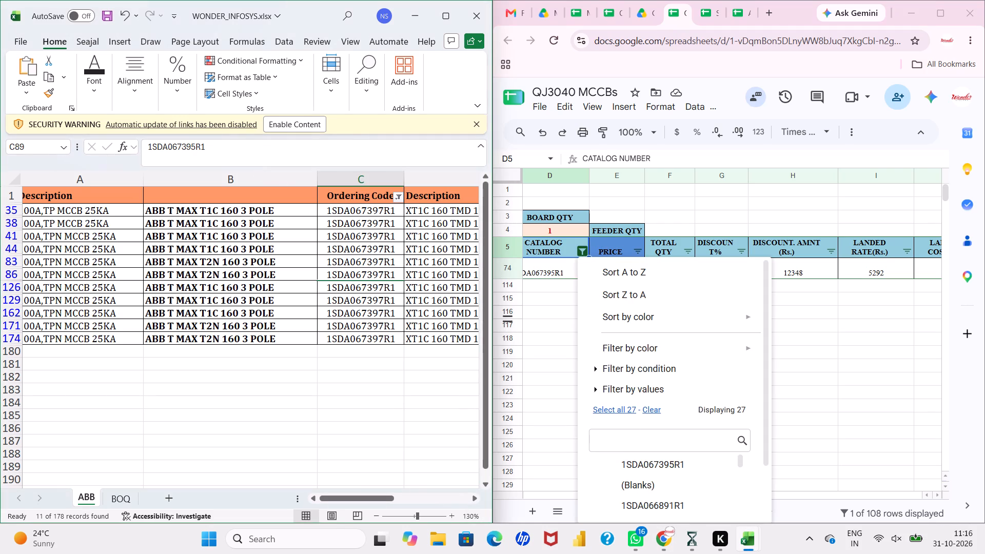
pyautogui.click(338, 214)
pyautogui.moveTo(209, 148); pyautogui.dragTo(144, 147)
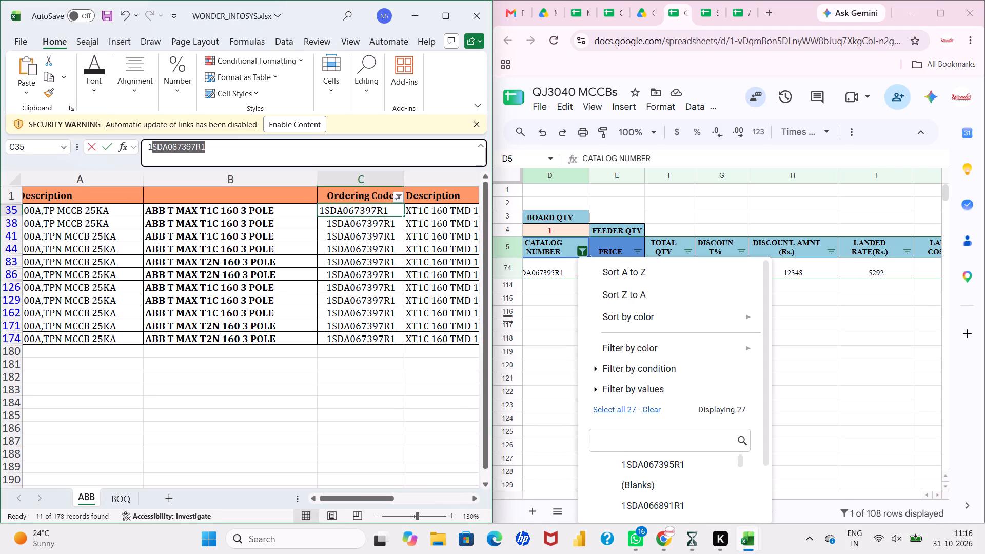
pyautogui.moveTo(144, 147); pyautogui.dragTo(144, 147)
pyautogui.hotkey('ctrl', 'c')
pyautogui.click(676, 444)
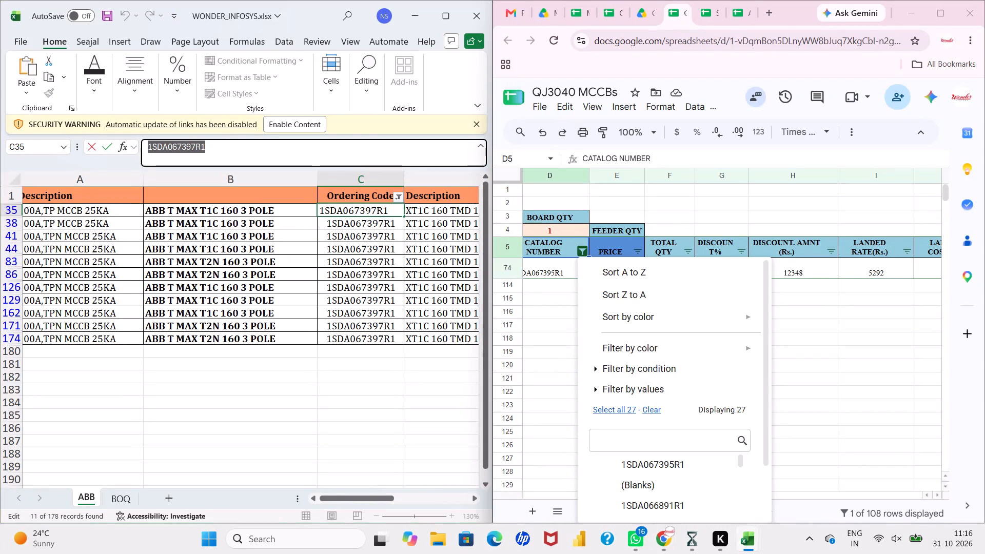
pyautogui.hotkey('ctrl', 'v')
pyautogui.scroll(-2, 676, 444)
pyautogui.click(682, 389)
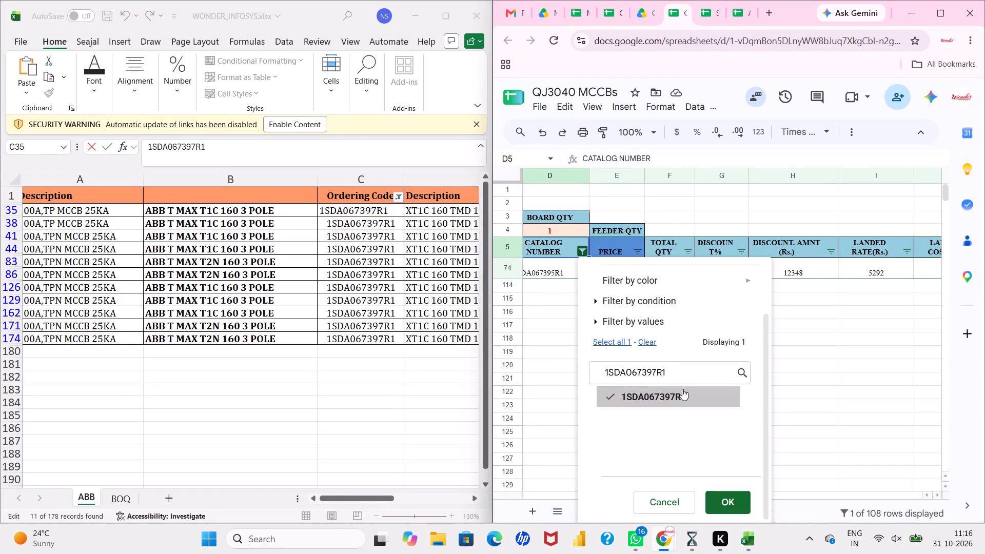
pyautogui.click(725, 496)
# Change the Ordering Code filter of the vendor's ABB list to show only 1SDA067399R1.
pyautogui.hscroll(-3, 748, 395)
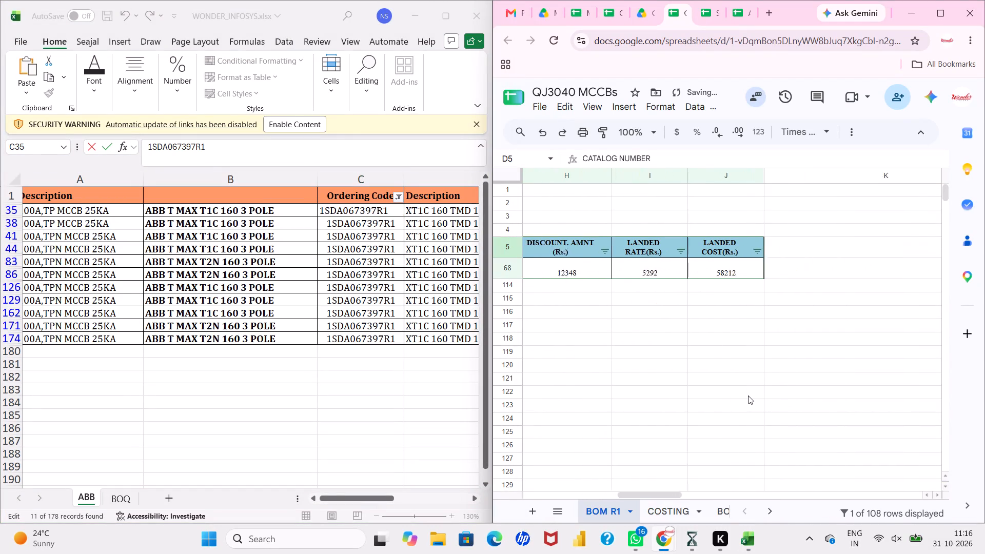
pyautogui.hscroll(-1, 385, 337)
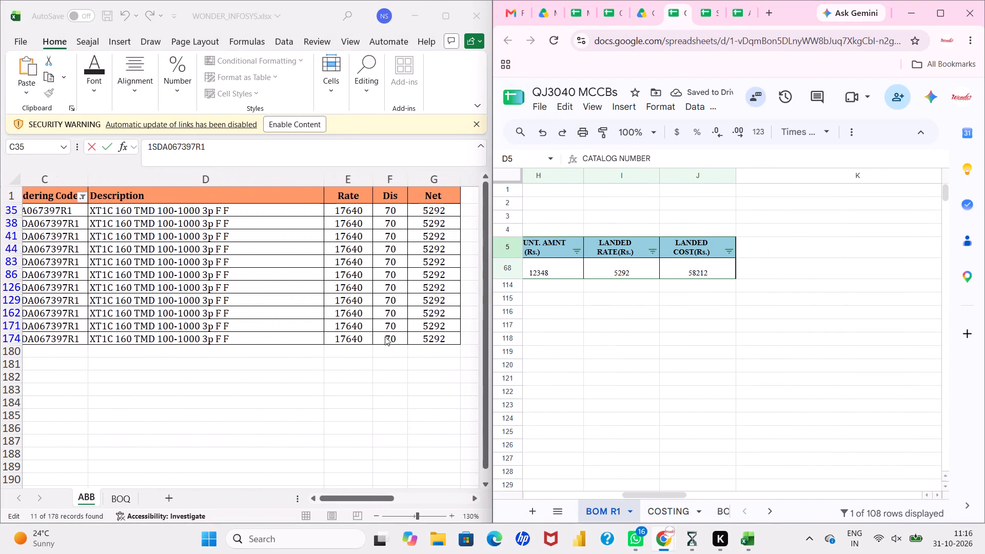
pyautogui.hscroll(-2, 385, 337)
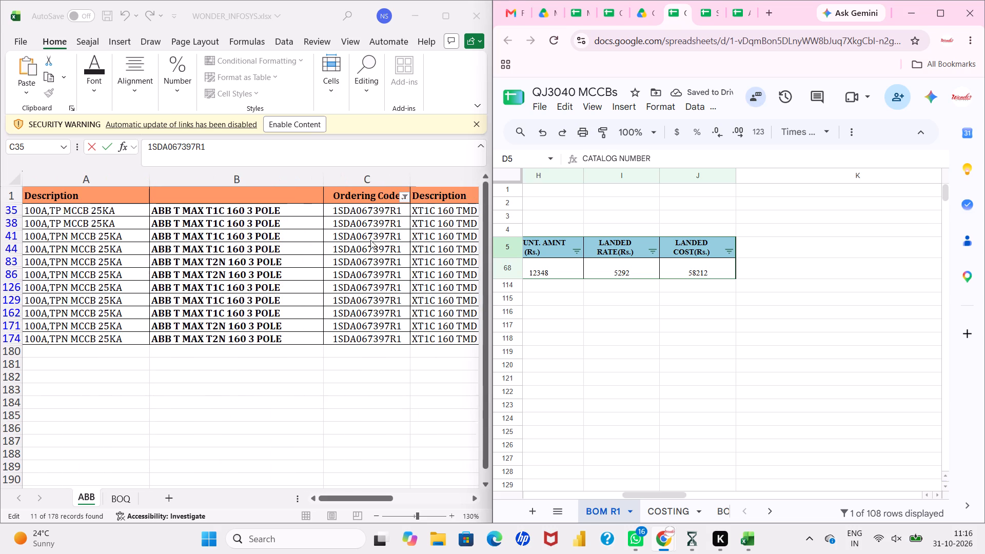
pyautogui.click(402, 198)
pyautogui.click(402, 198)
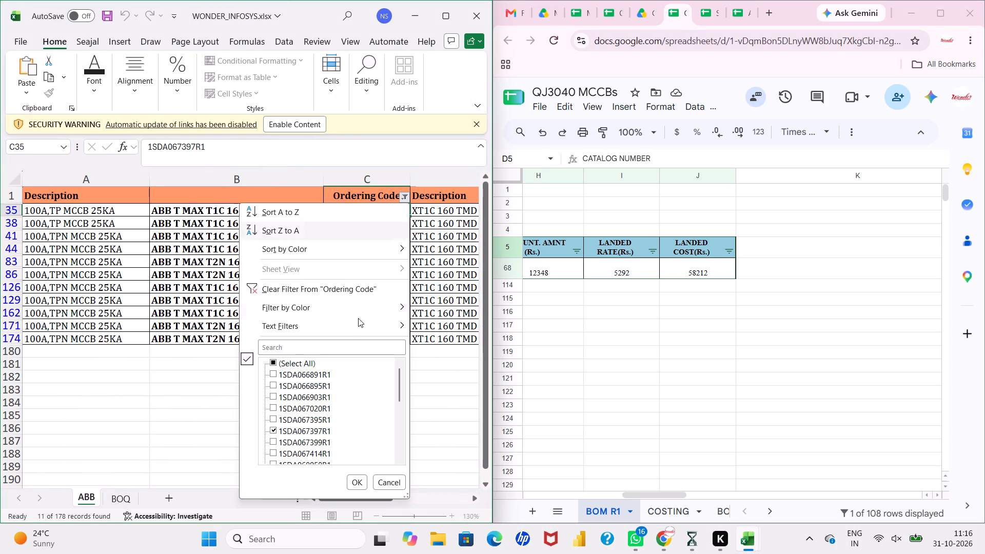
pyautogui.click(309, 432)
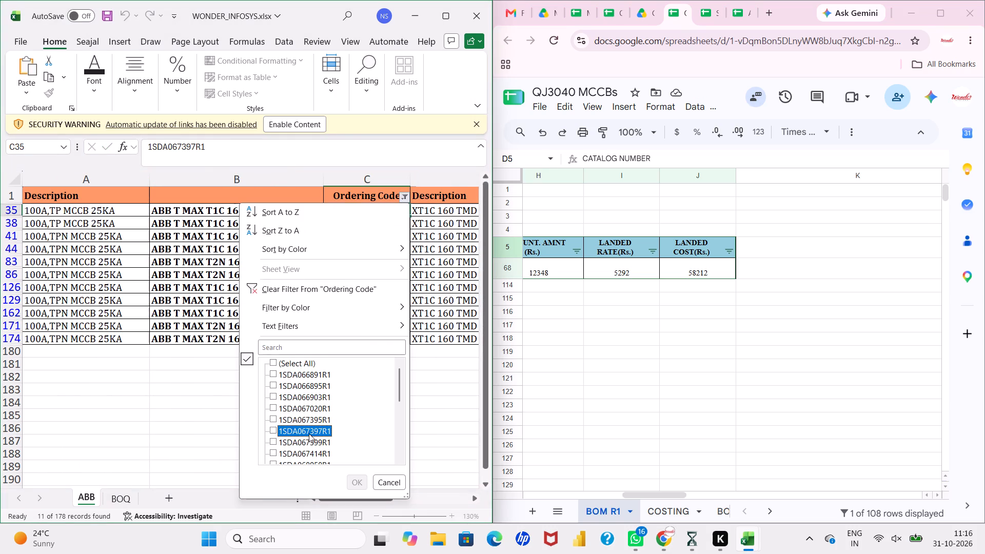
pyautogui.click(307, 441)
pyautogui.scroll(-1, 307, 441)
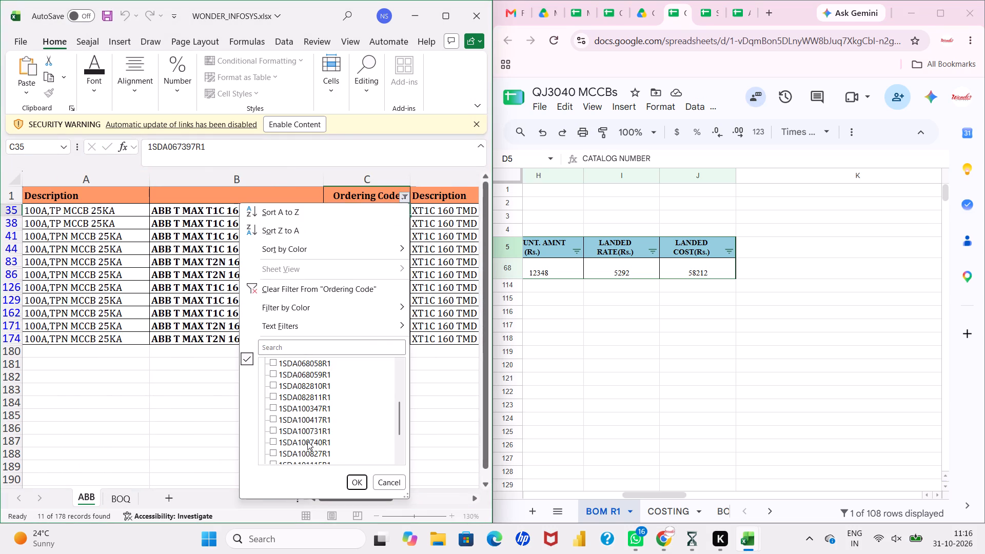
pyautogui.scroll(-1, 307, 441)
pyautogui.click(355, 483)
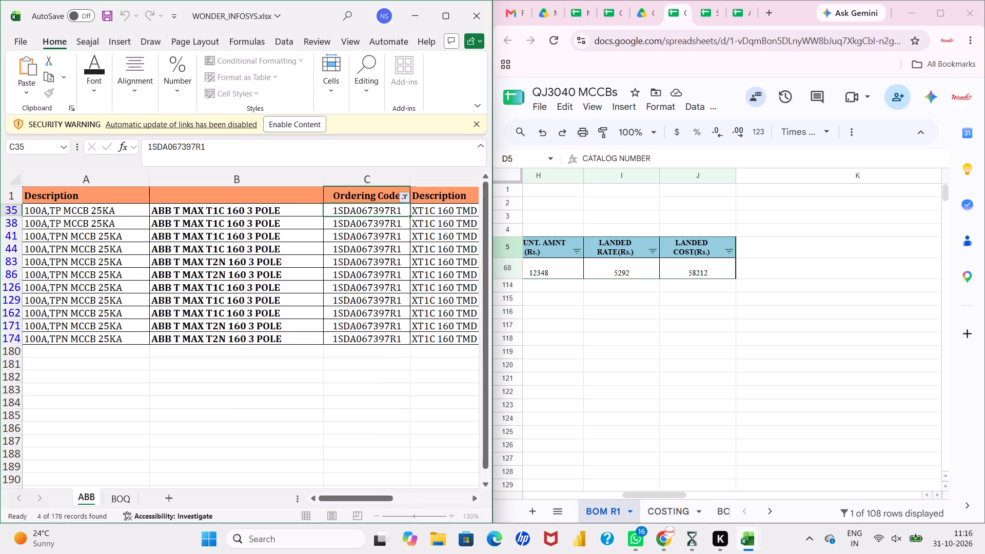
pyautogui.hscroll(-3, 359, 354)
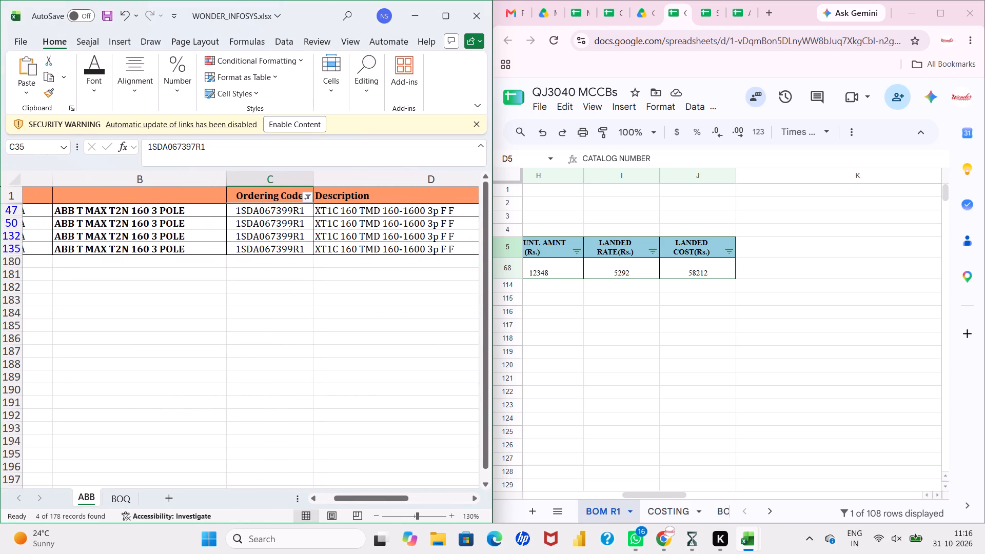
# Switch the BOM R1 Catalog Number filter from 1SDA067397R1 to only 1SDA067399R1, using the code copied from C47 of the vendor's list.
pyautogui.click(294, 210)
pyautogui.moveTo(213, 156); pyautogui.dragTo(144, 156)
pyautogui.hotkey('ctrl', 'c')
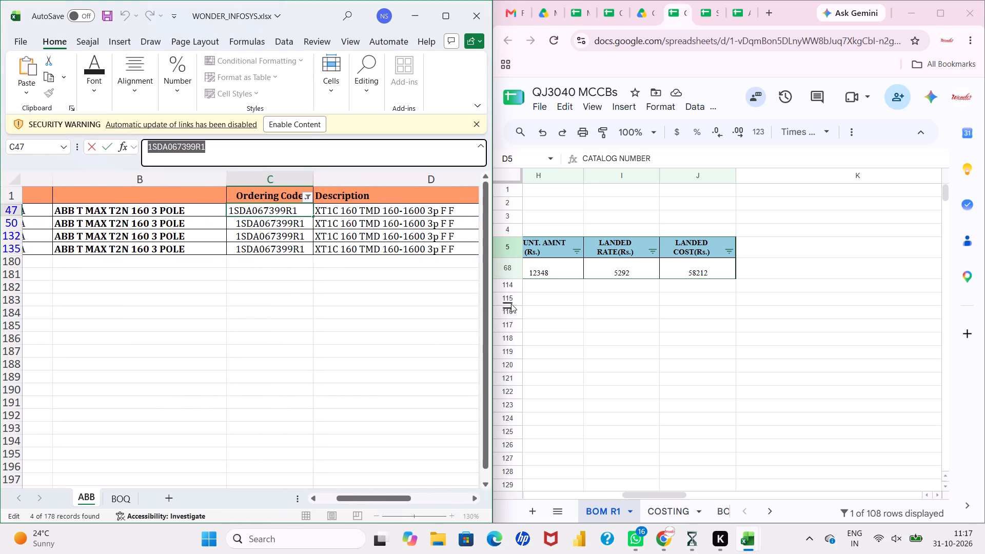
pyautogui.click(595, 315)
pyautogui.hscroll(2, 595, 315)
pyautogui.hscroll(2, 654, 274)
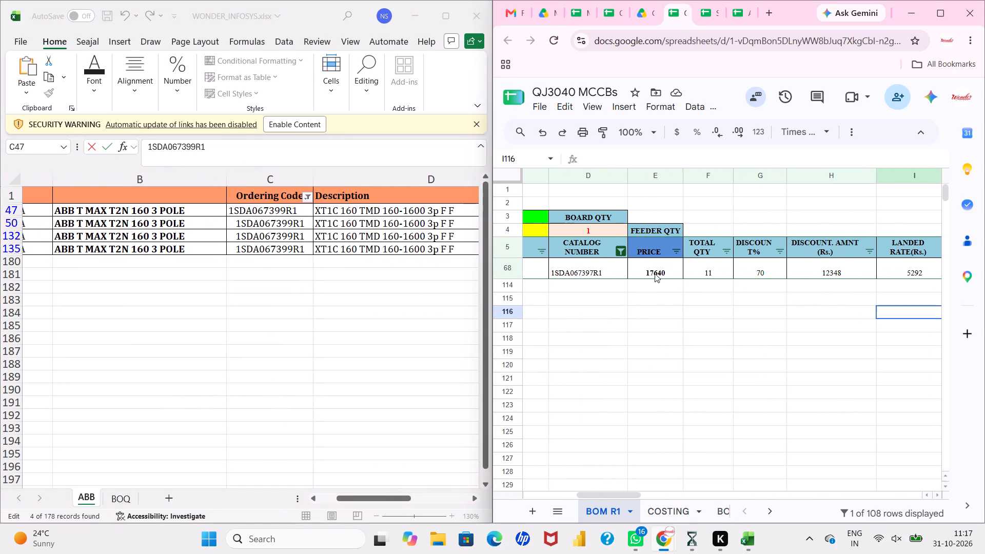
pyautogui.click(621, 252)
pyautogui.click(673, 464)
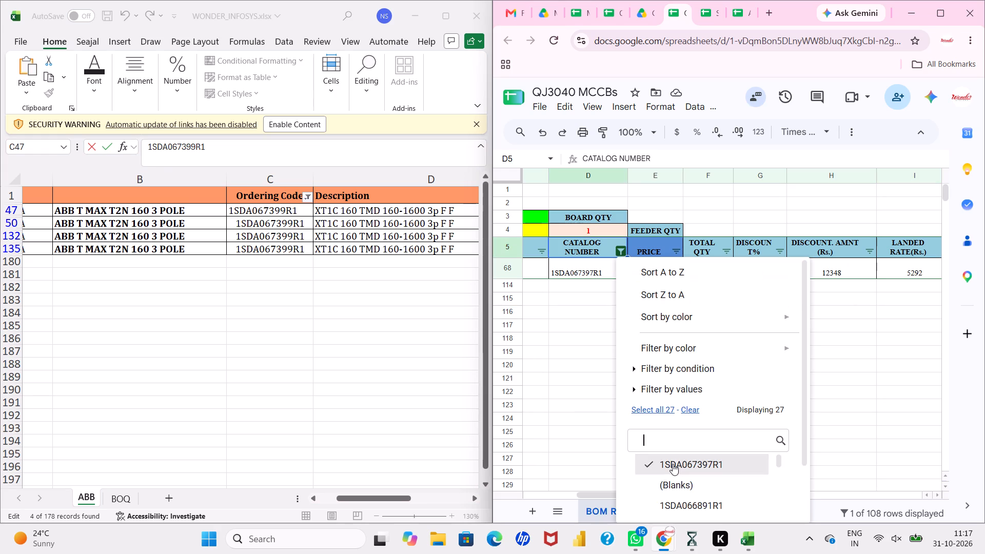
pyautogui.click(673, 441)
pyautogui.hotkey('ctrl', 'v')
pyautogui.scroll(-1, 673, 441)
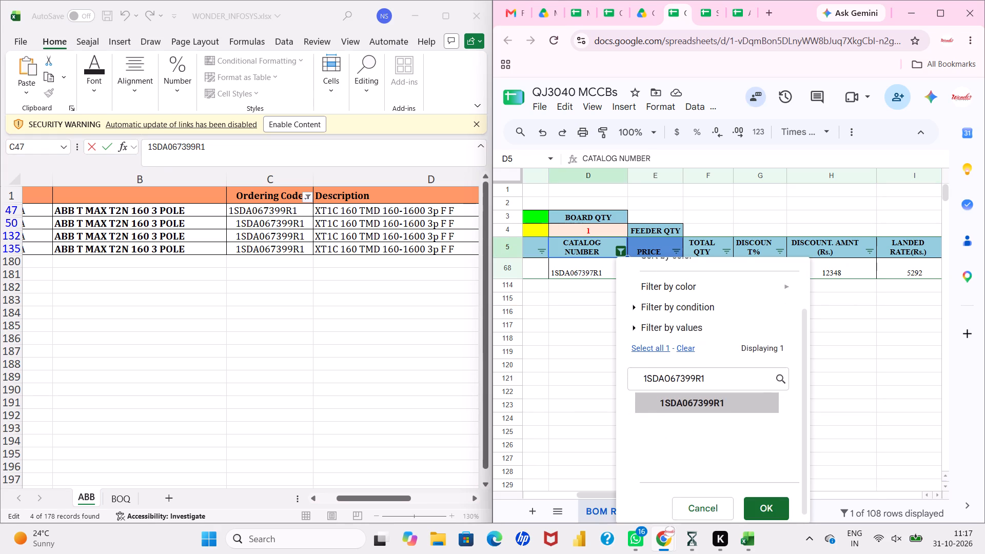
pyautogui.click(687, 401)
pyautogui.click(776, 507)
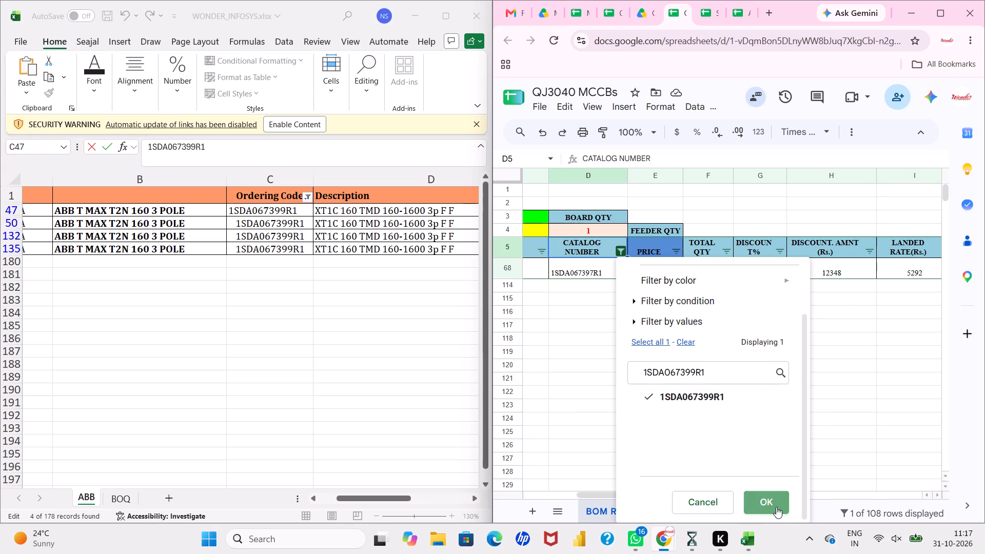
# Change the Ordering Code filter of the vendor's ABB list to show only 1SDA068059R1.
pyautogui.hscroll(-3, 740, 403)
pyautogui.hscroll(-1, 398, 371)
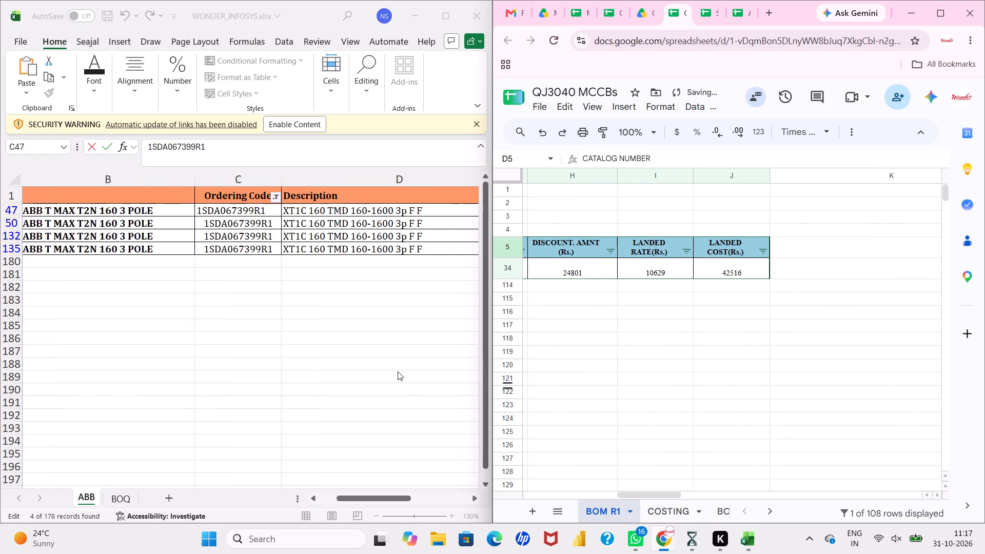
pyautogui.hscroll(-2, 398, 371)
pyautogui.hscroll(1, 398, 371)
pyautogui.hscroll(1, 680, 375)
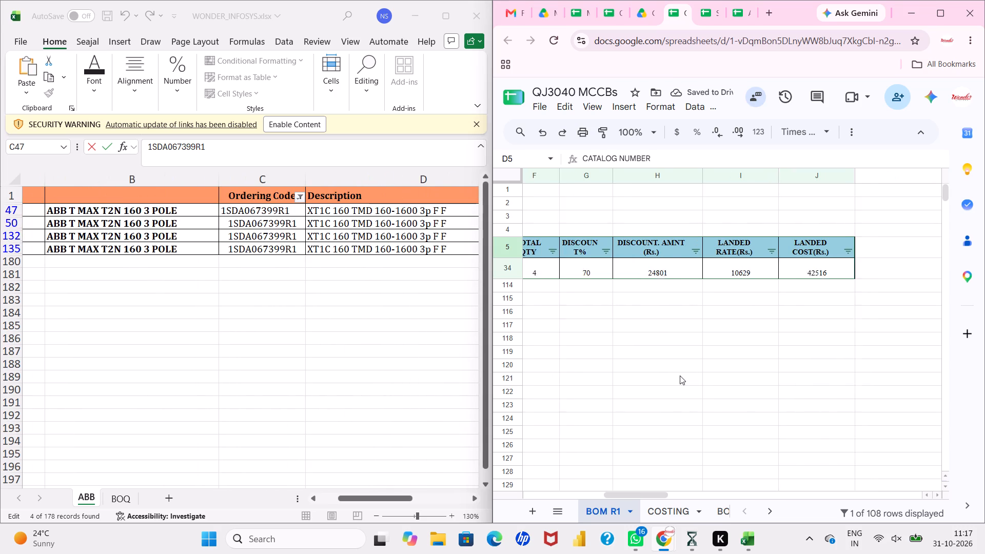
pyautogui.click(297, 199)
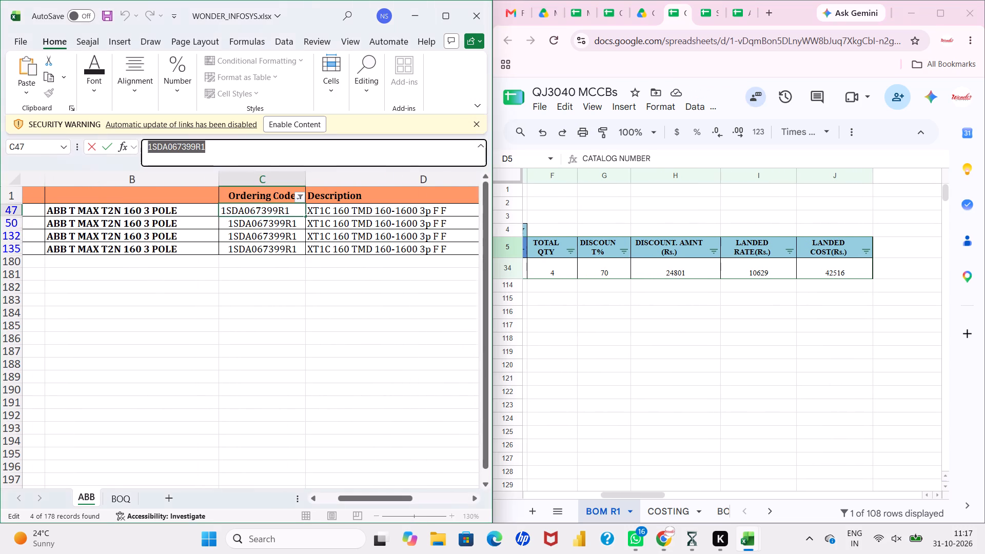
pyautogui.click(301, 194)
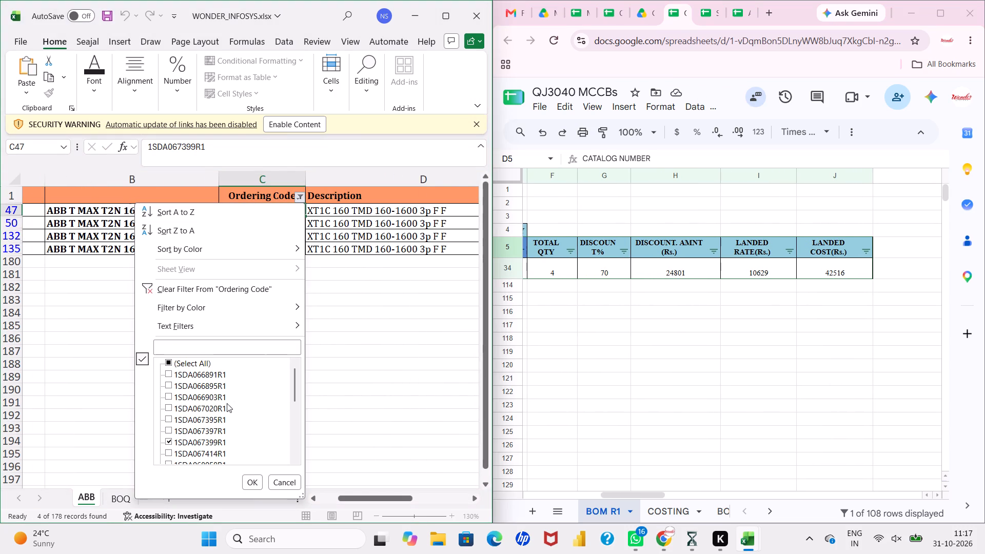
pyautogui.click(198, 447)
pyautogui.scroll(-1, 198, 447)
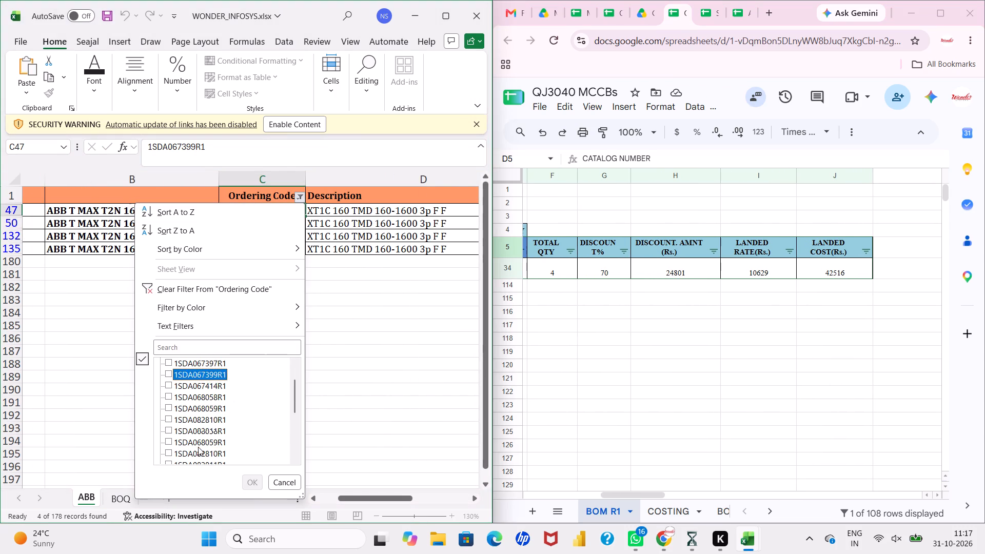
pyautogui.scroll(-1, 198, 447)
pyautogui.click(197, 374)
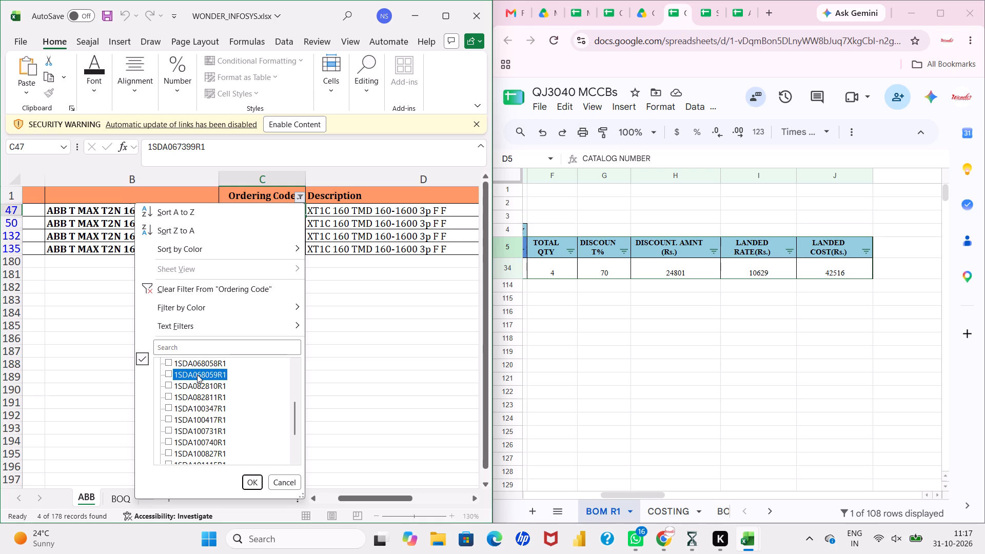
pyautogui.click(255, 481)
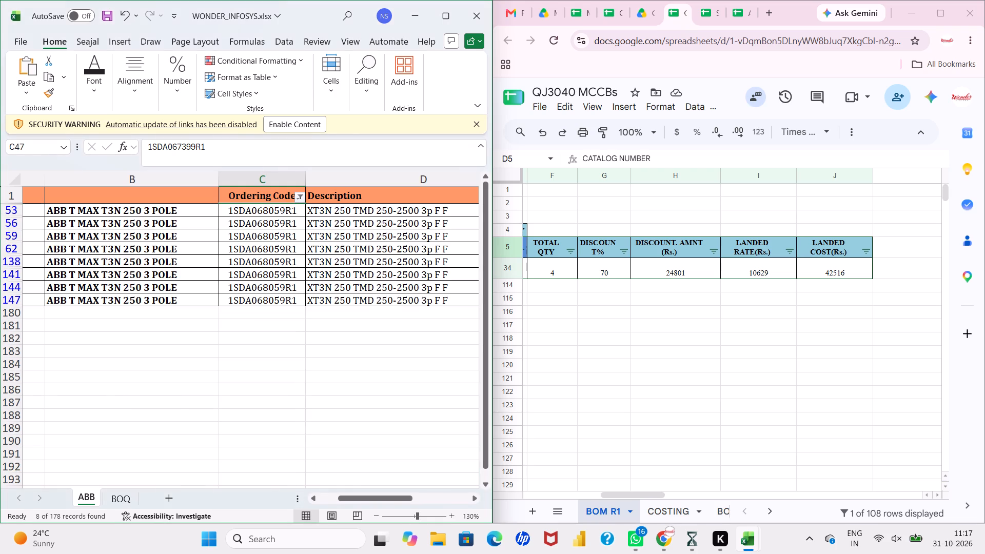
# Switch the BOM R1 Catalog Number filter from 1SDA067399R1 to only 1SDA068059R1, using the code copied from C53 of the vendor's list.
pyautogui.click(290, 215)
pyautogui.moveTo(204, 146); pyautogui.dragTo(142, 151)
pyautogui.hotkey('ctrl', 'c')
pyautogui.click(659, 333)
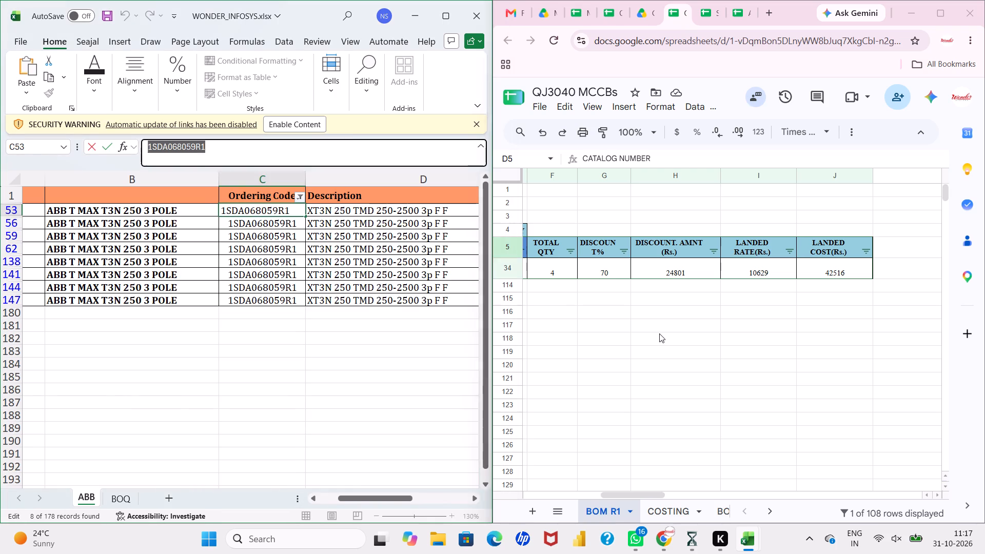
pyautogui.hscroll(3, 659, 333)
pyautogui.click(668, 250)
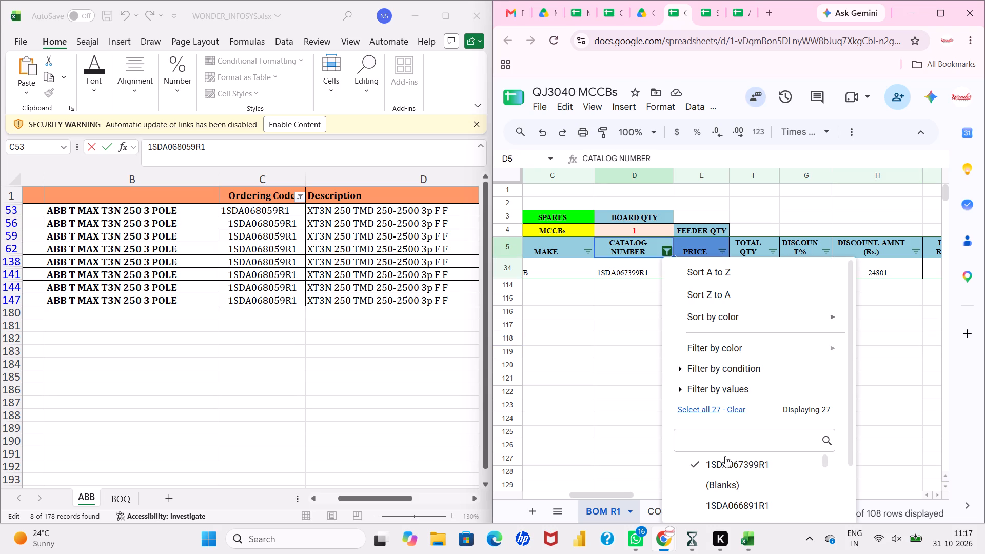
pyautogui.click(726, 469)
pyautogui.click(724, 441)
pyautogui.hotkey('ctrl', 'v')
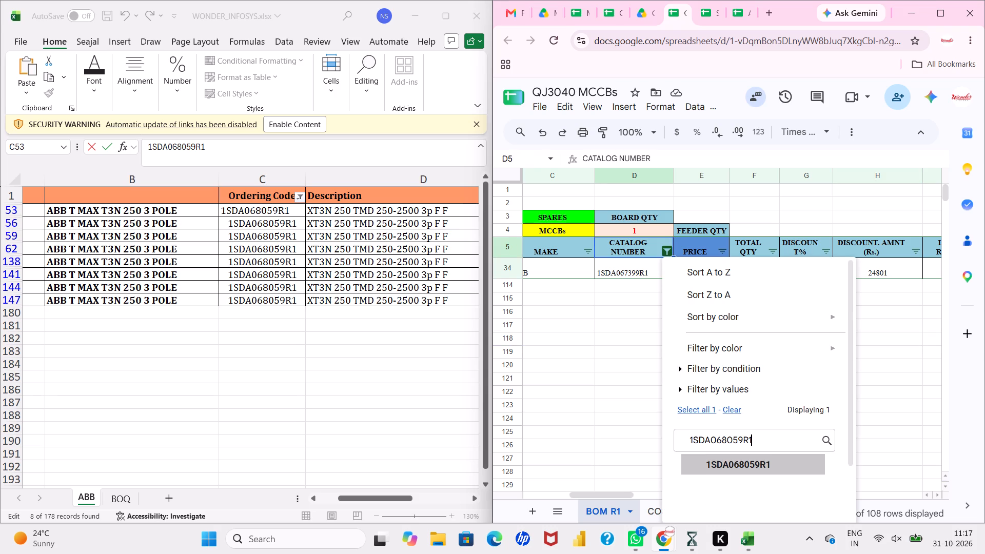
pyautogui.scroll(-2, 724, 441)
pyautogui.click(745, 397)
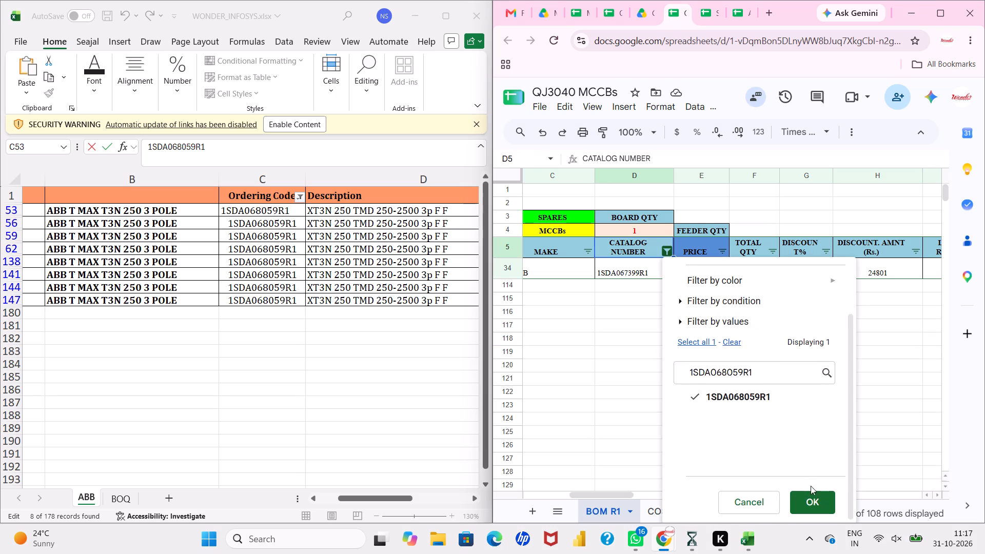
pyautogui.click(816, 496)
# Change the Ordering Code filter of the vendor's ABB list to show only 1SDA082810R1.
pyautogui.hscroll(-3, 778, 365)
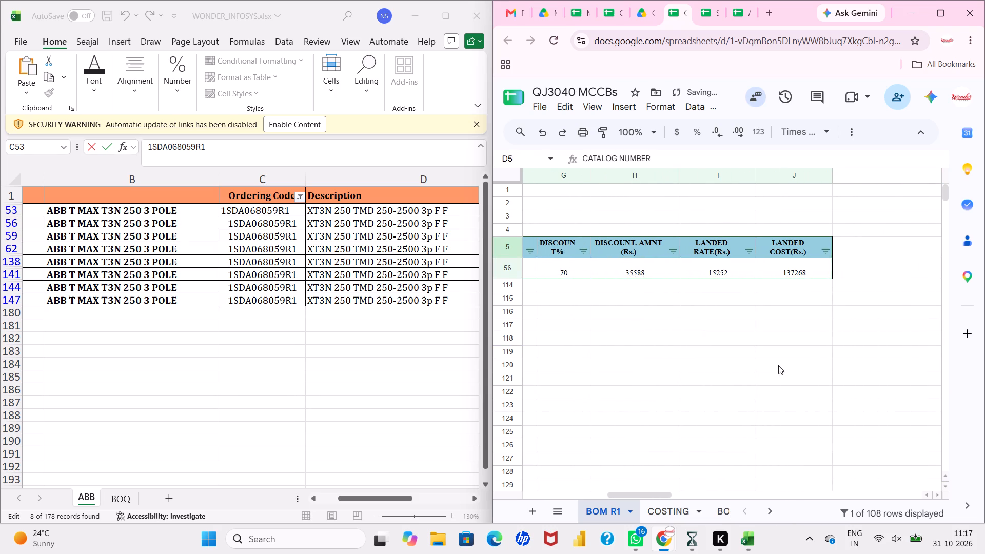
pyautogui.hscroll(-3, 430, 358)
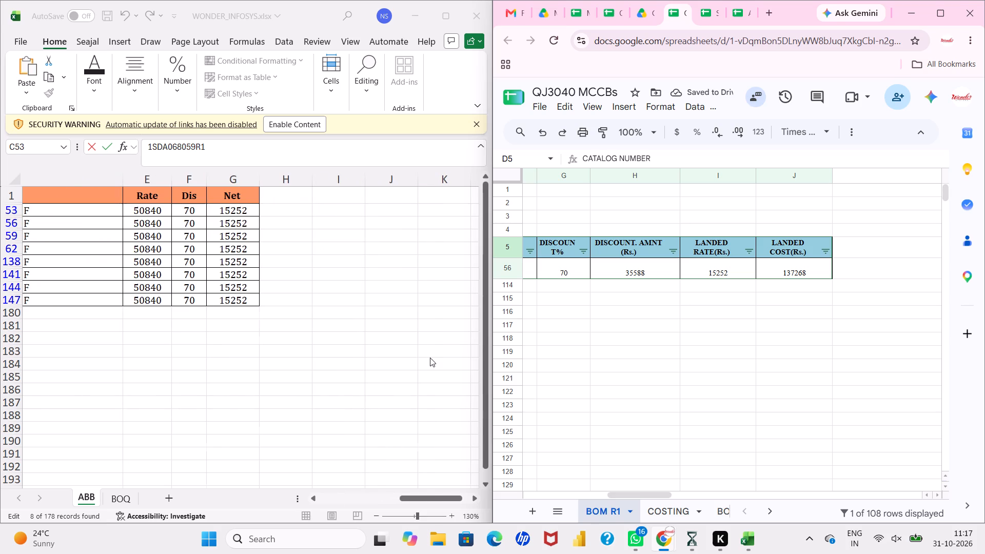
pyautogui.hscroll(3, 430, 358)
pyautogui.click(401, 195)
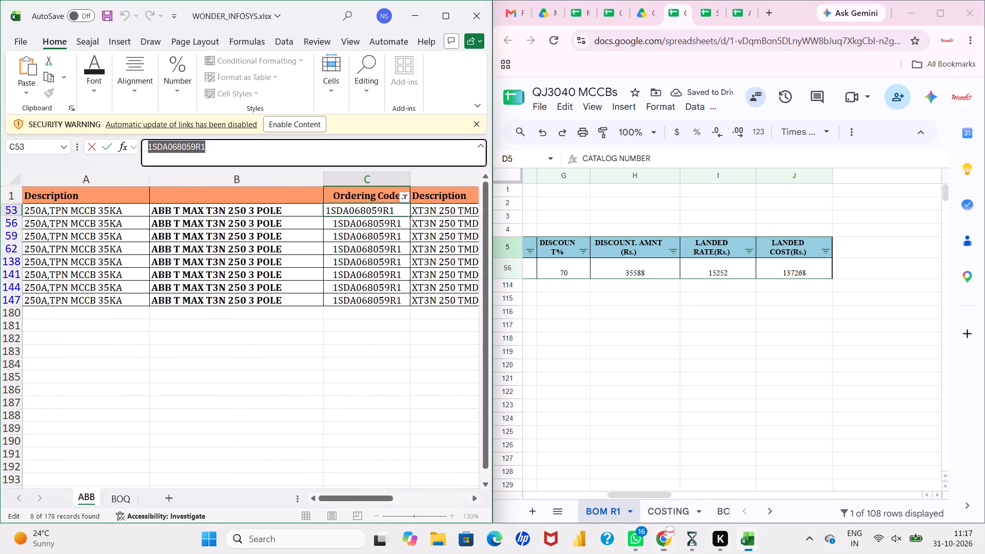
pyautogui.click(401, 195)
pyautogui.scroll(-1, 310, 397)
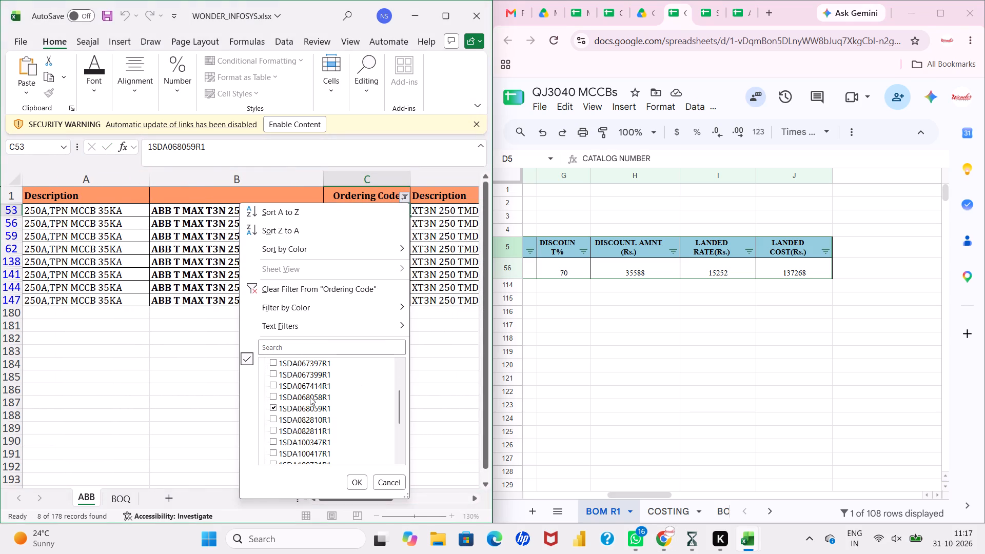
pyautogui.click(309, 375)
pyautogui.click(308, 387)
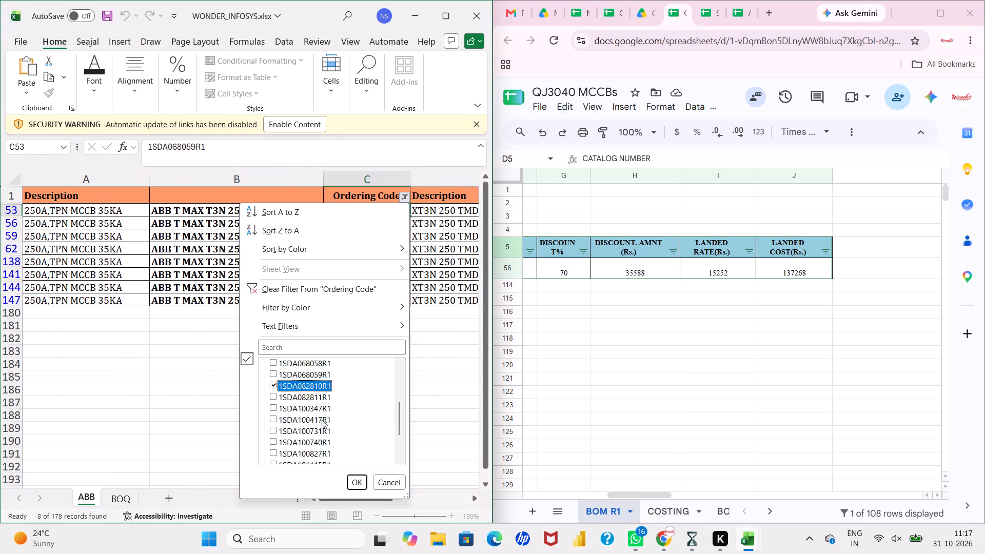
pyautogui.click(363, 487)
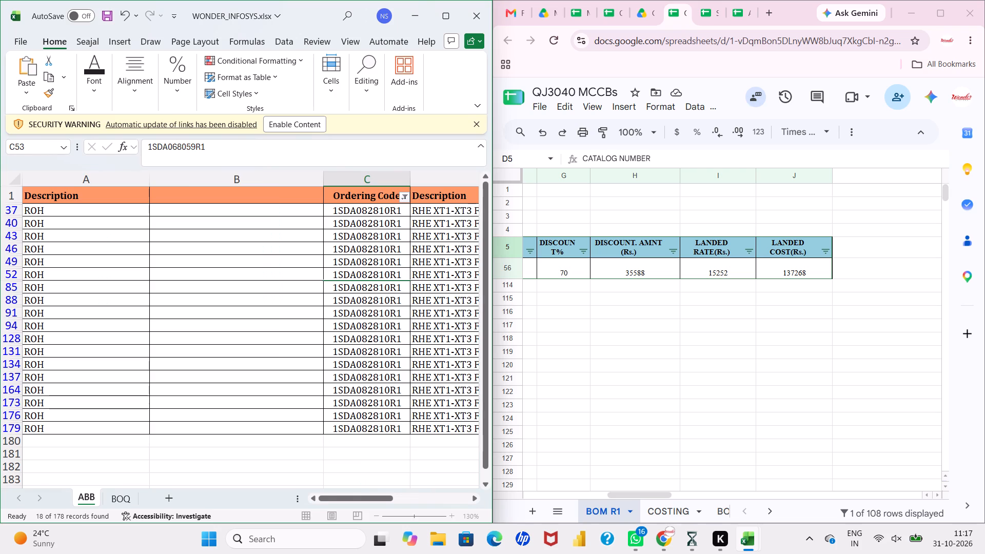
# Switch the BOM R1 Catalog Number filter from 1SDA068059R1 to only 1SDA082810R1, using the code copied from C37 of the vendor's list.
pyautogui.hscroll(-1, 363, 370)
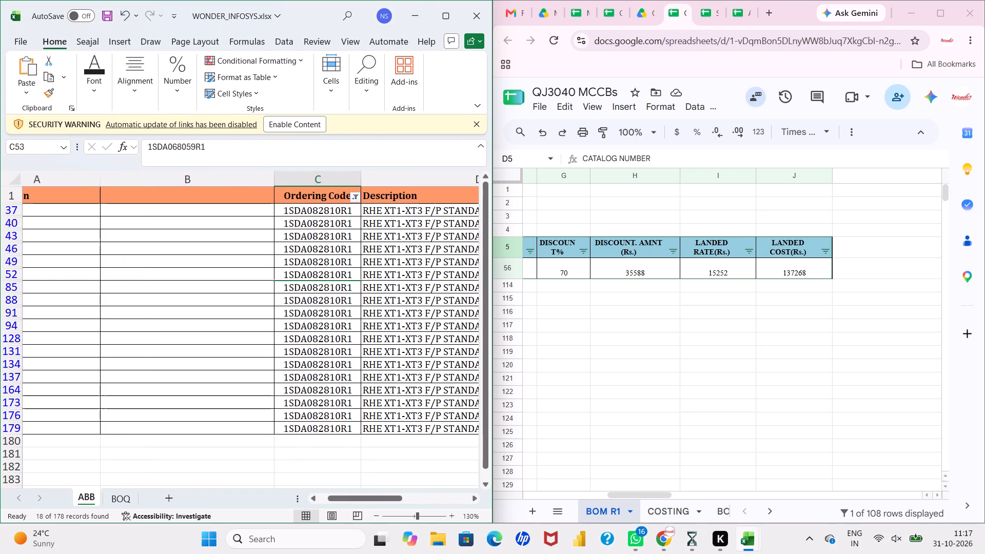
pyautogui.click(345, 213)
pyautogui.moveTo(212, 146); pyautogui.dragTo(155, 146)
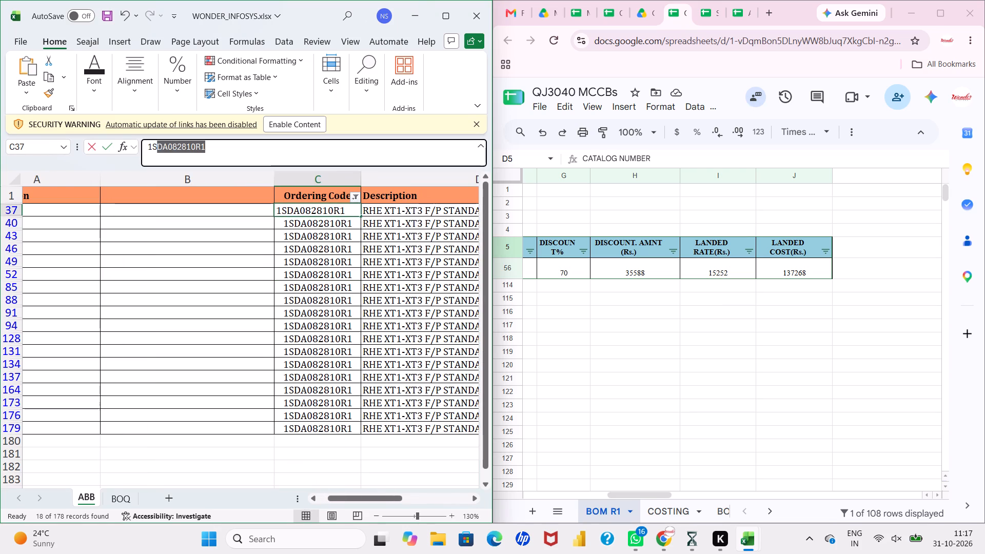
pyautogui.moveTo(155, 146); pyautogui.dragTo(146, 146)
pyautogui.hotkey('ctrl', 'c')
pyautogui.hscroll(2, 750, 361)
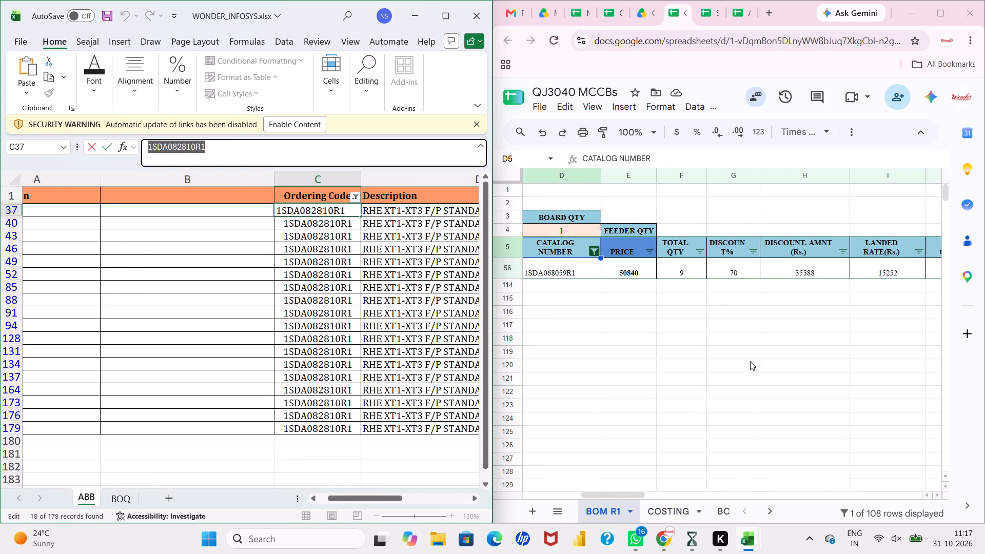
pyautogui.click(610, 253)
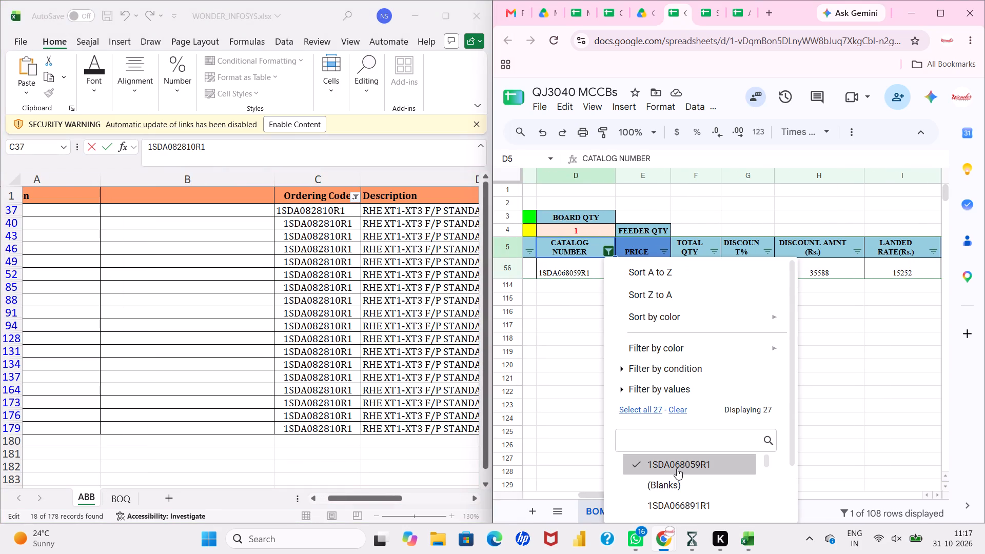
pyautogui.click(677, 469)
pyautogui.click(676, 444)
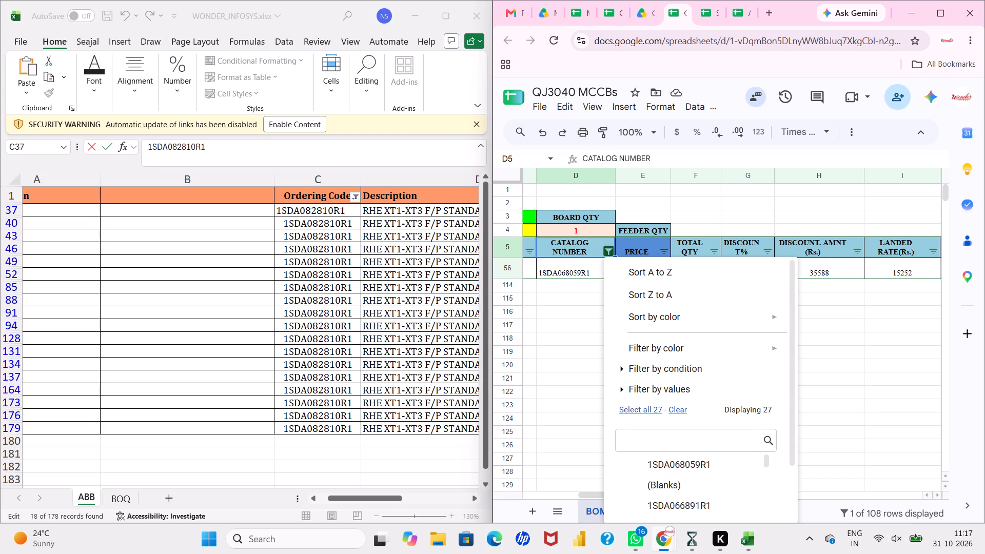
pyautogui.hotkey('ctrl', 'v')
pyautogui.scroll(-1, 676, 444)
pyautogui.click(684, 407)
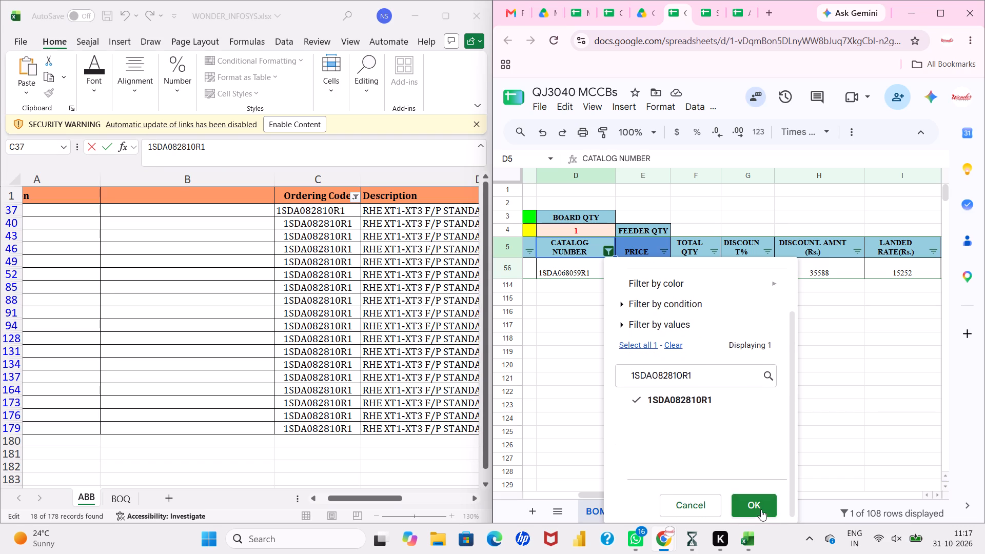
pyautogui.click(761, 512)
# Compare the vendor's rate, discount and net price for 1SDA082810R1 with the discount and landed rate columns in BOM R1.
pyautogui.hscroll(-2, 764, 391)
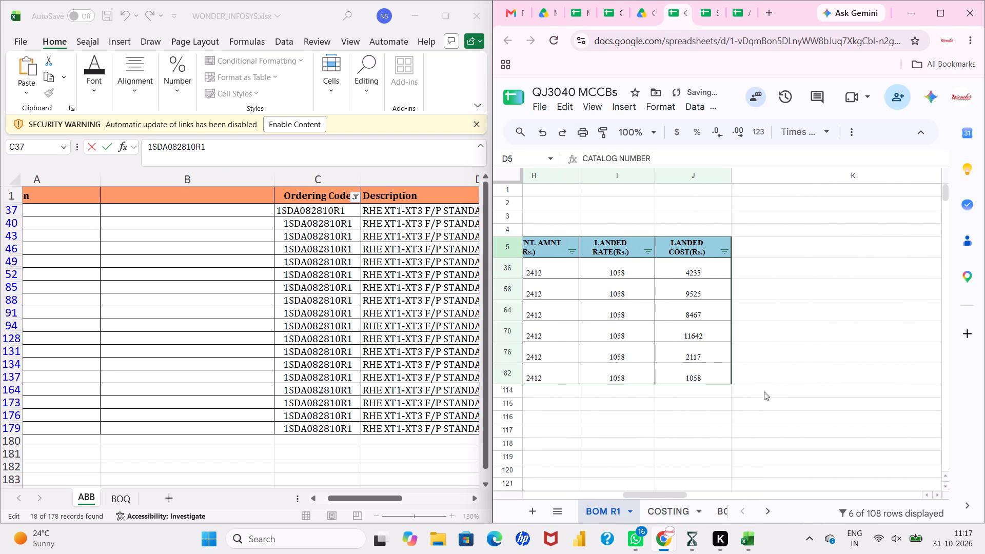
pyautogui.hscroll(-1, 764, 391)
pyautogui.hscroll(-3, 328, 389)
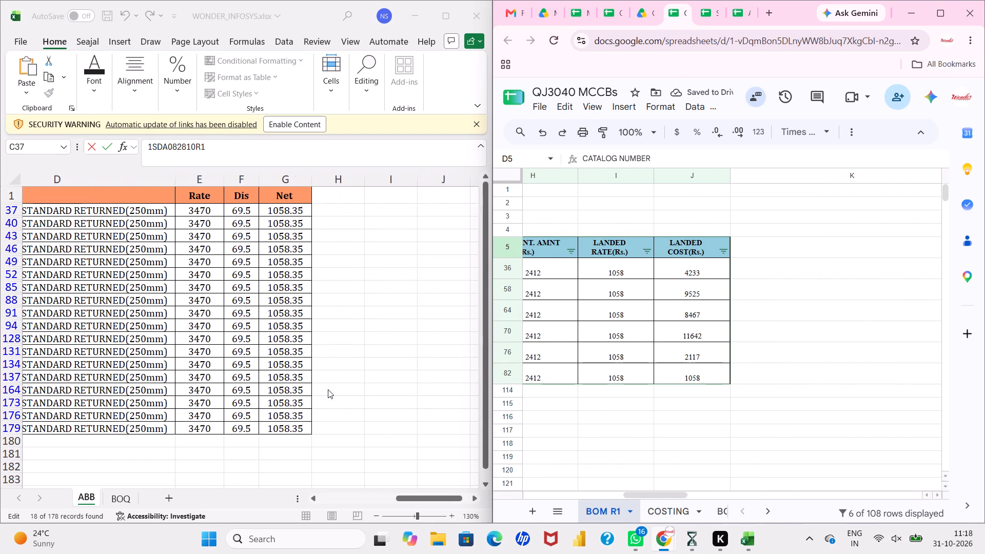
pyautogui.hscroll(1, 633, 401)
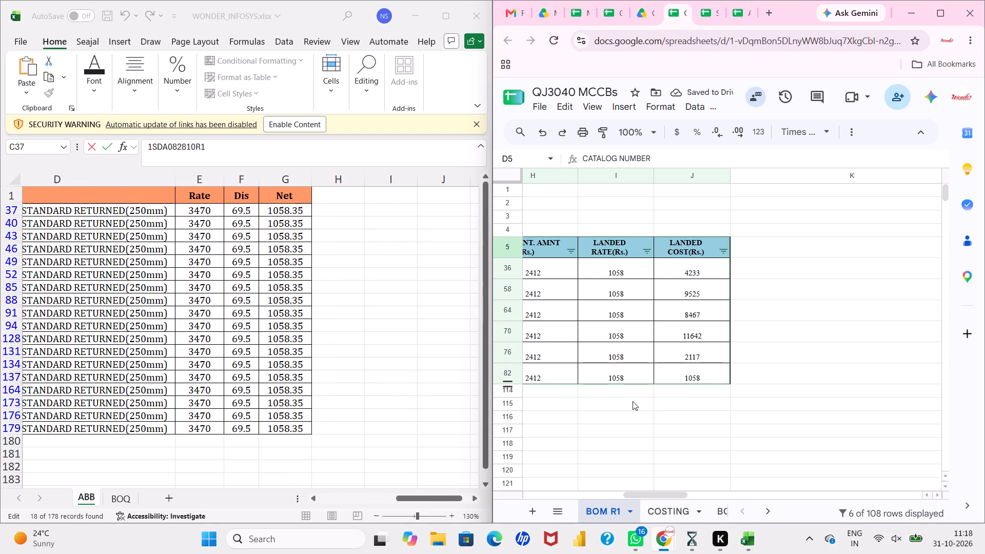
pyautogui.hscroll(1, 633, 401)
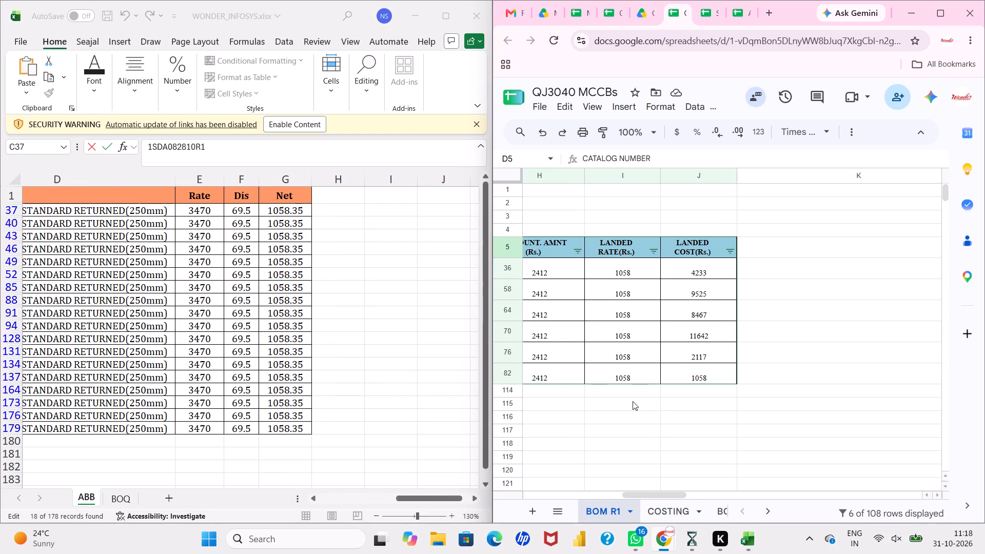
pyautogui.hscroll(1, 612, 398)
pyautogui.hscroll(1, 306, 359)
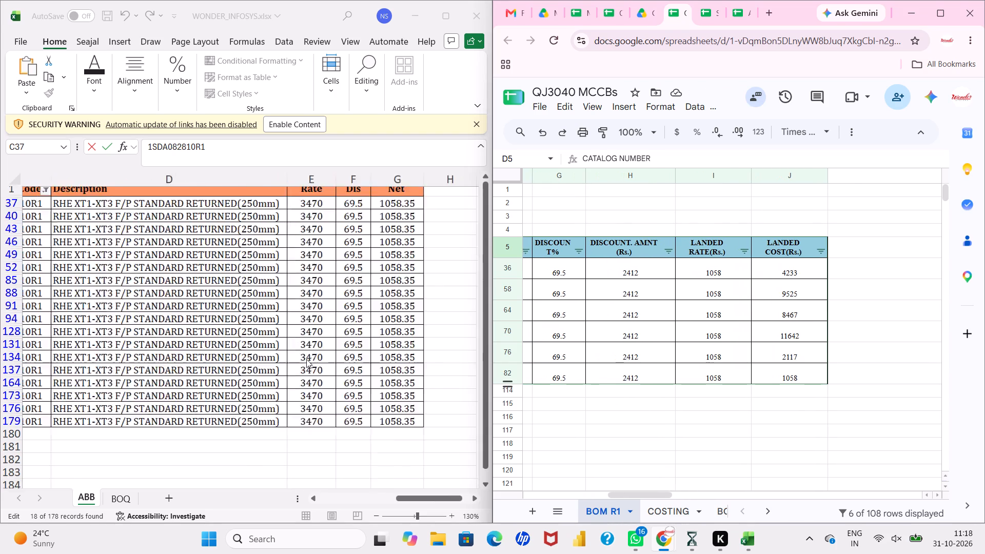
pyautogui.hscroll(1, 306, 359)
pyautogui.scroll(2, 292, 294)
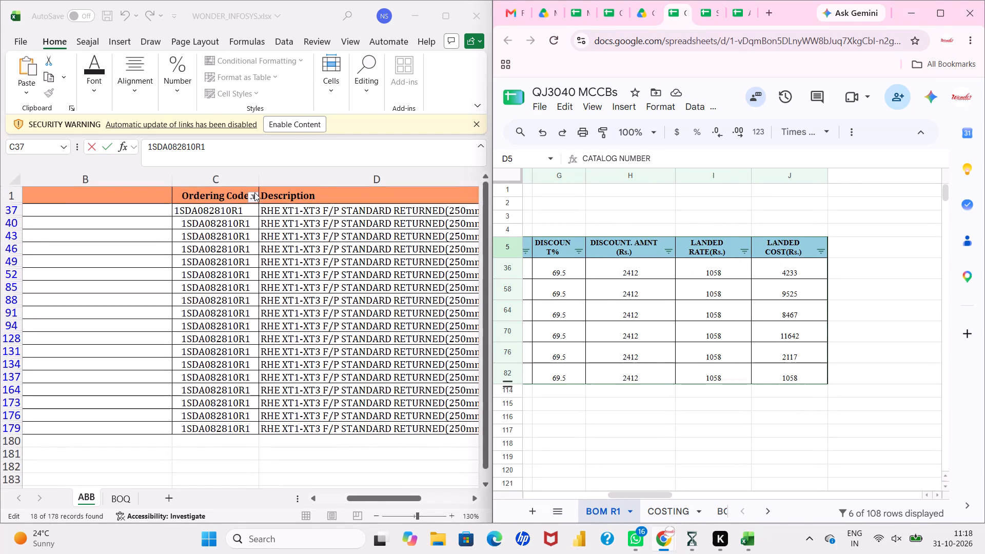
# Change the Ordering Code filter of the vendor's ABB list to show only 1SDA082811R1.
pyautogui.doubleClick(254, 192)
pyautogui.scroll(-1, 168, 394)
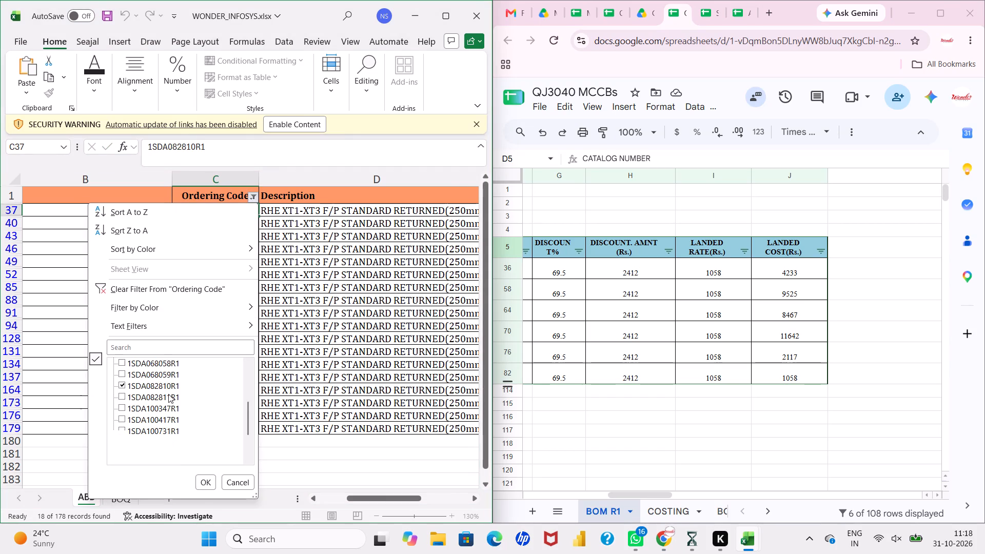
pyautogui.scroll(-1, 168, 394)
pyautogui.scroll(1, 160, 378)
pyautogui.click(151, 385)
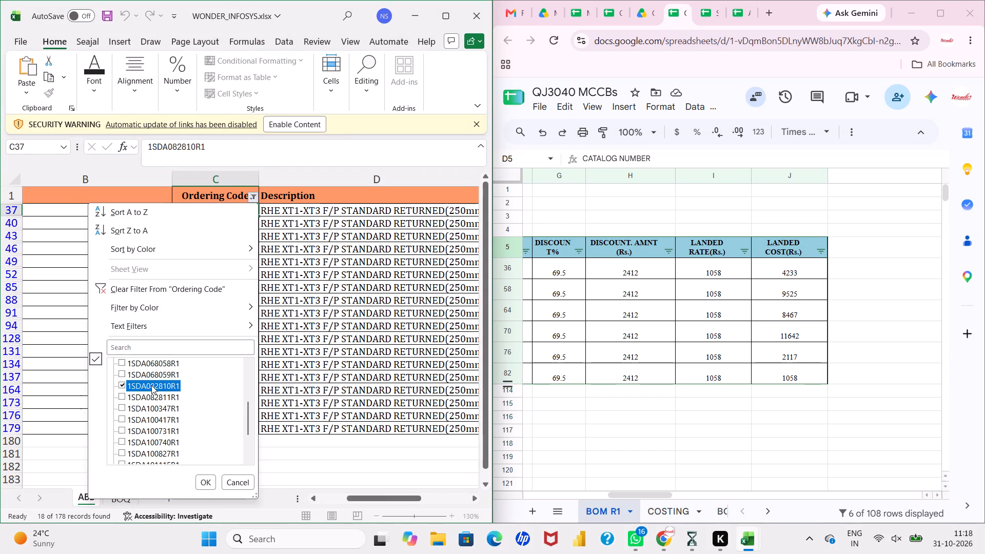
pyautogui.click(147, 398)
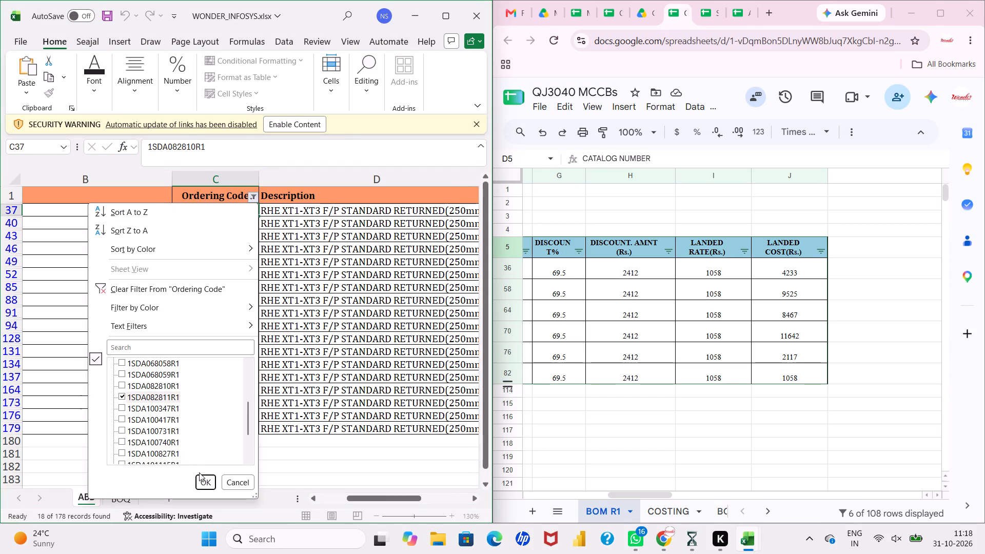
pyautogui.click(206, 481)
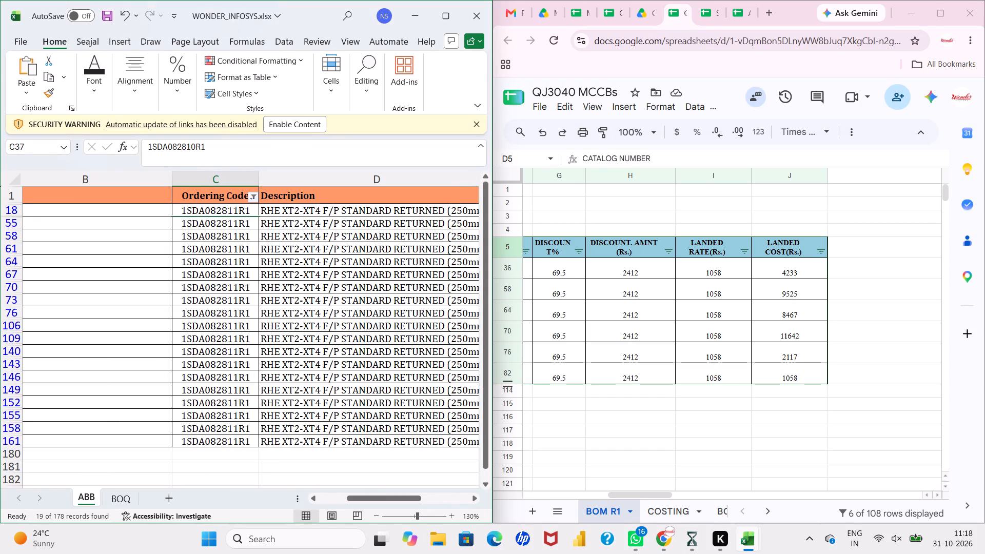
# Switch the BOM R1 Catalog Number filter from 1SDA082810R1 to only 1SDA082811R1, using the code copied from C58 of the vendor's list.
pyautogui.click(241, 238)
pyautogui.moveTo(214, 146); pyautogui.dragTo(133, 139)
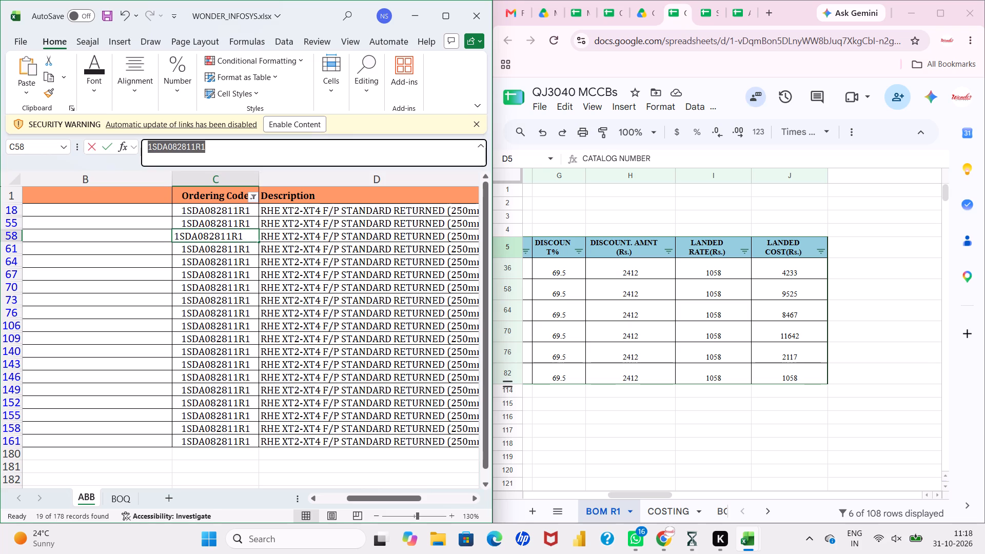
pyautogui.moveTo(133, 139); pyautogui.dragTo(133, 139)
pyautogui.hotkey('ctrl', 'c')
pyautogui.hscroll(2, 641, 359)
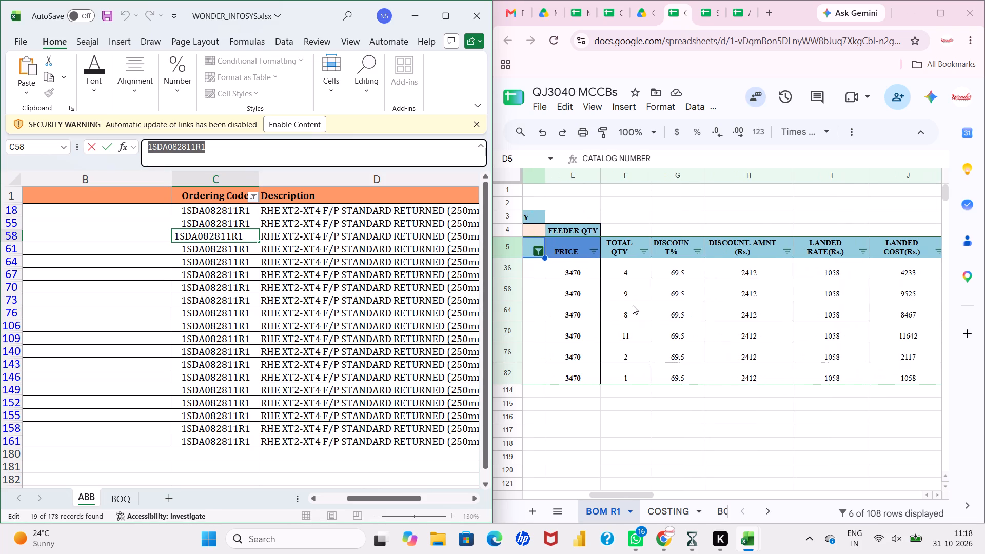
pyautogui.hscroll(1, 614, 300)
pyautogui.click(641, 254)
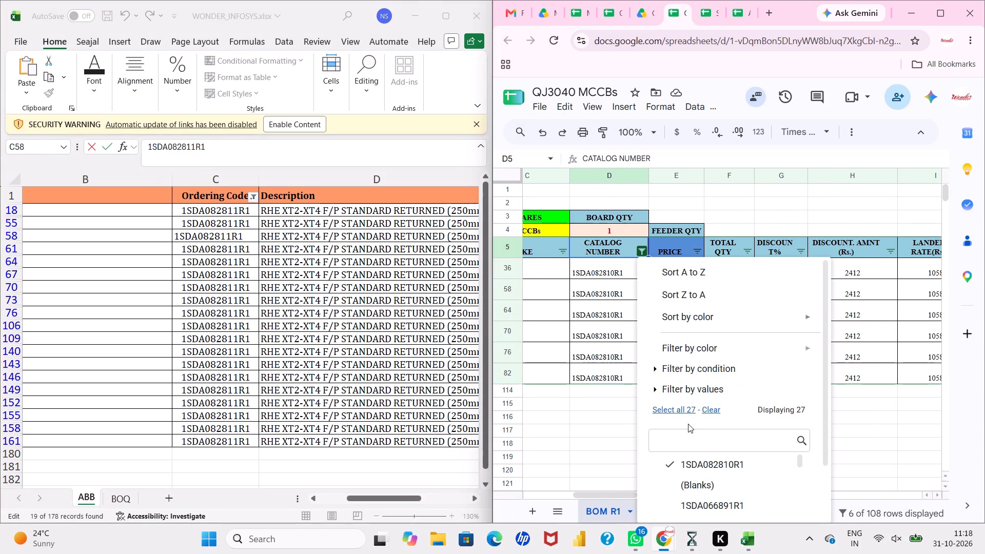
pyautogui.click(697, 462)
pyautogui.click(694, 440)
pyautogui.hotkey('ctrl', 'v')
pyautogui.click(698, 465)
pyautogui.scroll(-4, 698, 465)
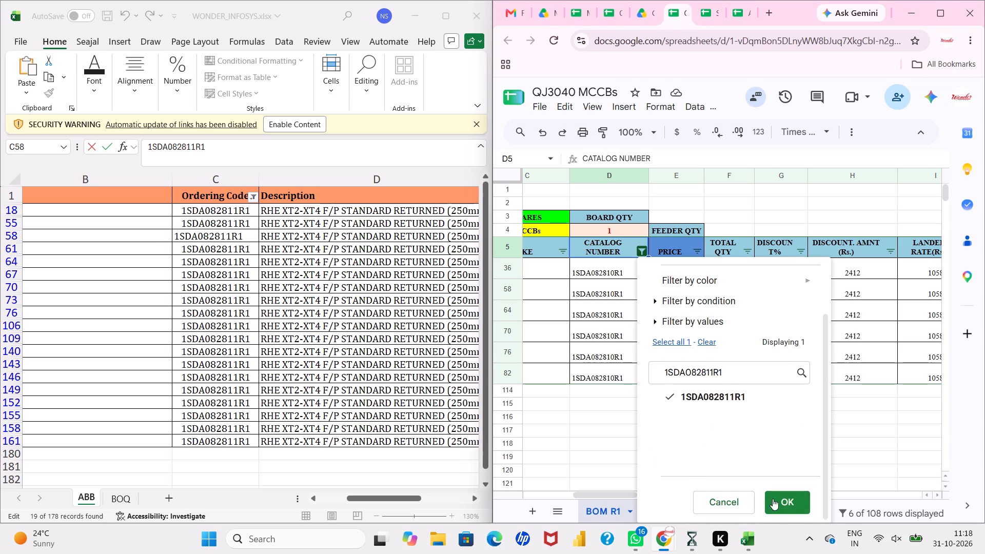
pyautogui.click(777, 506)
# Compare the vendor's rate, discount and net price for 1SDA082811R1 with the price, discount and landed rate columns in BOM R1.
pyautogui.hscroll(-3, 752, 327)
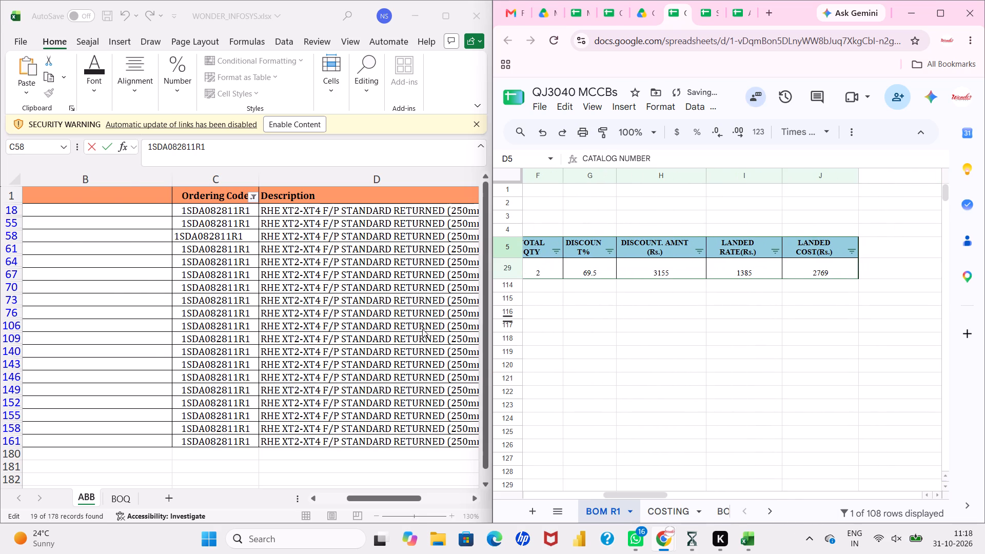
pyautogui.hscroll(-2, 422, 329)
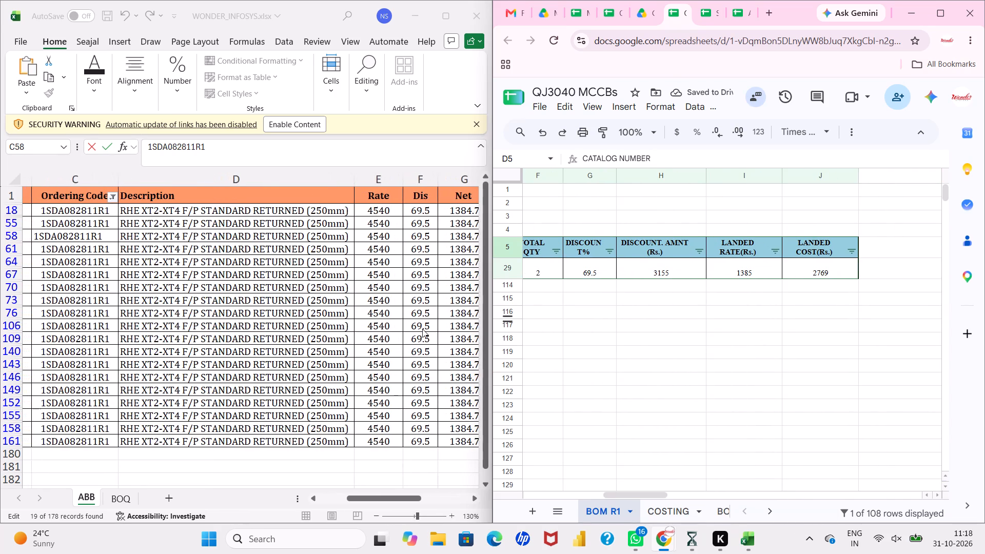
pyautogui.hscroll(3, 656, 349)
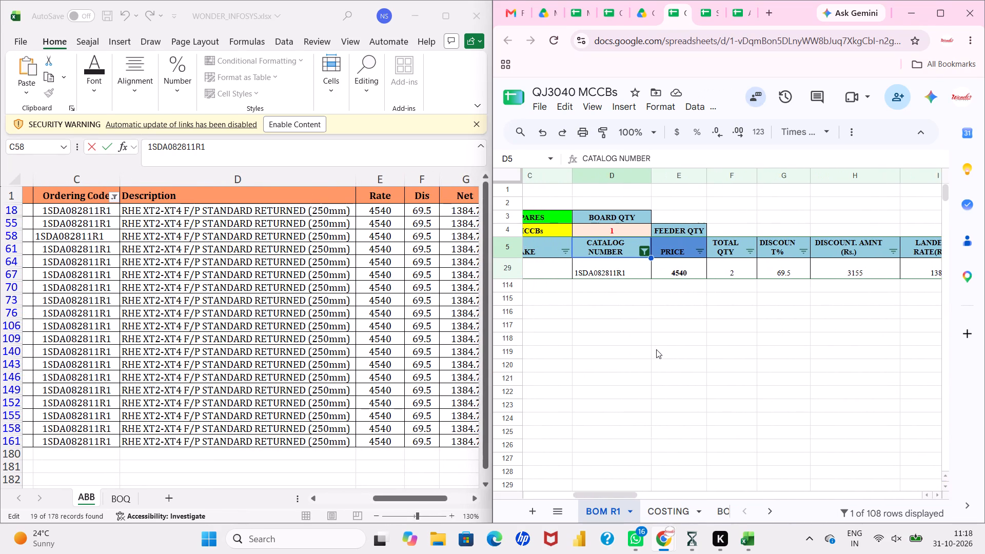
pyautogui.hscroll(1, 656, 349)
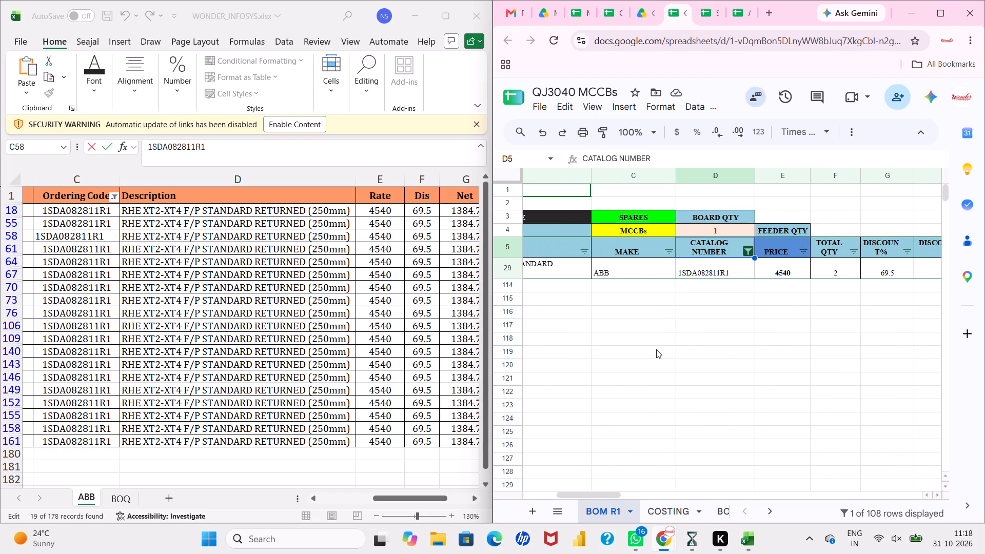
pyautogui.hscroll(-3, 656, 349)
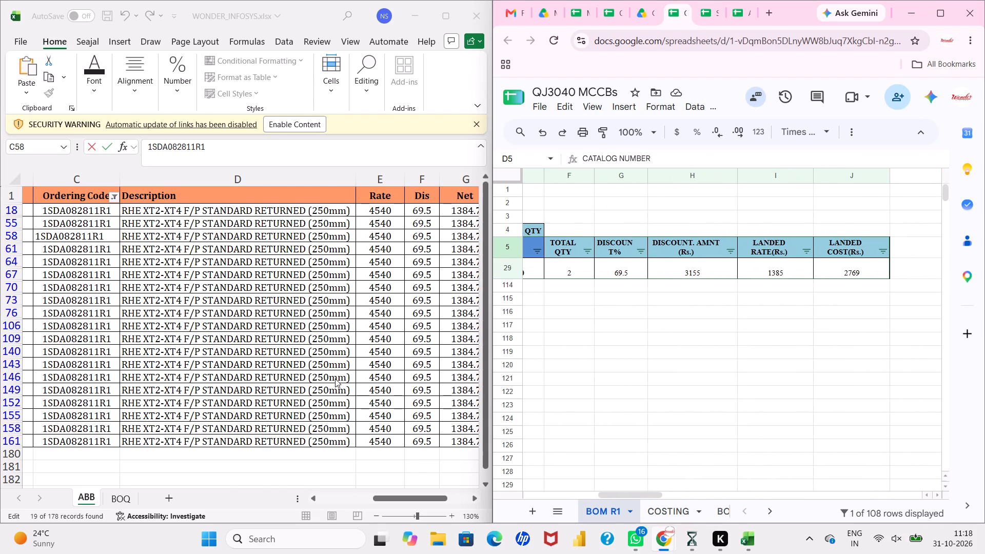
pyautogui.hscroll(-2, 335, 379)
pyautogui.hscroll(2, 335, 379)
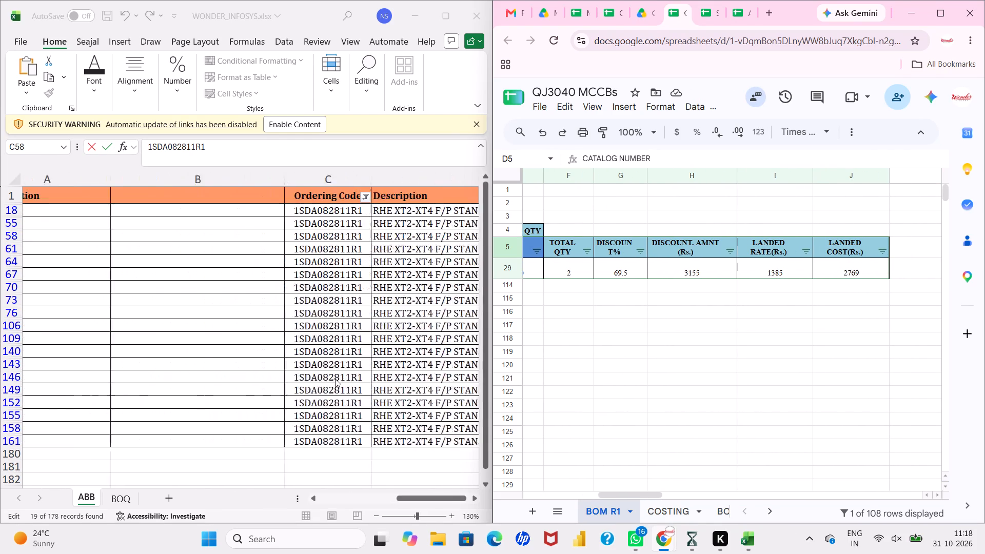
pyautogui.hscroll(1, 335, 379)
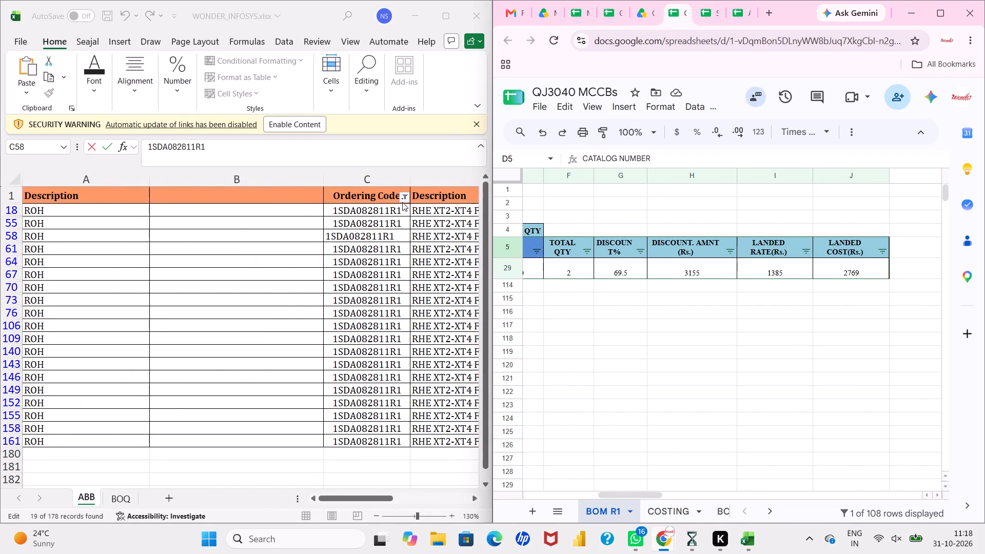
# Change the Ordering Code filter of the vendor's ABB list to show only 1SDA100347R1.
pyautogui.click(403, 202)
pyautogui.click(403, 202)
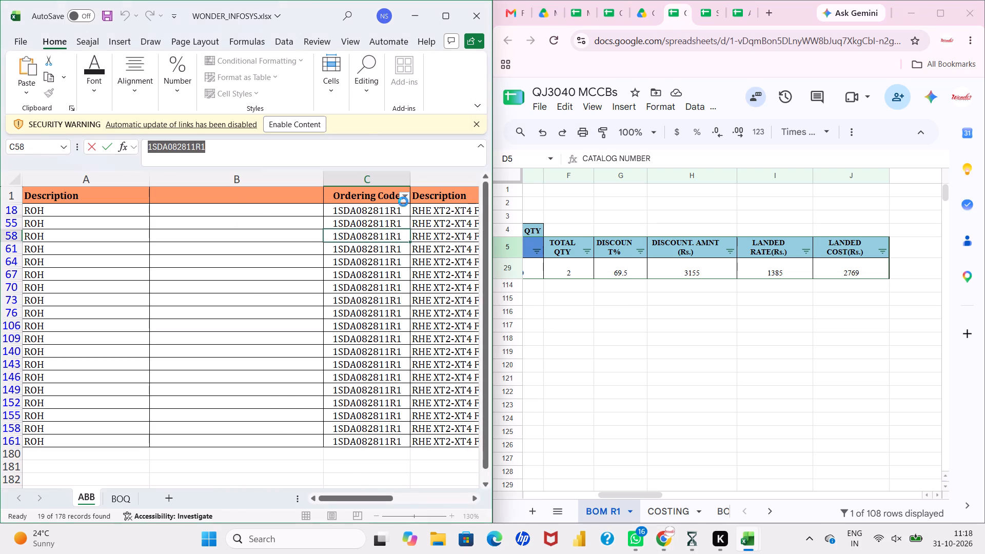
pyautogui.scroll(-1, 299, 386)
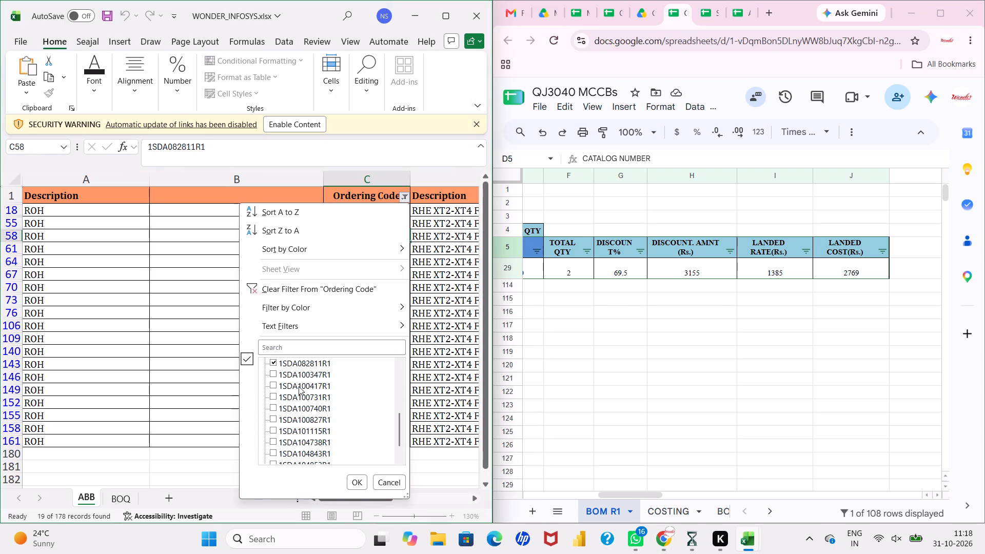
pyautogui.click(304, 364)
pyautogui.click(303, 372)
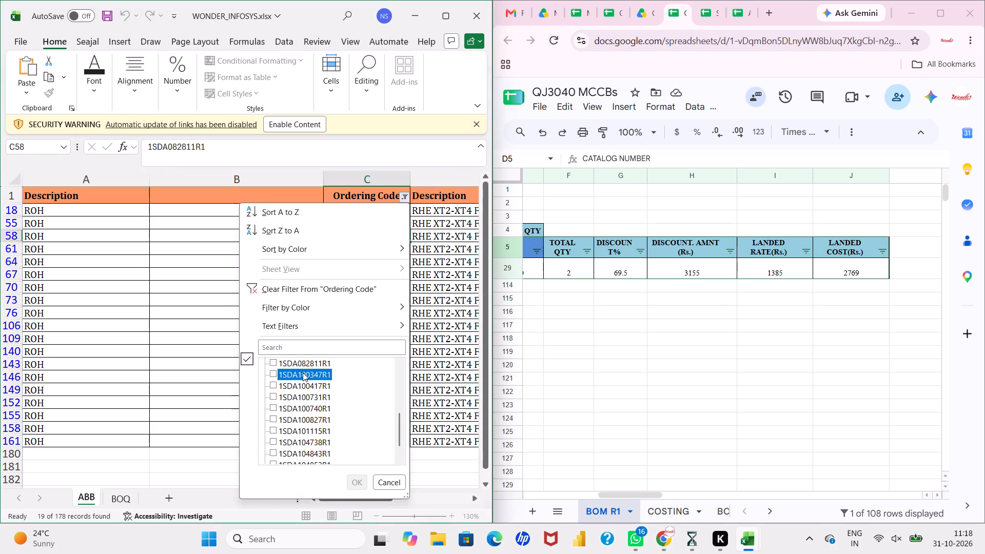
pyautogui.click(353, 477)
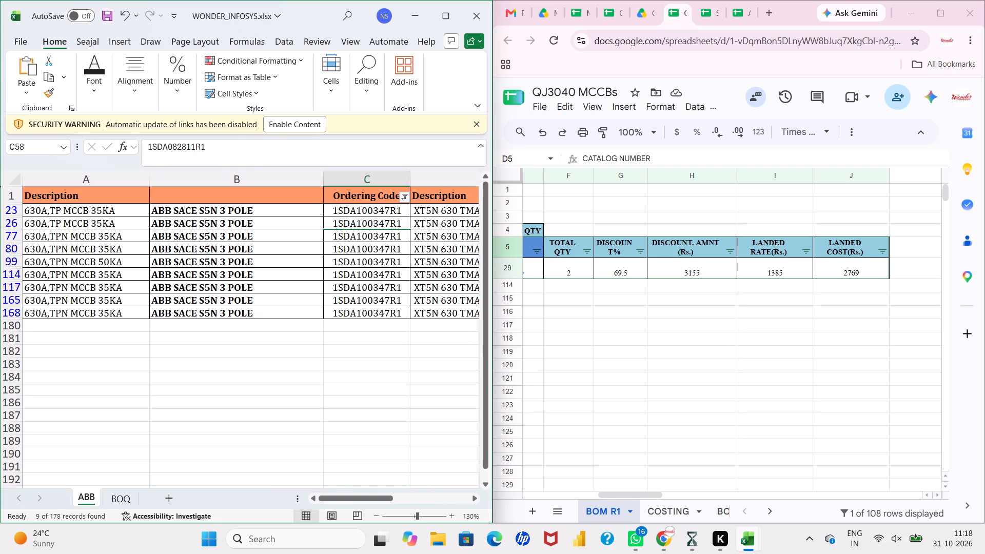
# Copy the code 1SDA100347R1 from C80 of the vendor's ABB list.
pyautogui.click(384, 244)
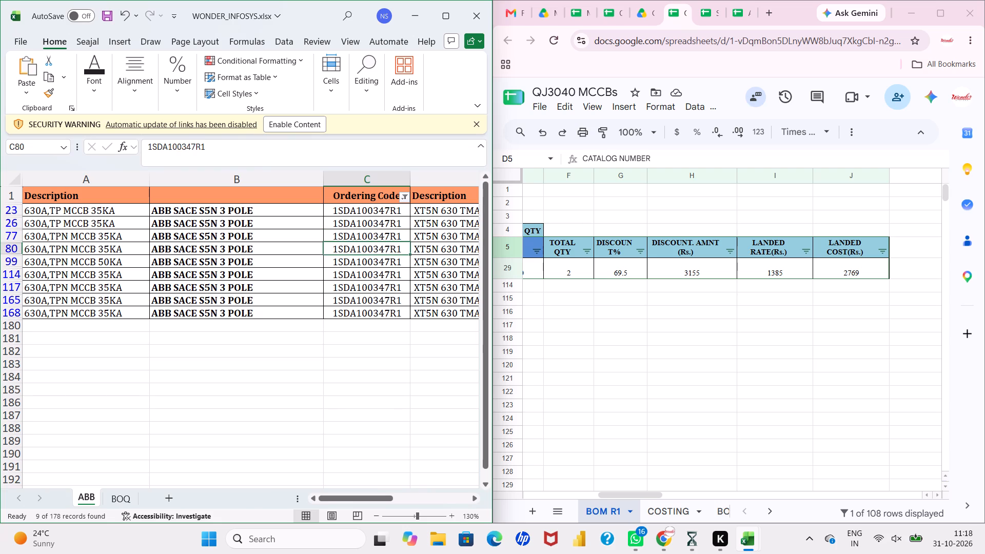
pyautogui.moveTo(210, 154); pyautogui.dragTo(141, 153)
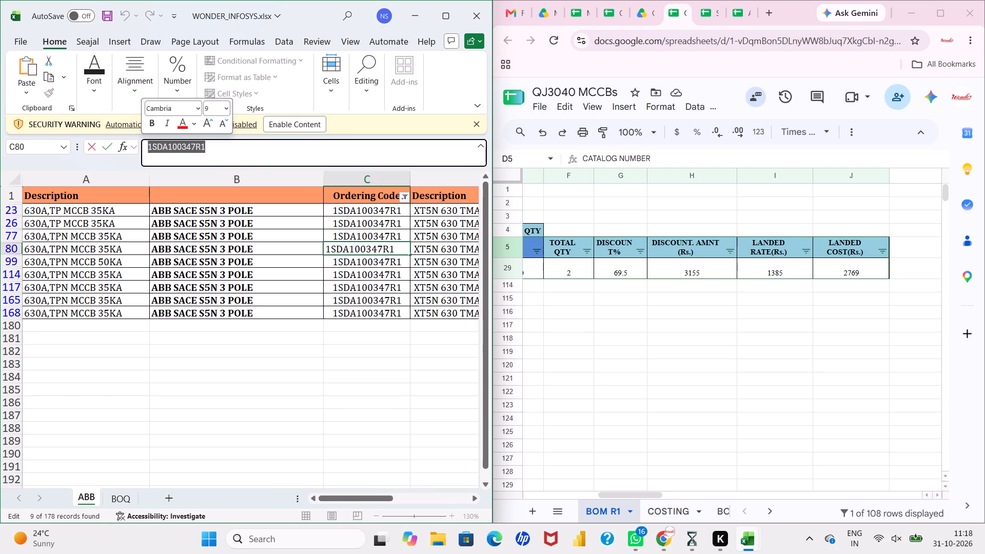
pyautogui.hotkey('ctrl', 'c')
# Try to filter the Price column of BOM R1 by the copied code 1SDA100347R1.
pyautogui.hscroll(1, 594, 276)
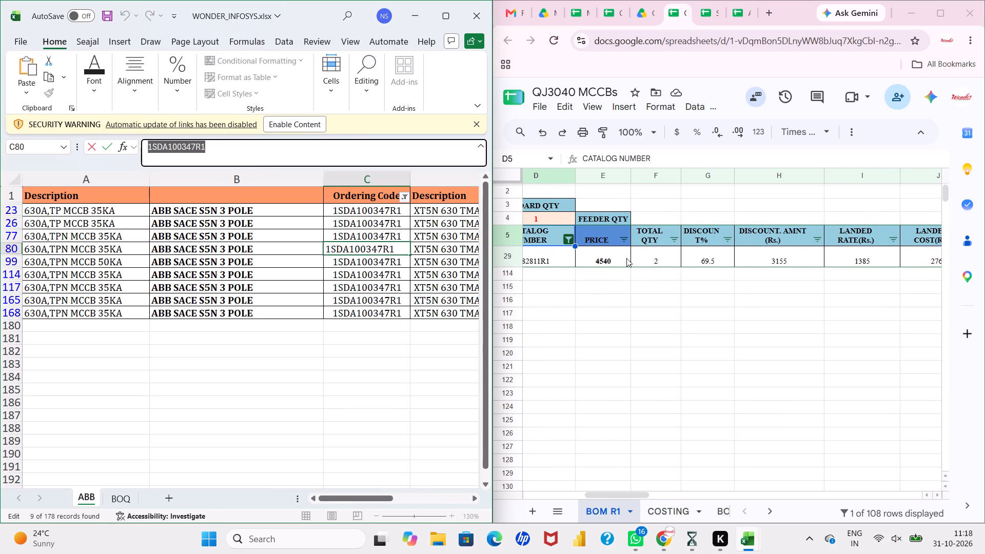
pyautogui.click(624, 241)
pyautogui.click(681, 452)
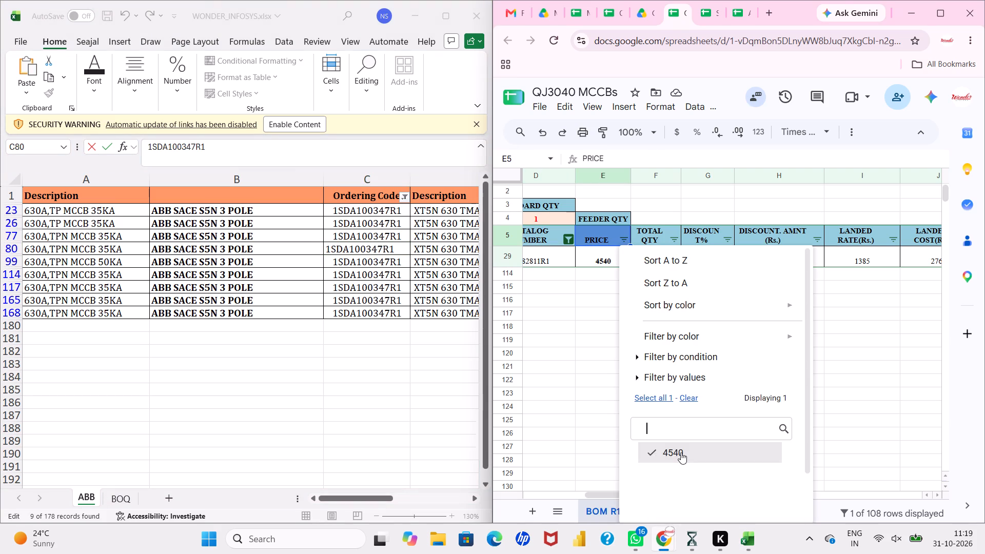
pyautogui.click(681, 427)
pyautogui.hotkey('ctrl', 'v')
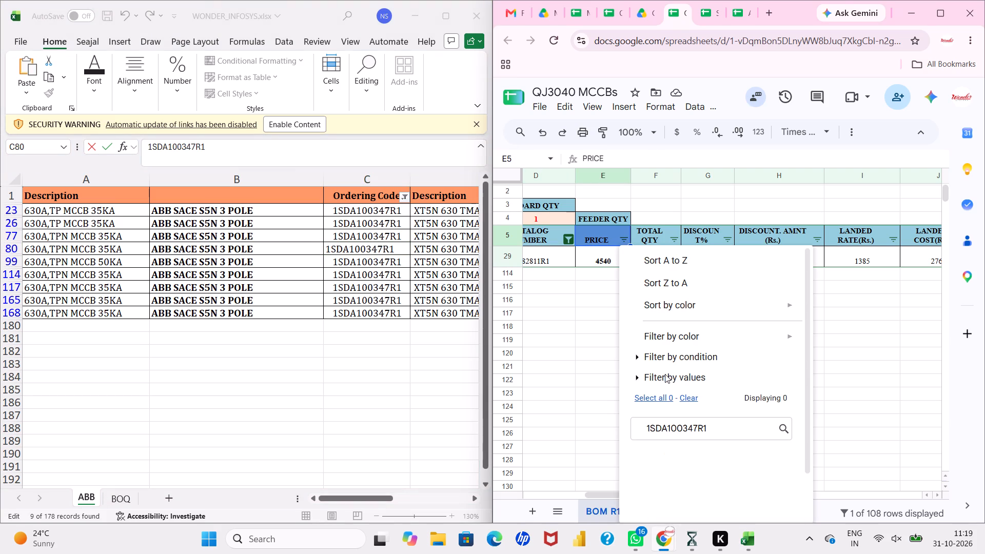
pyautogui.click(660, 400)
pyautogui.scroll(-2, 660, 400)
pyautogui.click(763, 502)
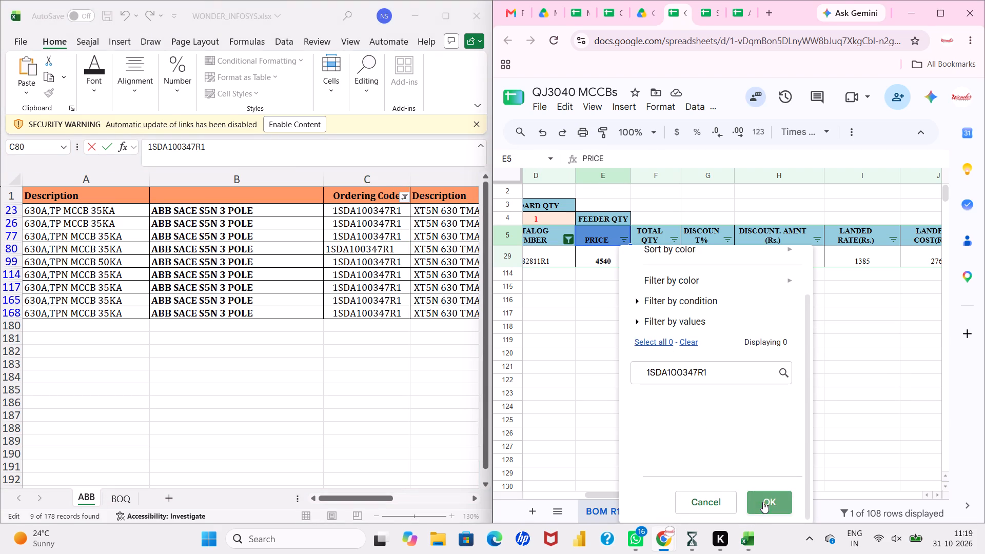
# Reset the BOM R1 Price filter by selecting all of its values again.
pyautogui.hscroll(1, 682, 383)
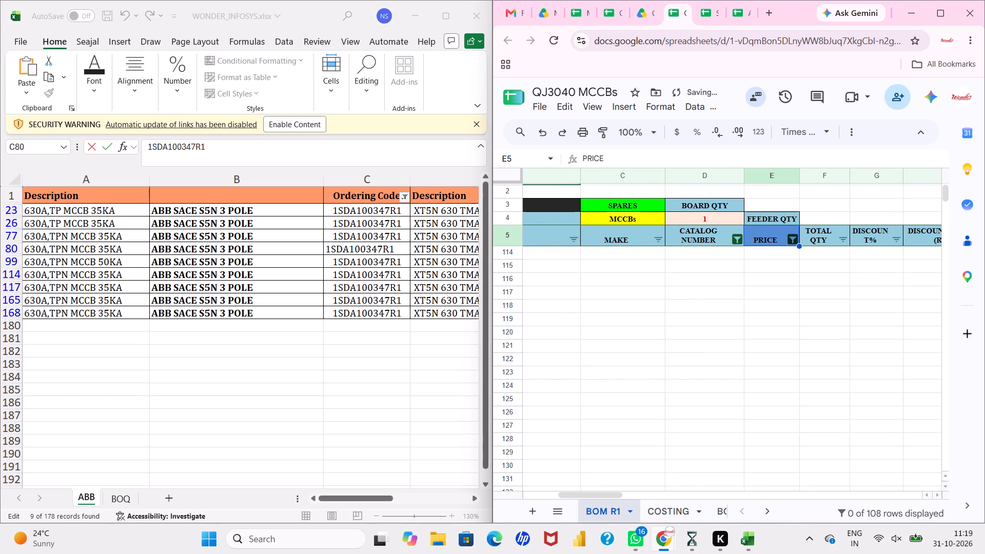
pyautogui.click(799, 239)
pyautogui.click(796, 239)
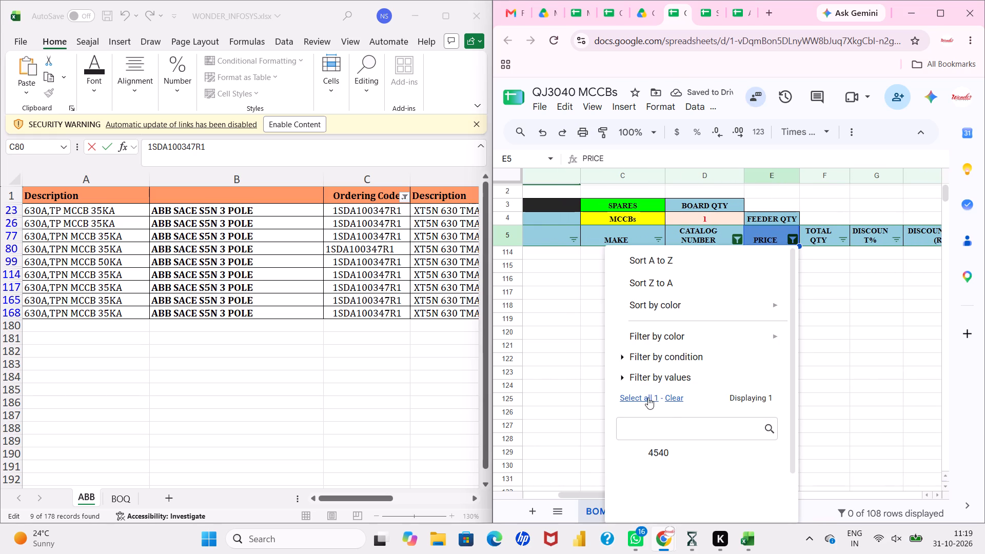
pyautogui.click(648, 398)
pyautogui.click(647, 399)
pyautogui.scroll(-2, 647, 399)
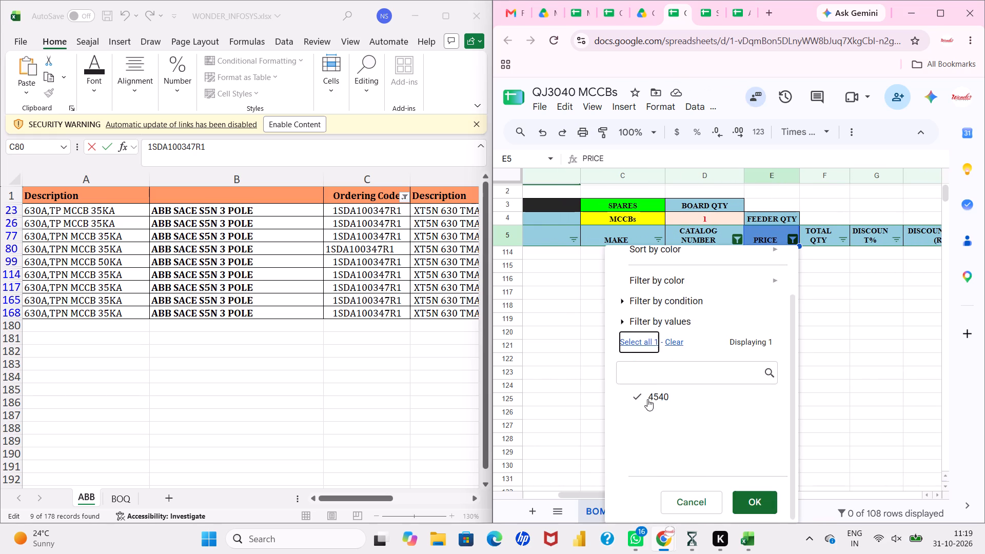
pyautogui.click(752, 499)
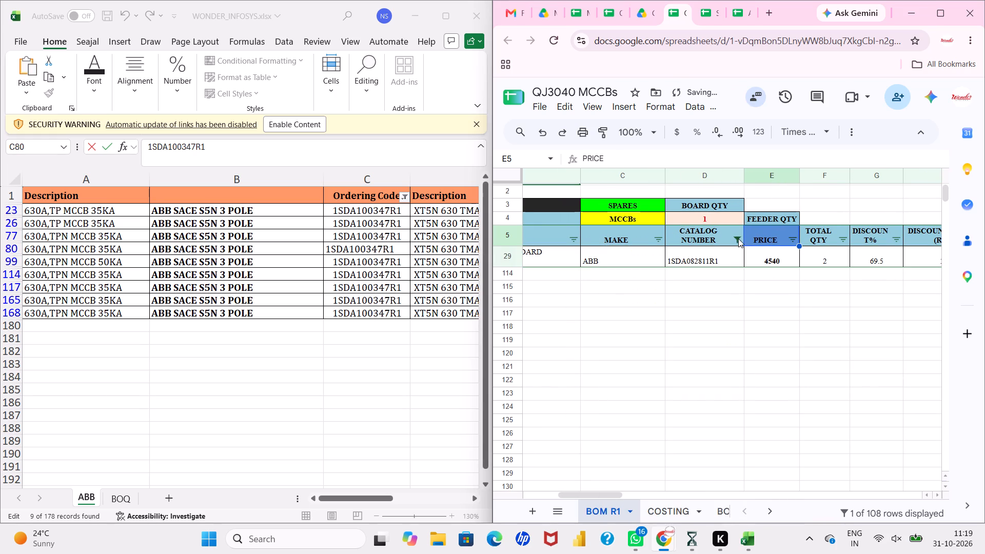
# Switch the BOM R1 Catalog Number filter from 1SDA082811R1 to only 1SDA100347R1, using the copied code.
pyautogui.click(738, 239)
pyautogui.moveTo(614, 455); pyautogui.dragTo(614, 429)
pyautogui.click(614, 429)
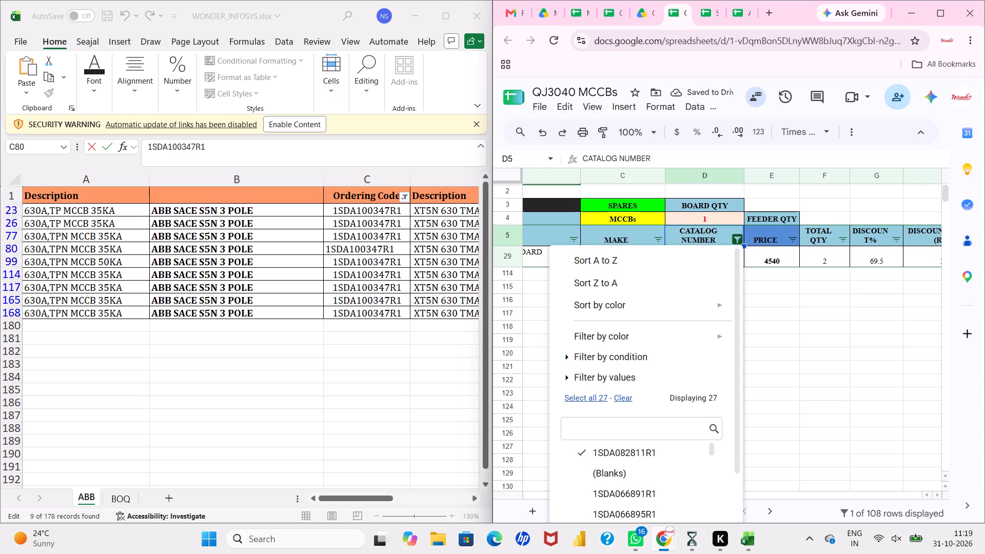
pyautogui.click(614, 429)
pyautogui.click(617, 402)
pyautogui.click(611, 430)
pyautogui.hotkey('ctrl', 'v')
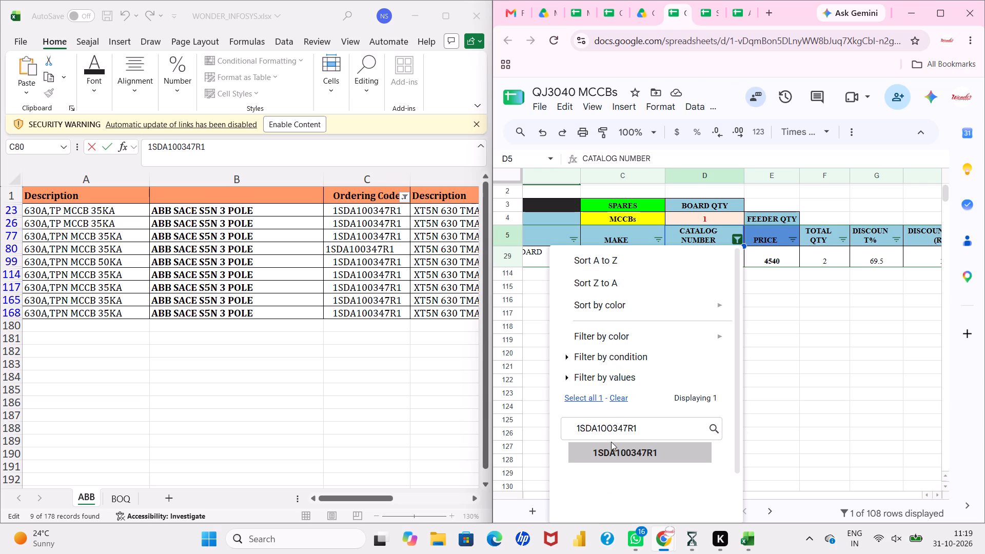
pyautogui.click(614, 454)
pyautogui.scroll(-4, 614, 454)
pyautogui.click(686, 497)
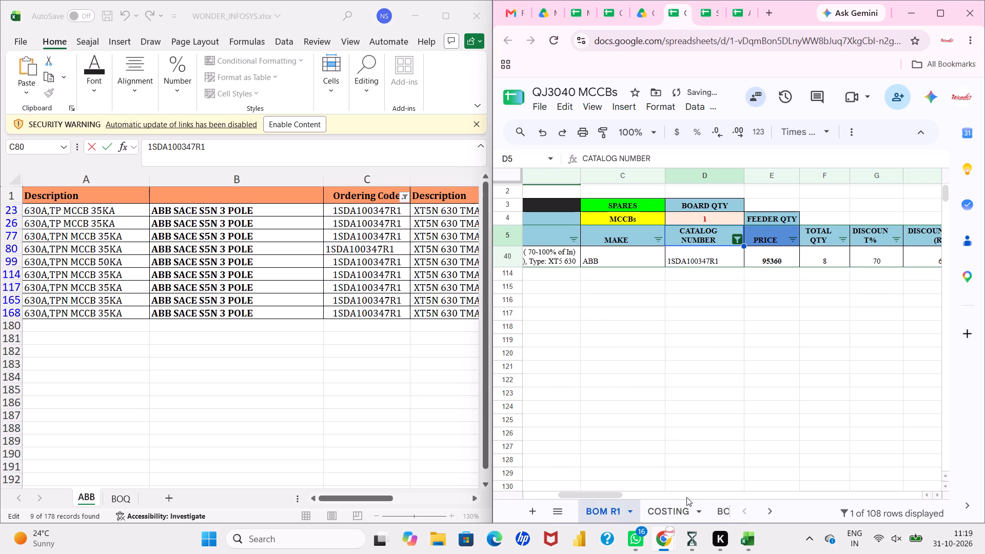
# Compare the price, discount and landed rate of 1SDA100347R1 in BOM R1 with the vendor's ABB list.
pyautogui.hscroll(-4, 671, 397)
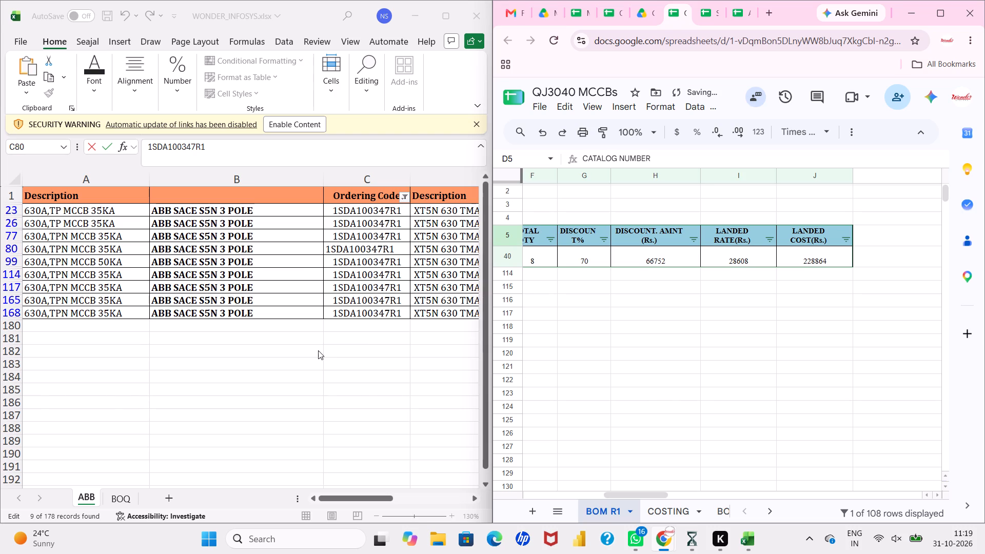
pyautogui.hscroll(-3, 318, 350)
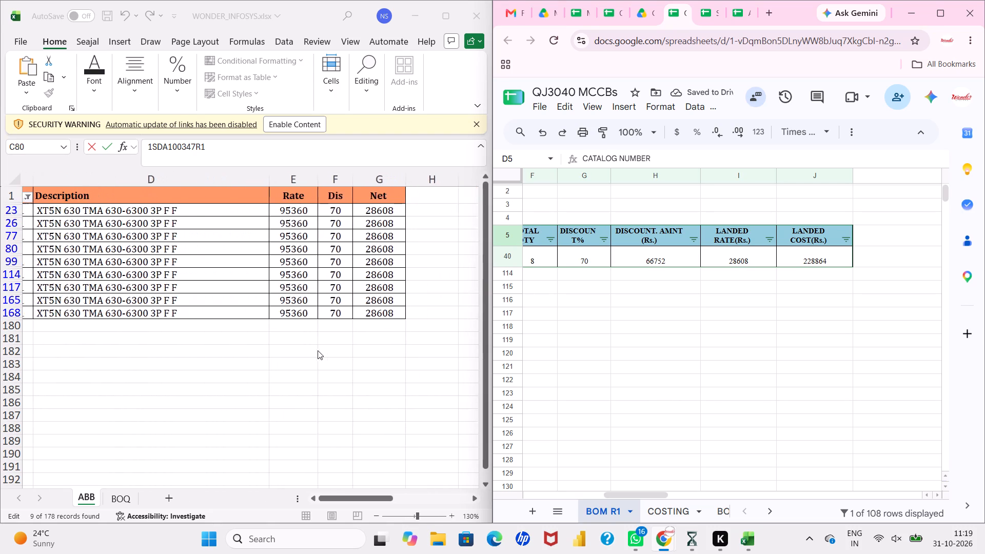
pyautogui.hscroll(-2, 318, 350)
pyautogui.hscroll(1, 318, 350)
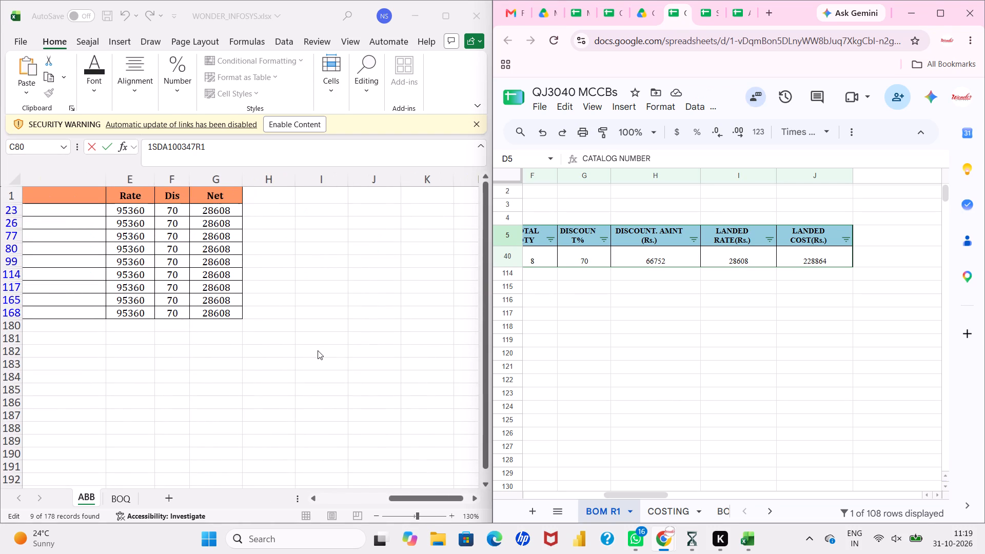
pyautogui.hscroll(2, 318, 350)
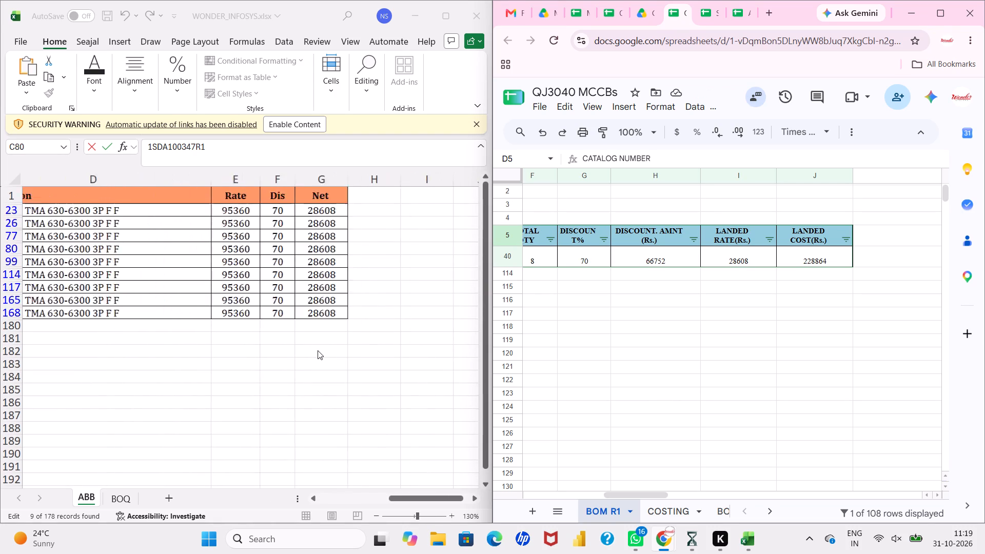
pyautogui.hscroll(1, 318, 350)
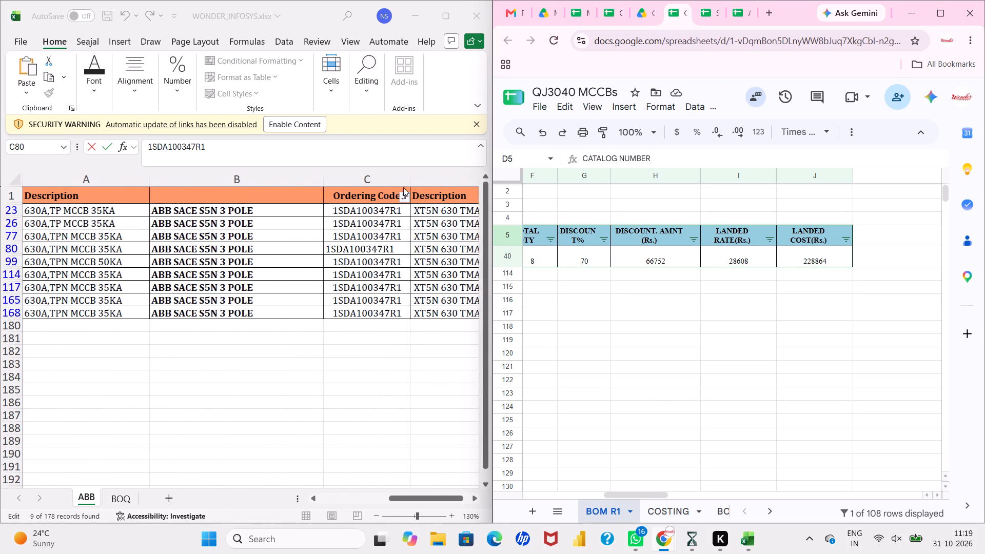
# Clear the Ordering Code filter in the vendor's ABB list.
pyautogui.click(403, 191)
pyautogui.click(403, 191)
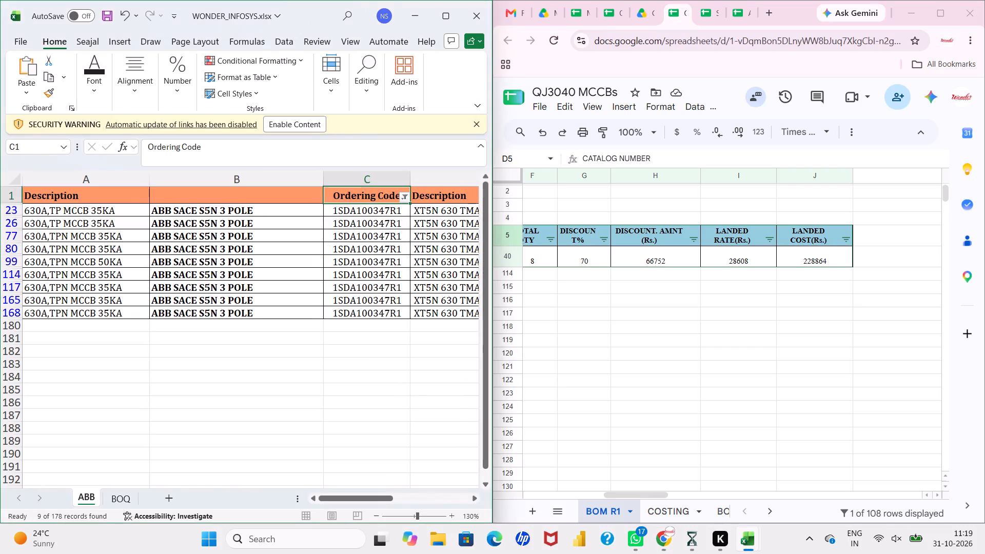
pyautogui.click(403, 194)
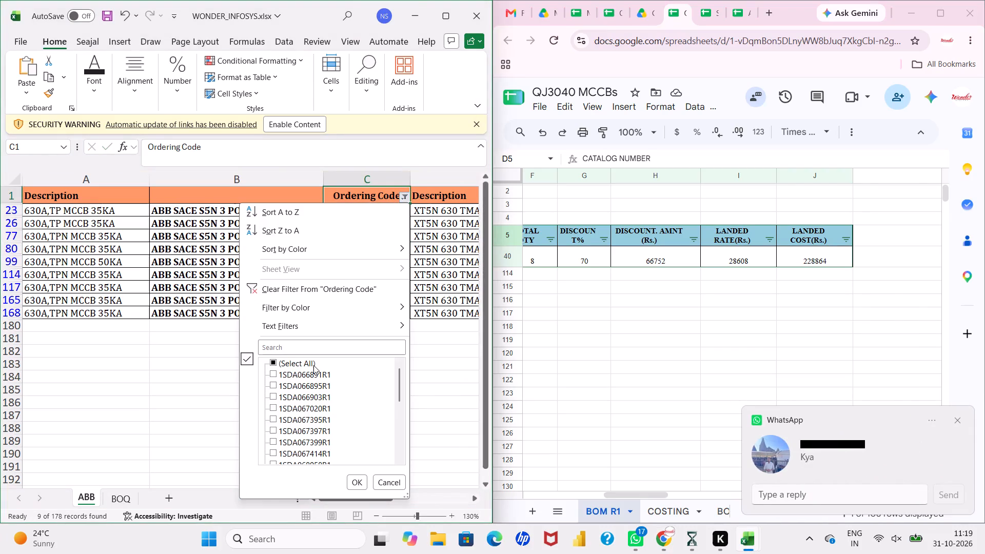
pyautogui.click(298, 297)
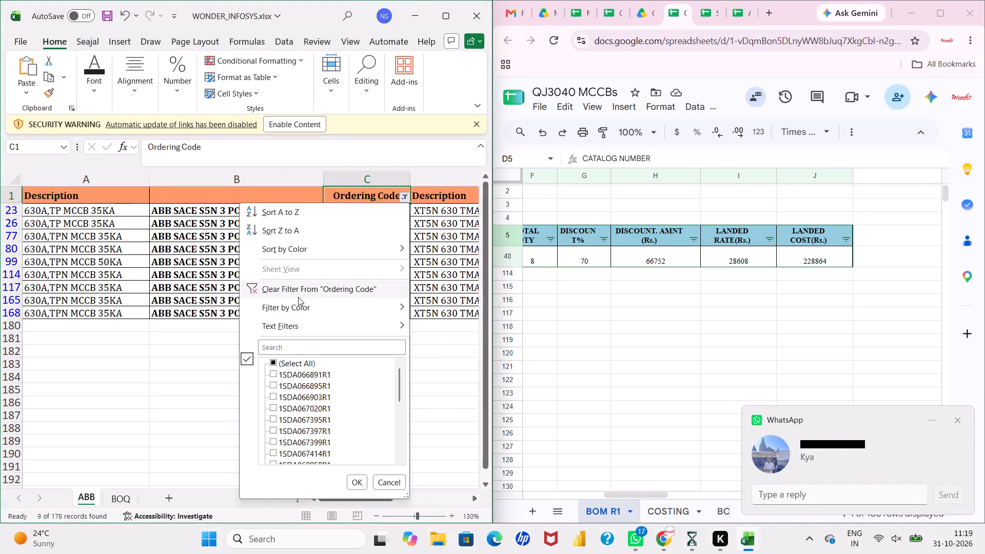
pyautogui.click(298, 297)
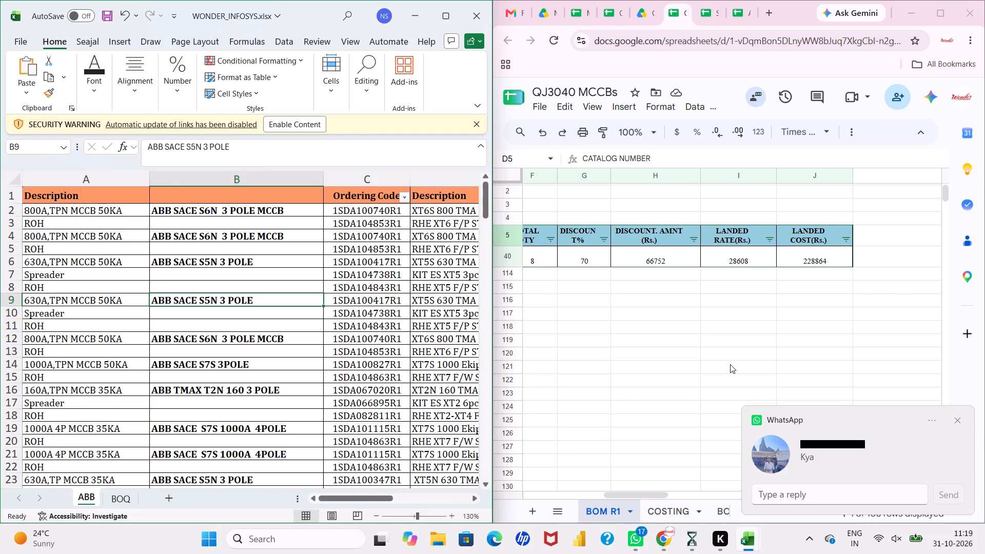
# Review the description, catalog number and price of the filtered 1SDA100347R1 row in BOM R1.
pyautogui.hscroll(3, 730, 364)
pyautogui.hscroll(-1, 803, 337)
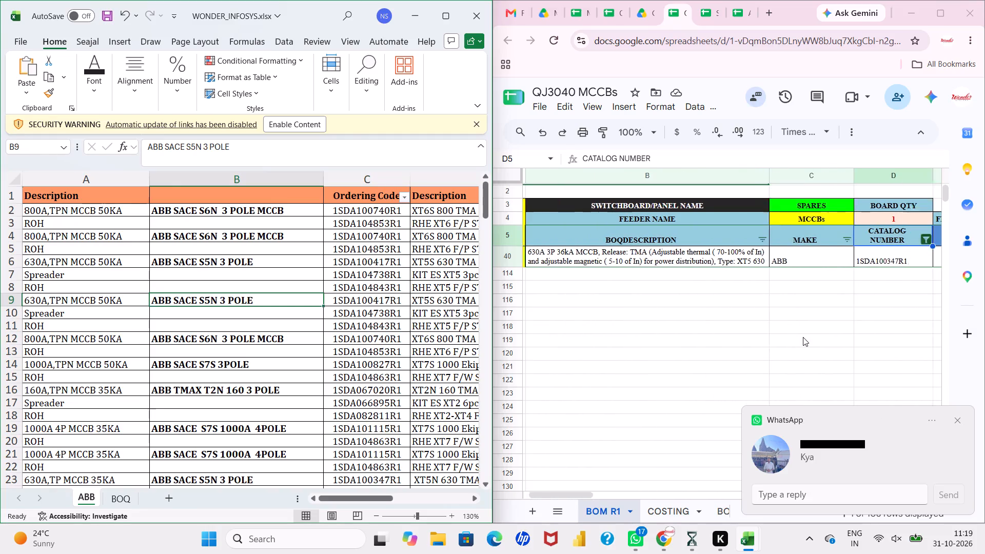
pyautogui.hscroll(-1, 803, 337)
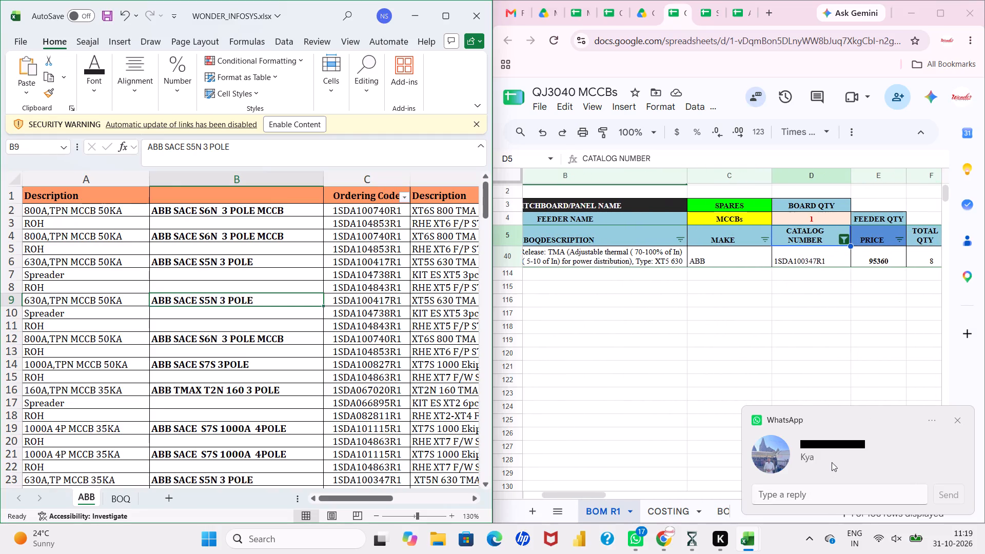
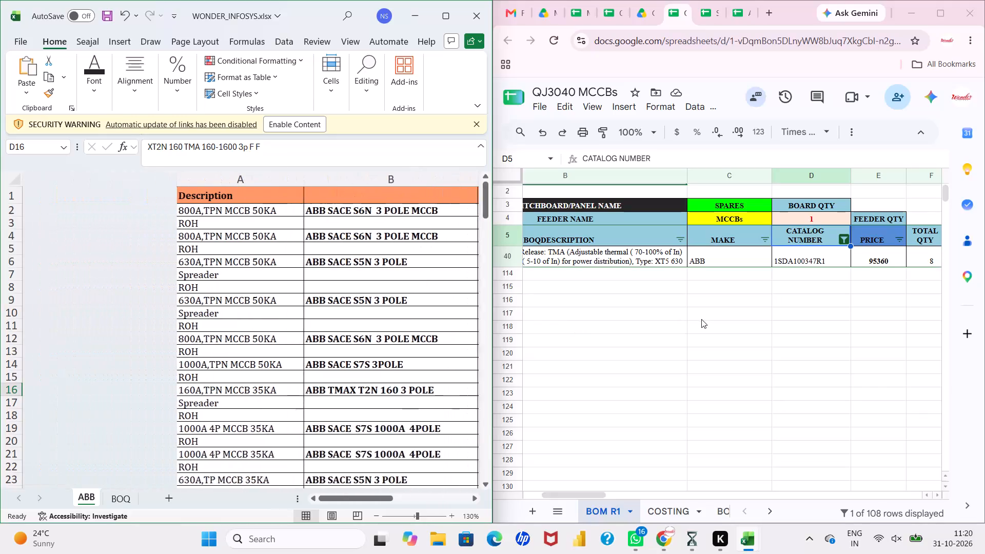
# Clear the Catalog Number filter in BOM R1 by including all values again.
pyautogui.click(842, 243)
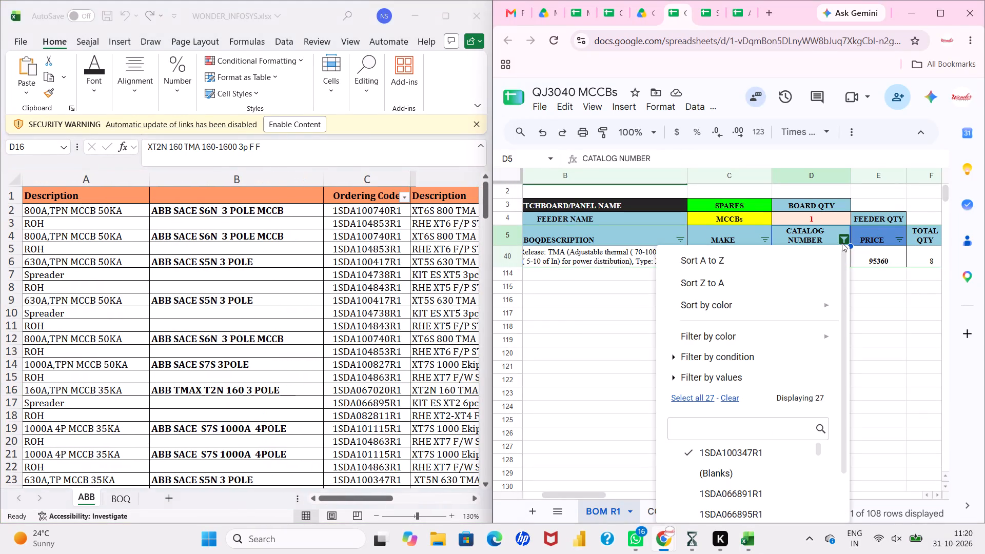
pyautogui.click(693, 404)
pyautogui.scroll(-2, 693, 404)
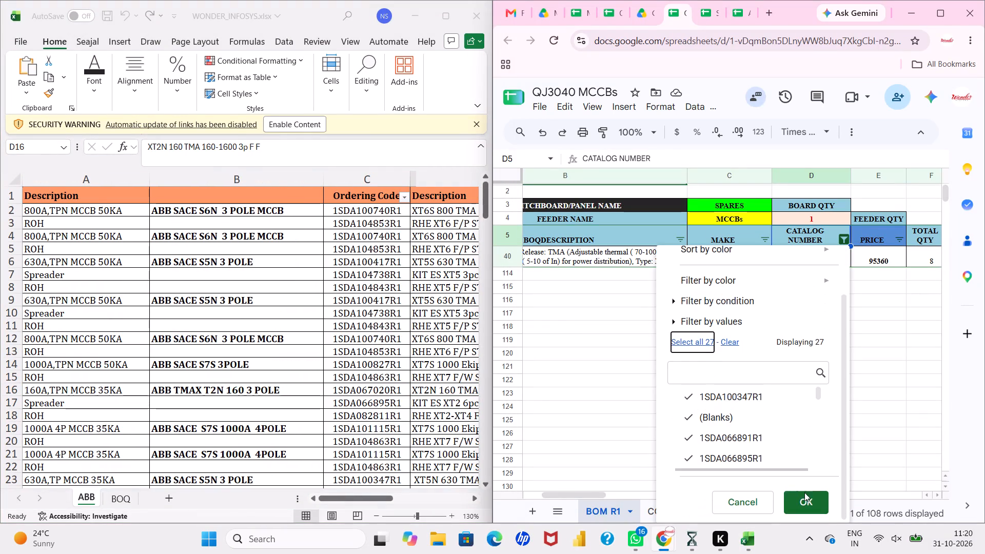
pyautogui.click(813, 498)
# Inspect the subtotal formulas in cells J10 and J16 of BOM R1's Landed Cost column.
pyautogui.click(757, 342)
pyautogui.hscroll(-3, 757, 342)
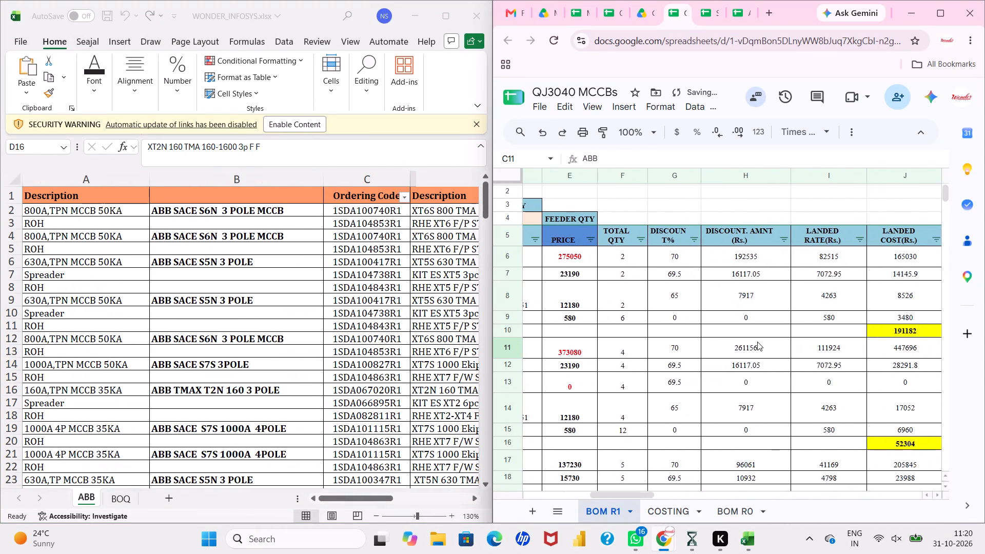
pyautogui.hscroll(-1, 757, 342)
pyautogui.doubleClick(720, 331)
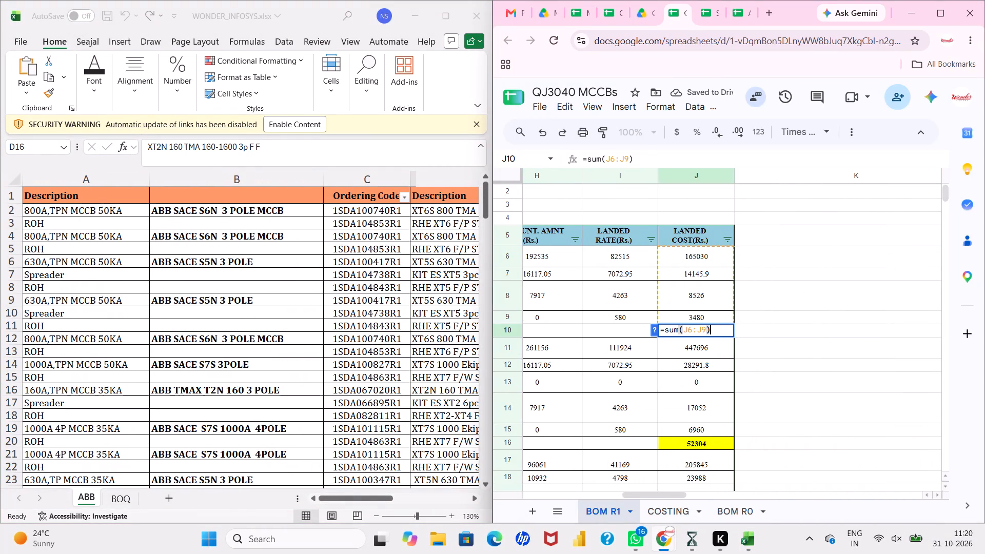
pyautogui.doubleClick(713, 445)
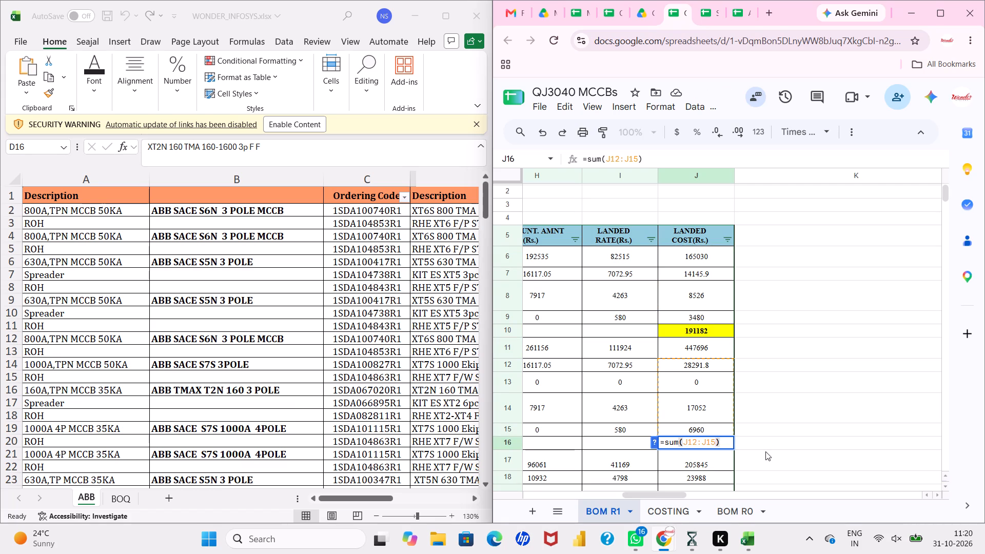
pyautogui.click(765, 451)
# Review the remaining landed cost subtotals and numbered MCCB feeder groups throughout the unfiltered BOM R1.
pyautogui.scroll(-3, 765, 451)
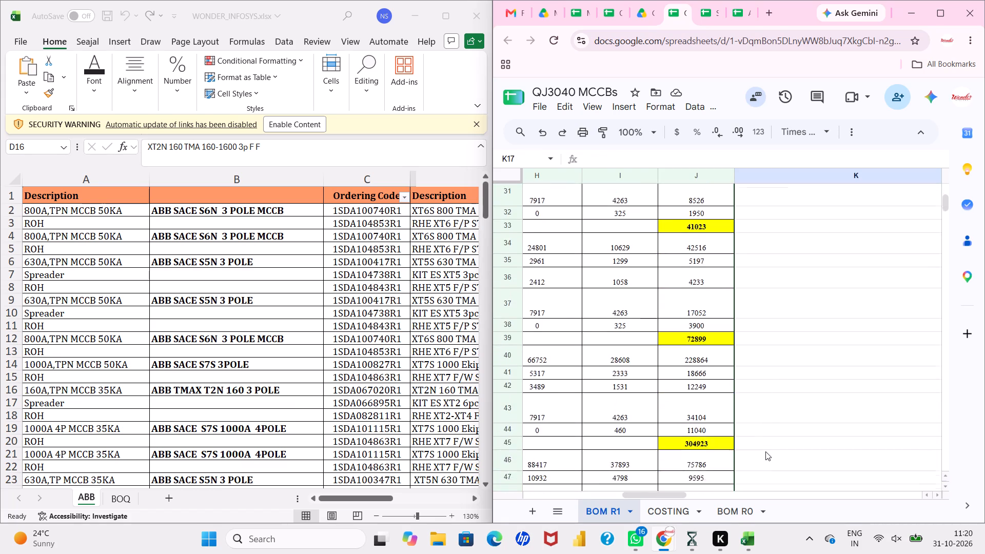
pyautogui.scroll(-2, 765, 451)
pyautogui.scroll(3, 765, 451)
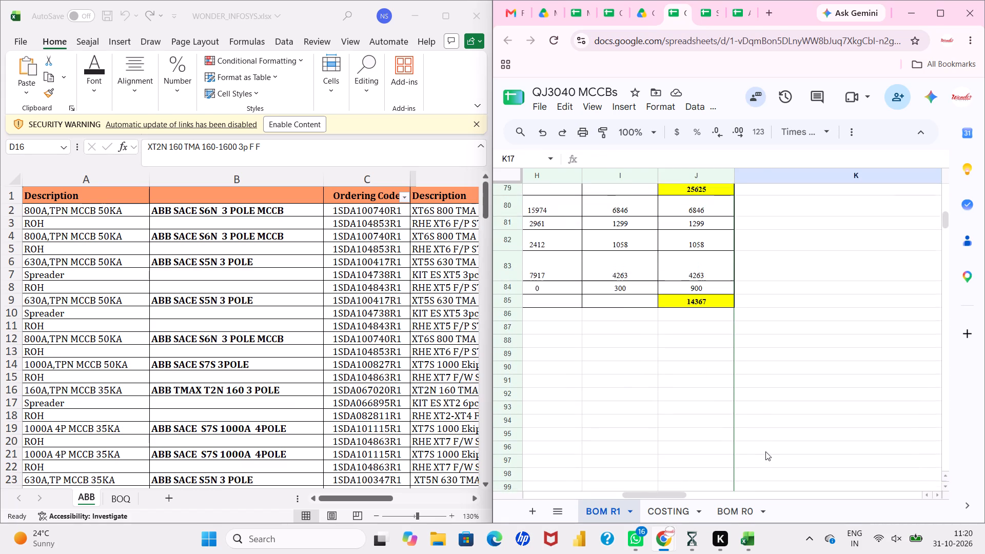
pyautogui.scroll(1, 765, 451)
pyautogui.hscroll(3, 765, 451)
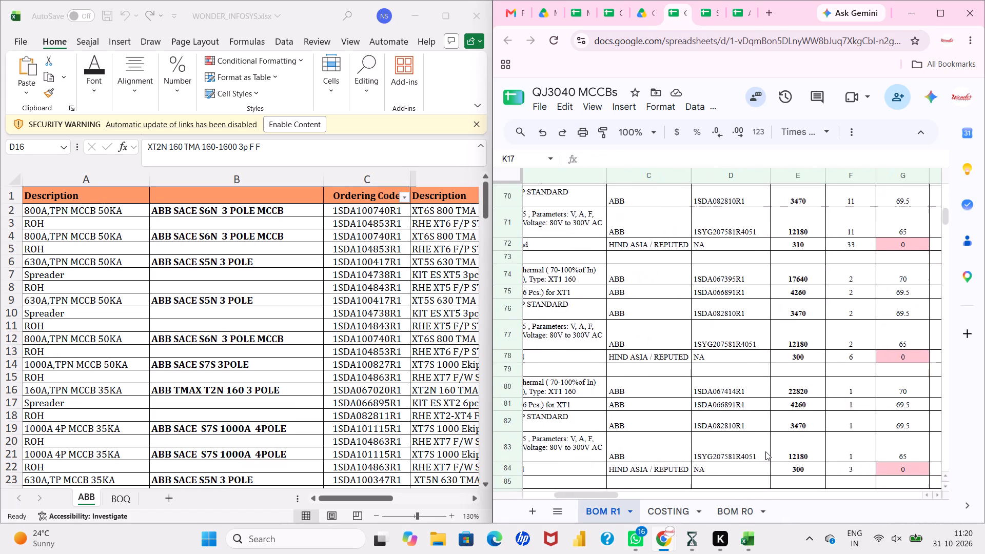
pyautogui.hscroll(1, 765, 451)
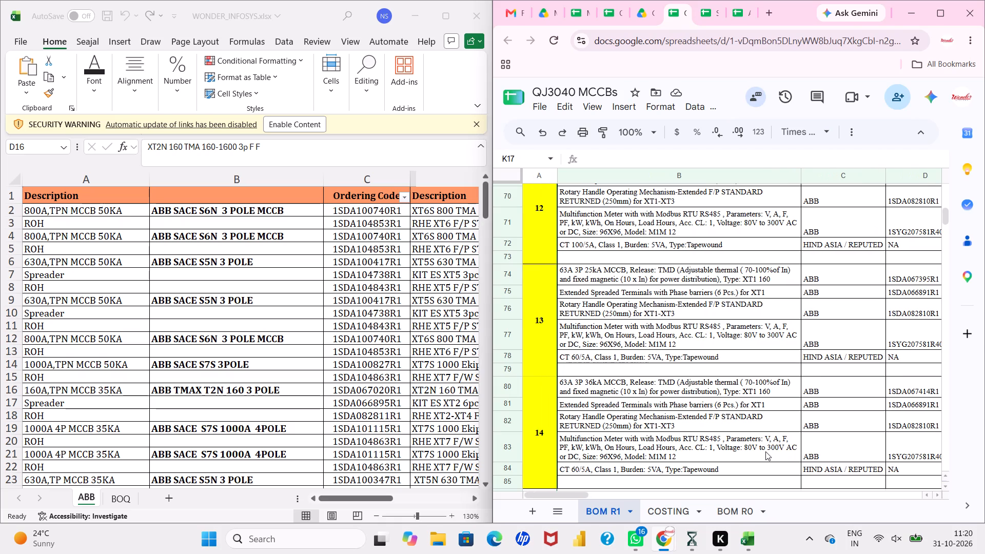
pyautogui.moveTo(549, 464); pyautogui.dragTo(556, 111)
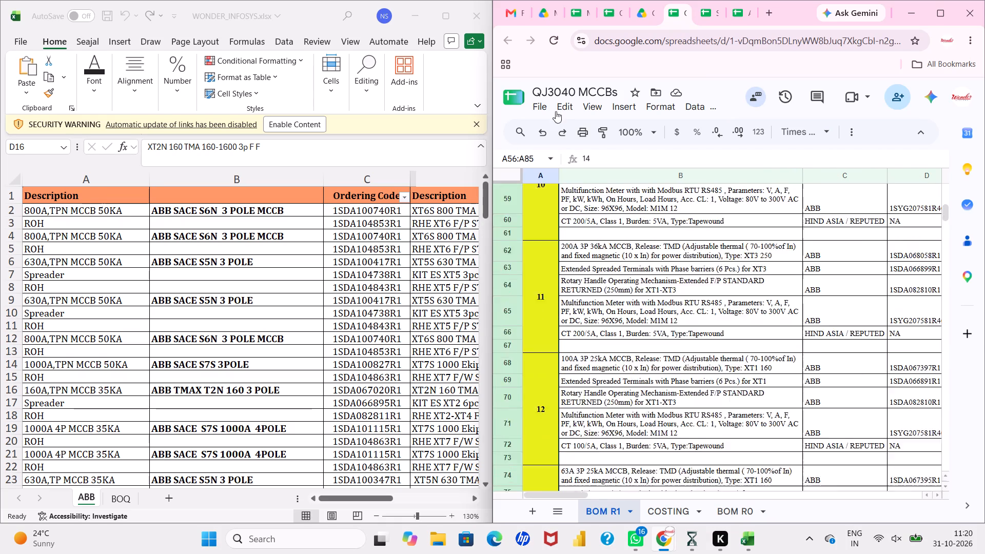
pyautogui.moveTo(556, 111); pyautogui.dragTo(555, 63)
pyautogui.click(628, 241)
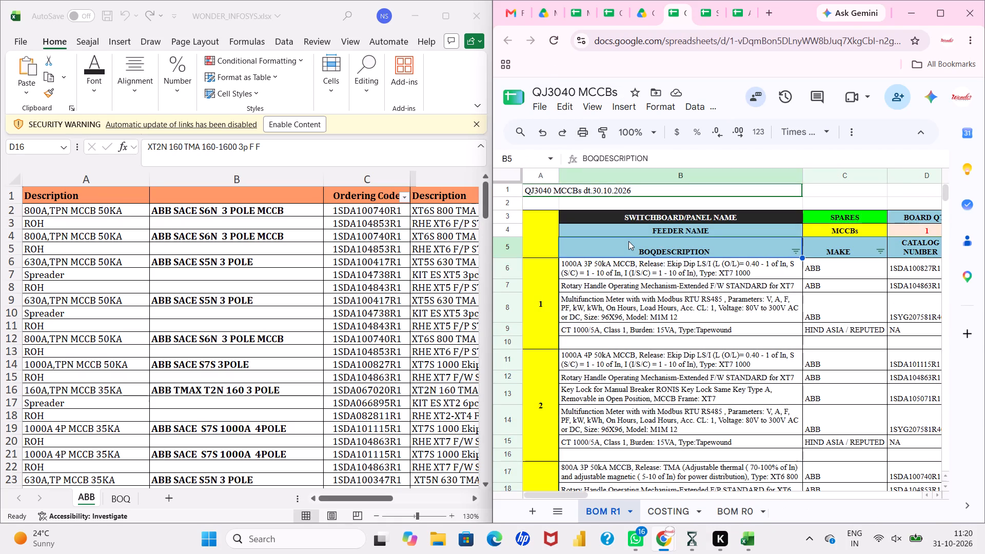
pyautogui.click(668, 319)
pyautogui.hscroll(1, 298, 312)
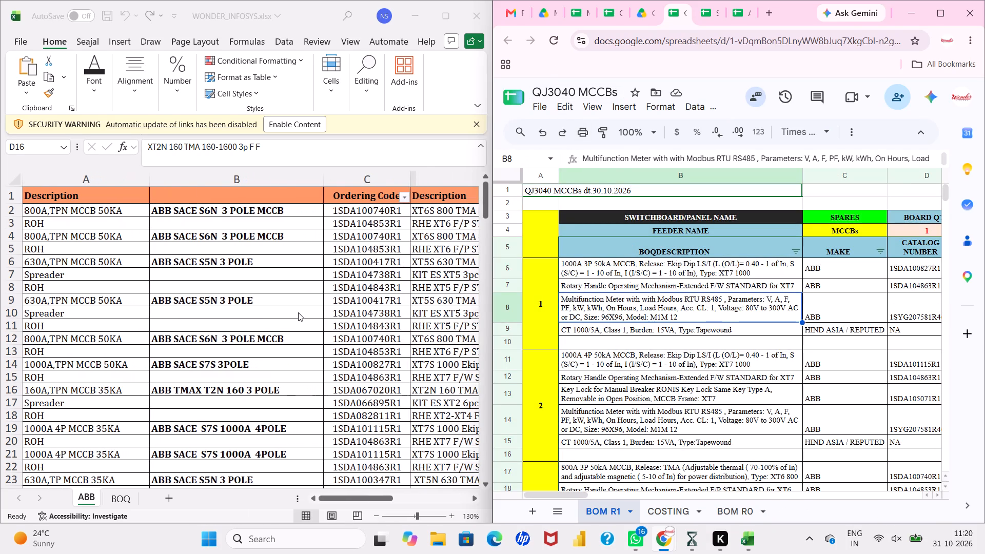
# Examine the MCCB ratings and ABB models on the BOQ sheet of the vendor's WONDER_INFOSYS workbook.
pyautogui.click(127, 491)
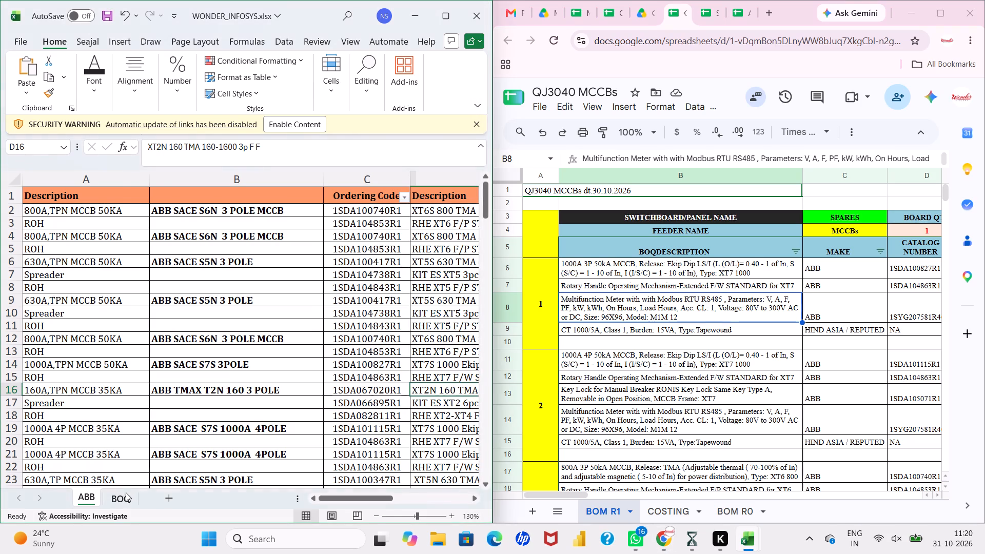
pyautogui.click(123, 498)
pyautogui.scroll(1, 167, 367)
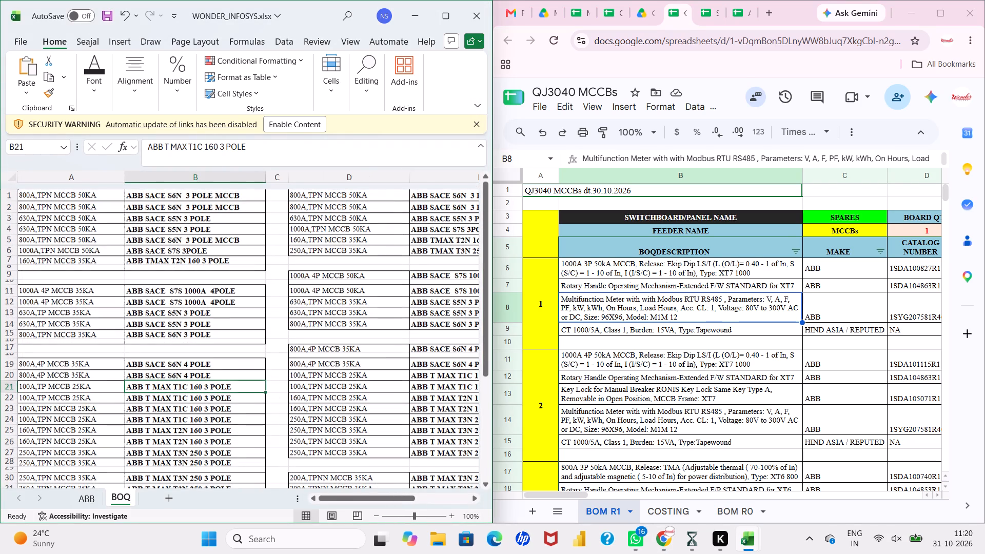
pyautogui.hscroll(-1, 167, 367)
pyautogui.hscroll(1, 167, 367)
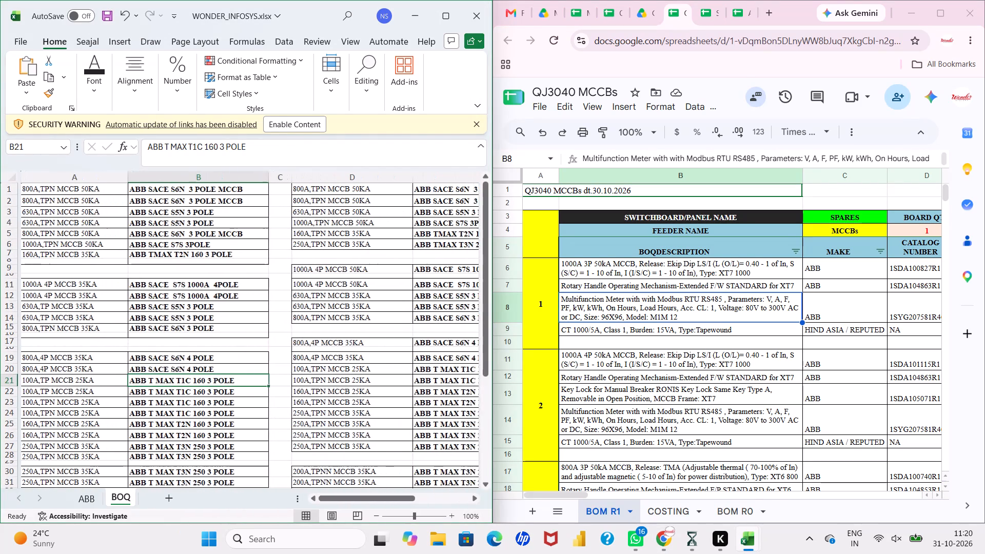
# Read through the vendor's full ABB list, including its ordering codes, descriptions, rates, discounts and net prices.
pyautogui.click(86, 498)
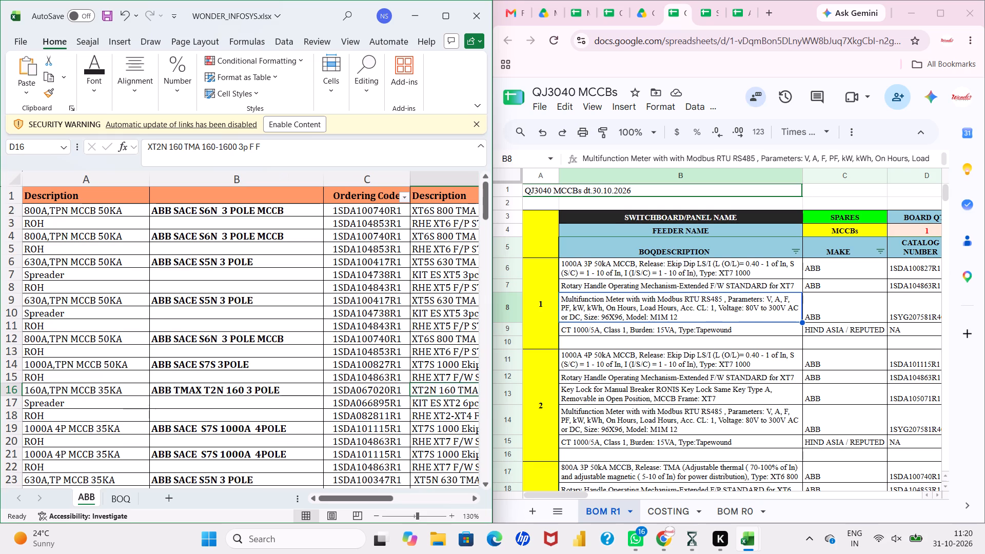
pyautogui.scroll(-2, 179, 377)
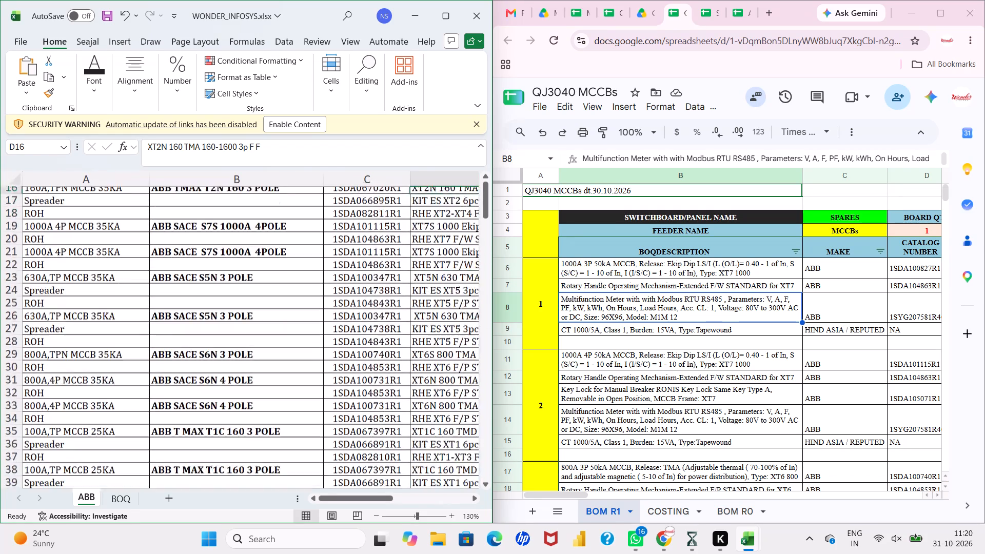
pyautogui.scroll(-3, 179, 377)
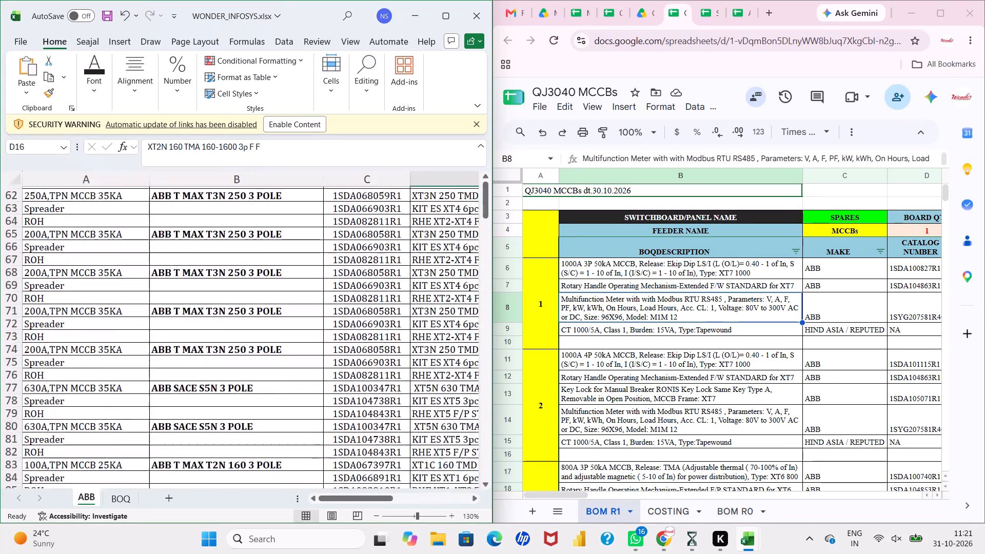
pyautogui.scroll(-3, 179, 377)
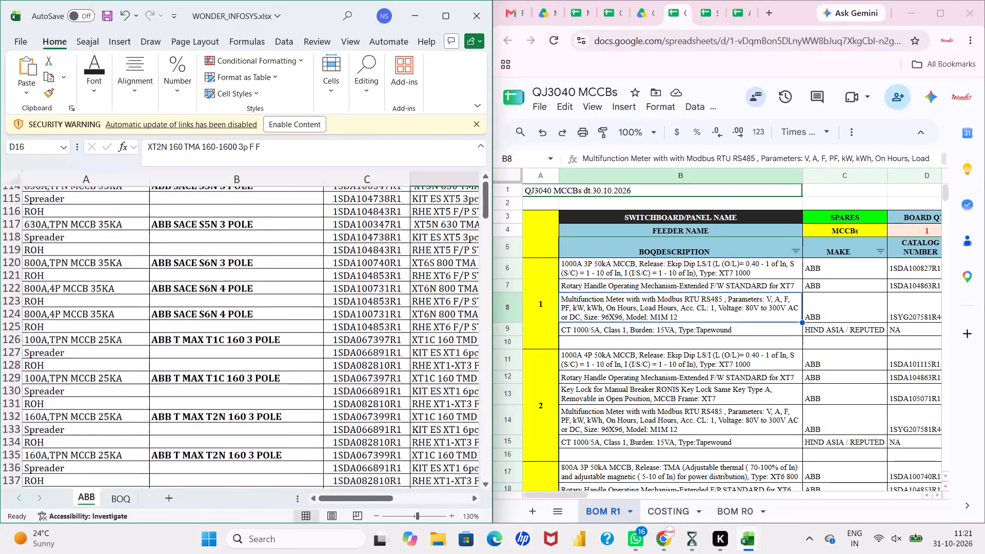
pyautogui.scroll(-3, 179, 377)
pyautogui.scroll(2, 179, 377)
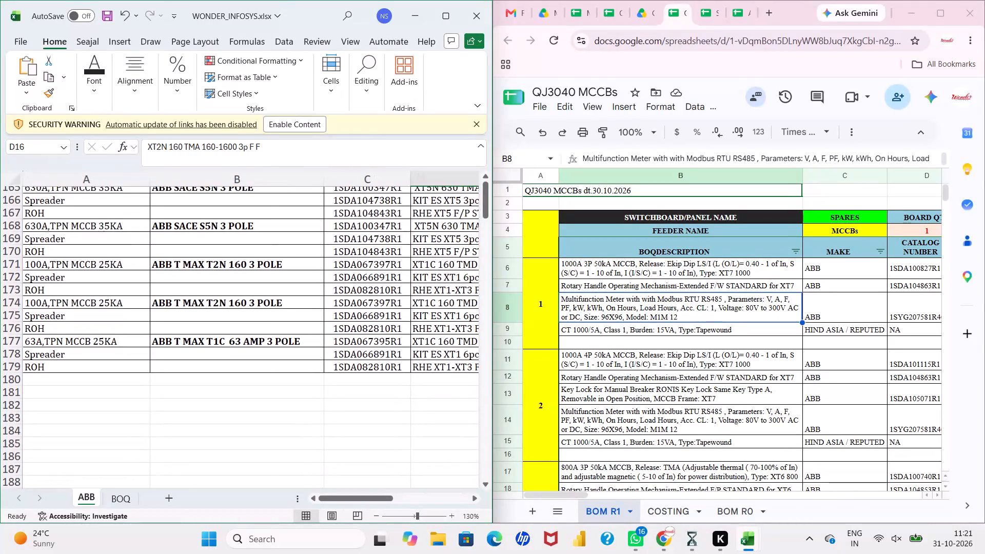
pyautogui.hscroll(-3, 179, 377)
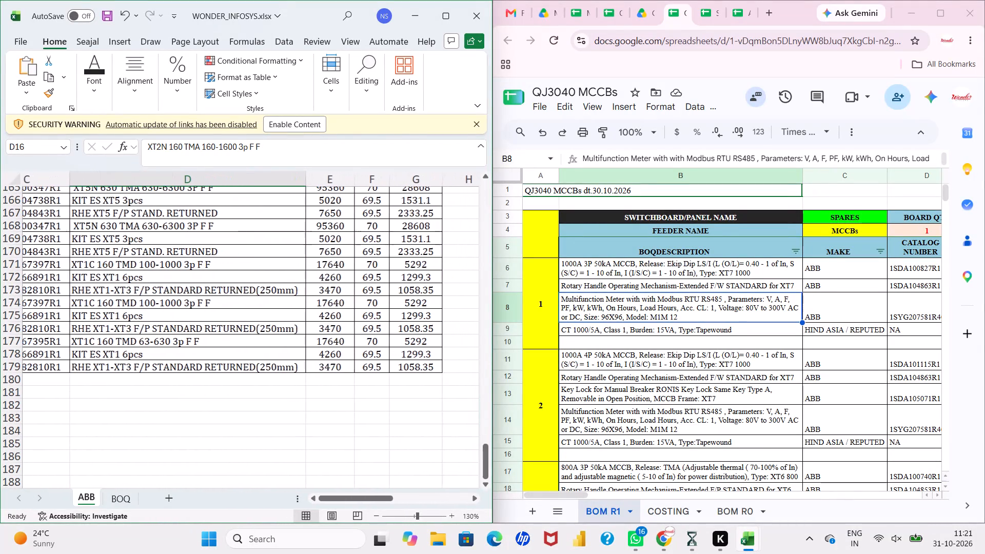
pyautogui.scroll(2, 369, 359)
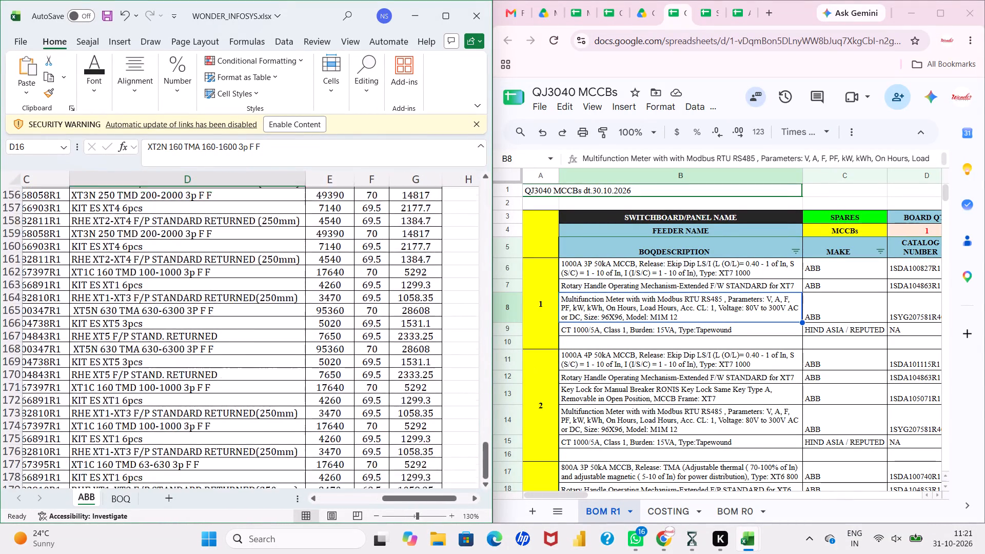
pyautogui.scroll(6, 369, 359)
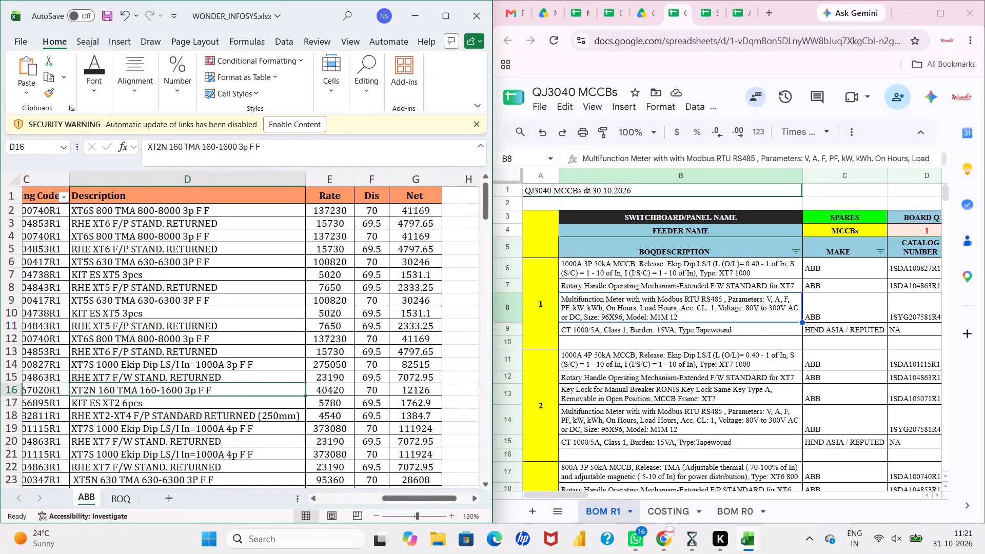
# Review the catalog numbers, prices, quantities, discounts and landed rates across all BOM R1 rows.
pyautogui.hscroll(-4, 643, 353)
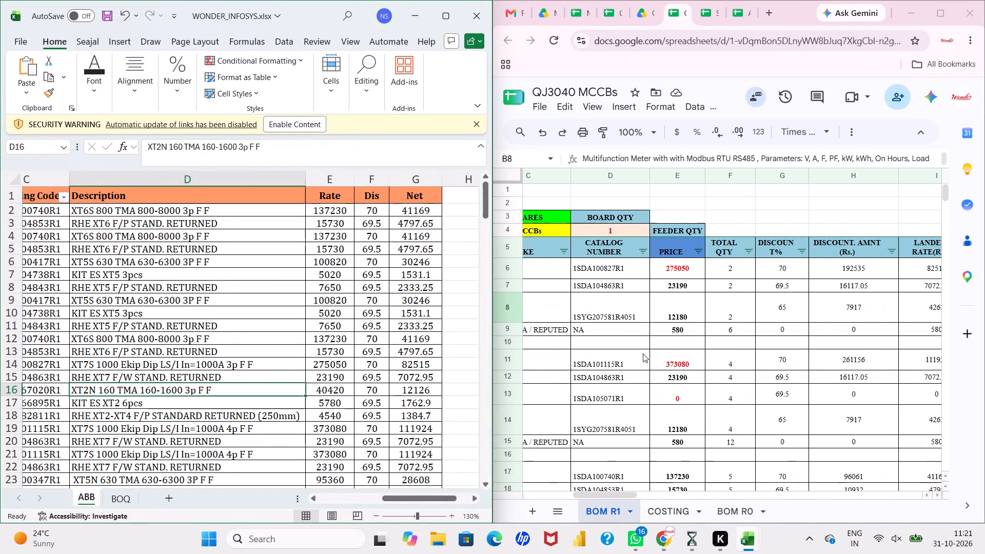
pyautogui.scroll(-1, 643, 353)
pyautogui.hscroll(-1, 643, 353)
pyautogui.scroll(-2, 643, 353)
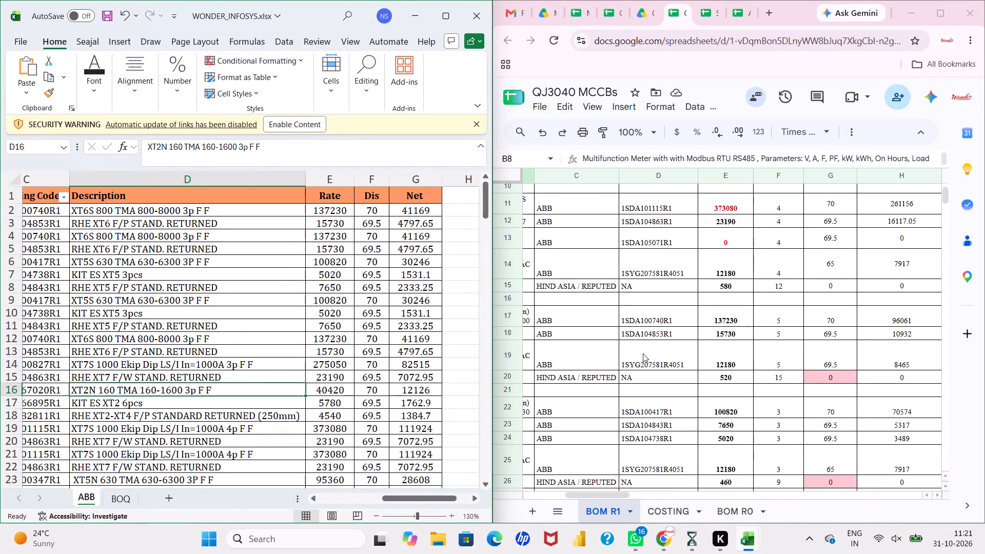
pyautogui.scroll(-8, 643, 353)
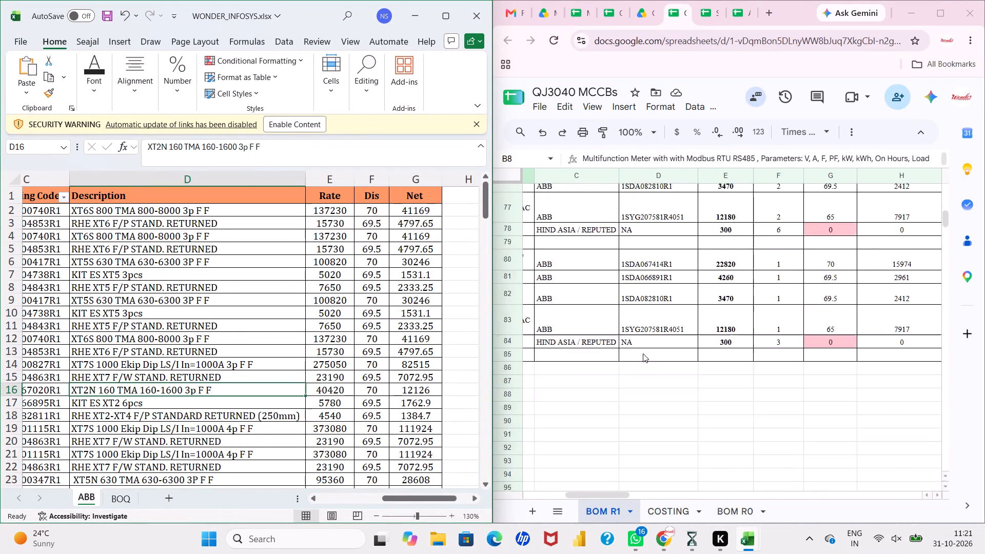
pyautogui.scroll(-1, 643, 353)
pyautogui.scroll(8, 643, 353)
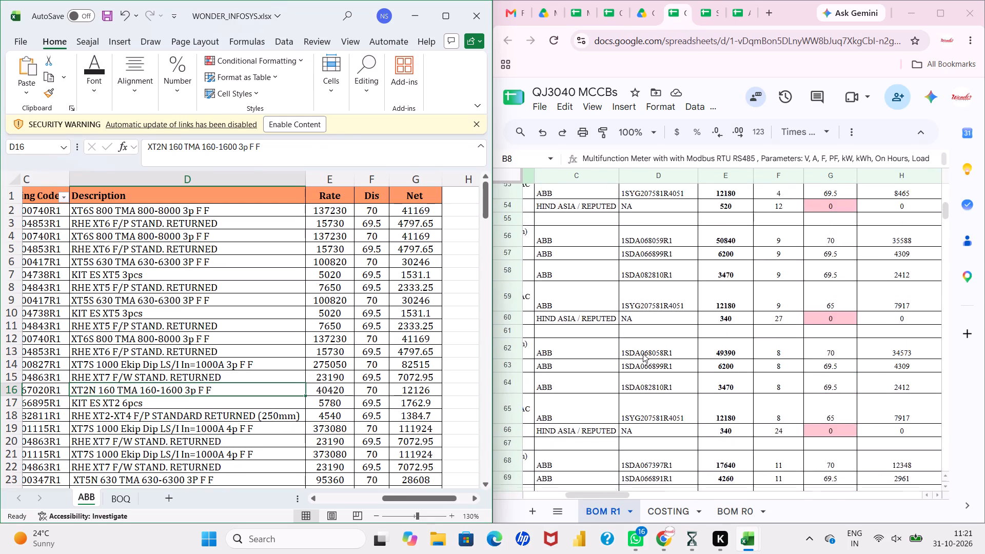
pyautogui.scroll(5, 643, 353)
pyautogui.hscroll(-3, 643, 353)
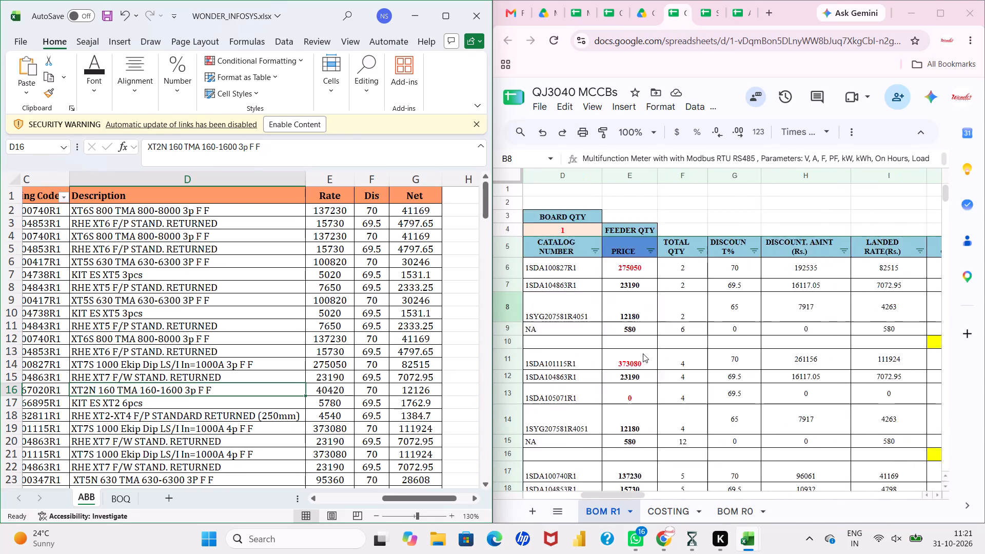
pyautogui.hscroll(1, 643, 353)
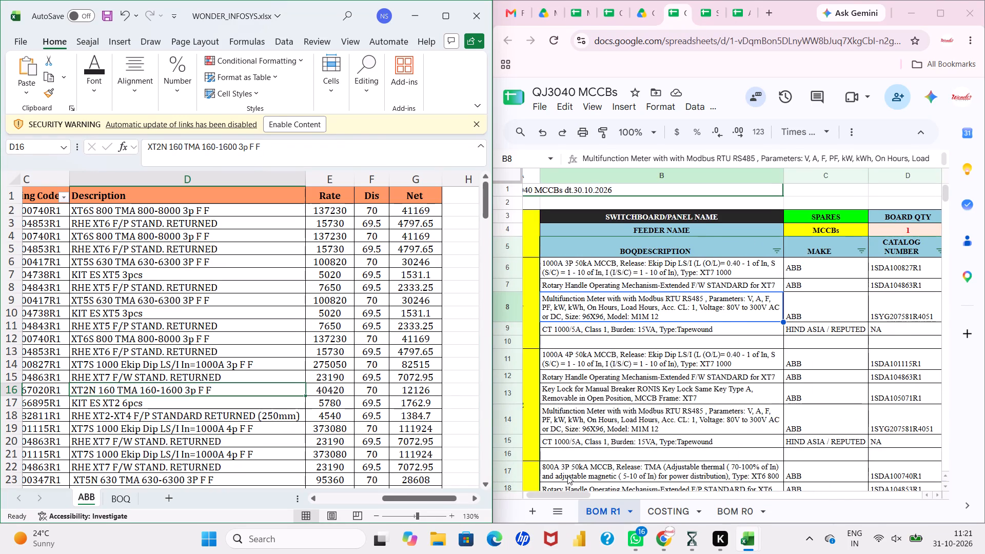
# Add a blank sheet to QJ3040 MCCBs and place it before BOM R1.
pyautogui.click(529, 512)
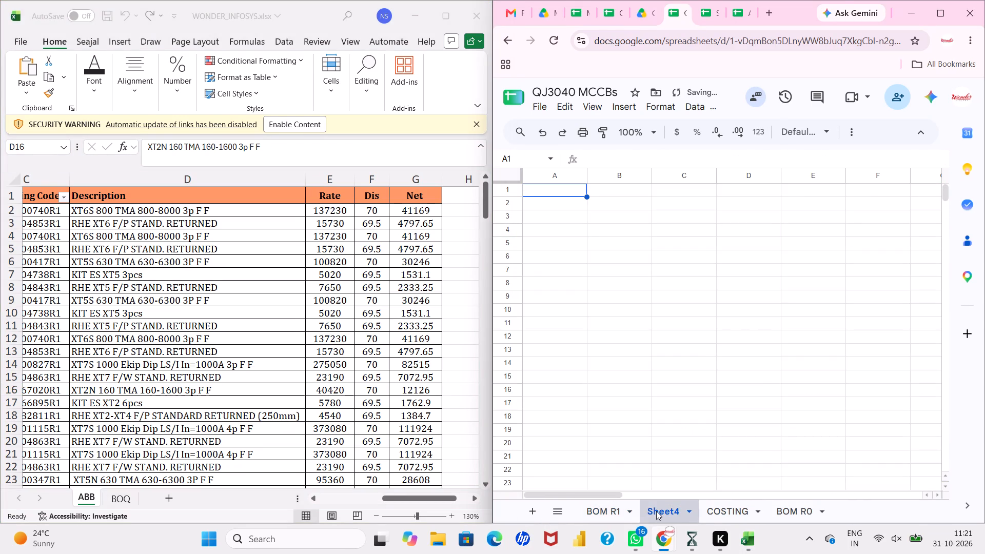
pyautogui.moveTo(657, 511); pyautogui.dragTo(582, 519)
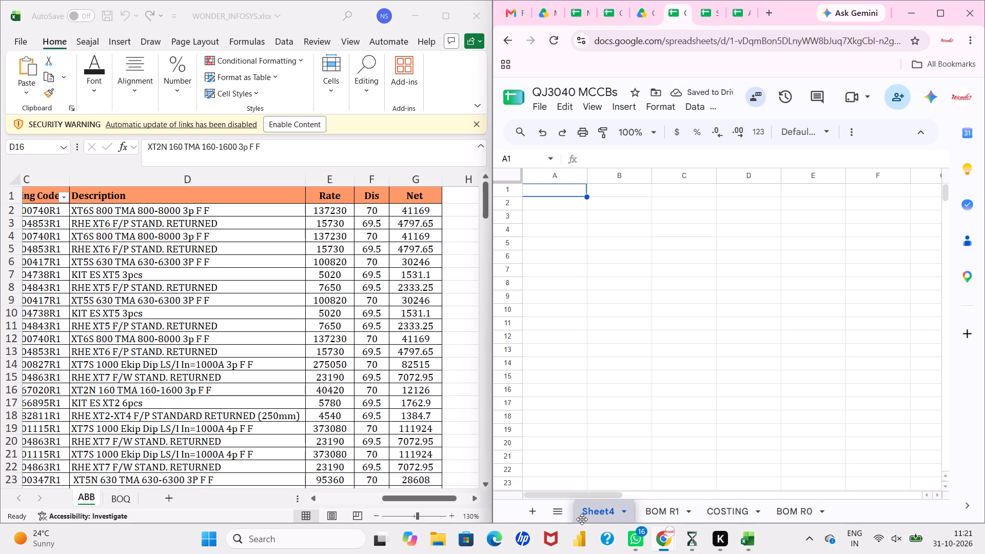
pyautogui.moveTo(582, 519); pyautogui.dragTo(579, 519)
# Rename the new blank sheet as SUMMARY.
pyautogui.rightClick(589, 518)
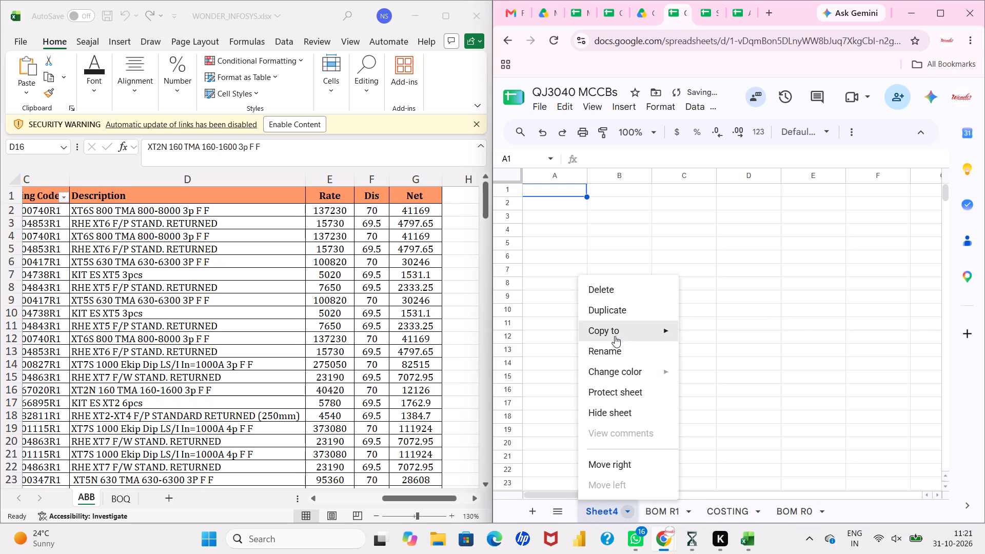
pyautogui.click(615, 347)
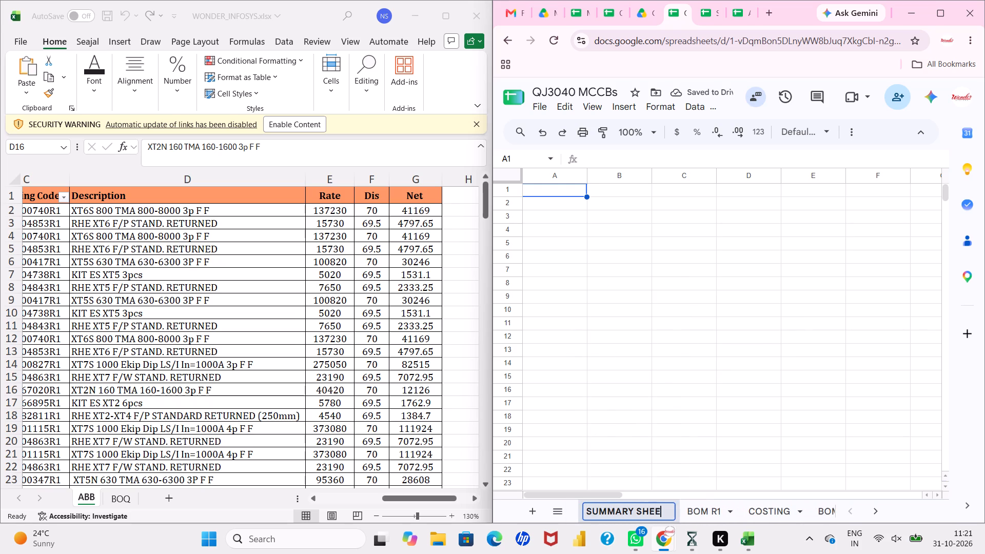
pyautogui.press('BackSpace')
pyautogui.press('BackSpace')
pyautogui.press('BackSpace')
pyautogui.press('BackSpace')
pyautogui.press('BackSpace')
pyautogui.press('Return')
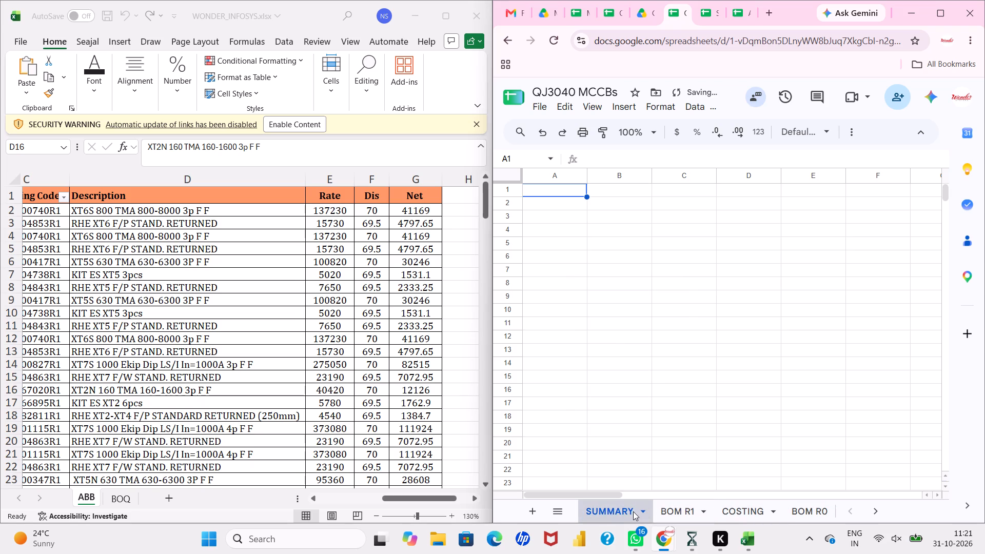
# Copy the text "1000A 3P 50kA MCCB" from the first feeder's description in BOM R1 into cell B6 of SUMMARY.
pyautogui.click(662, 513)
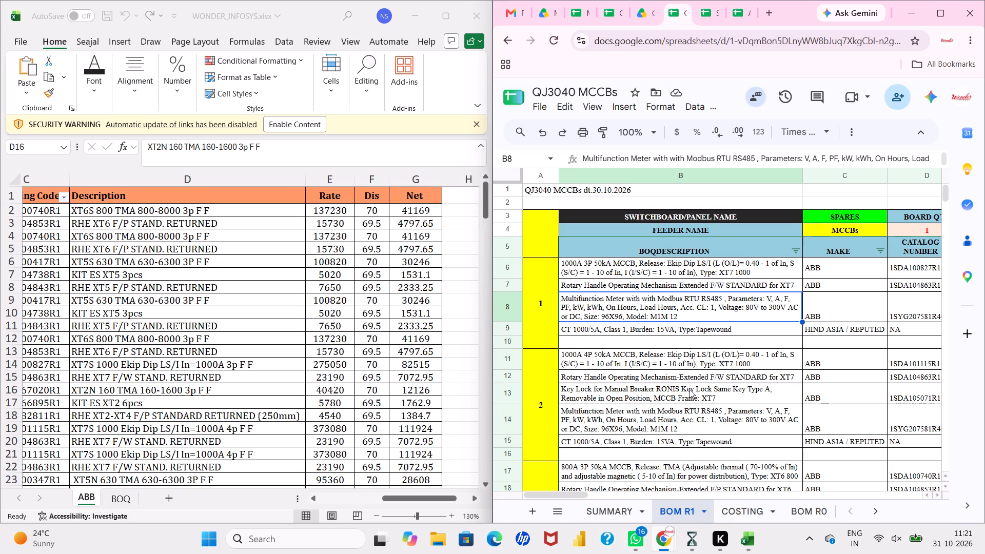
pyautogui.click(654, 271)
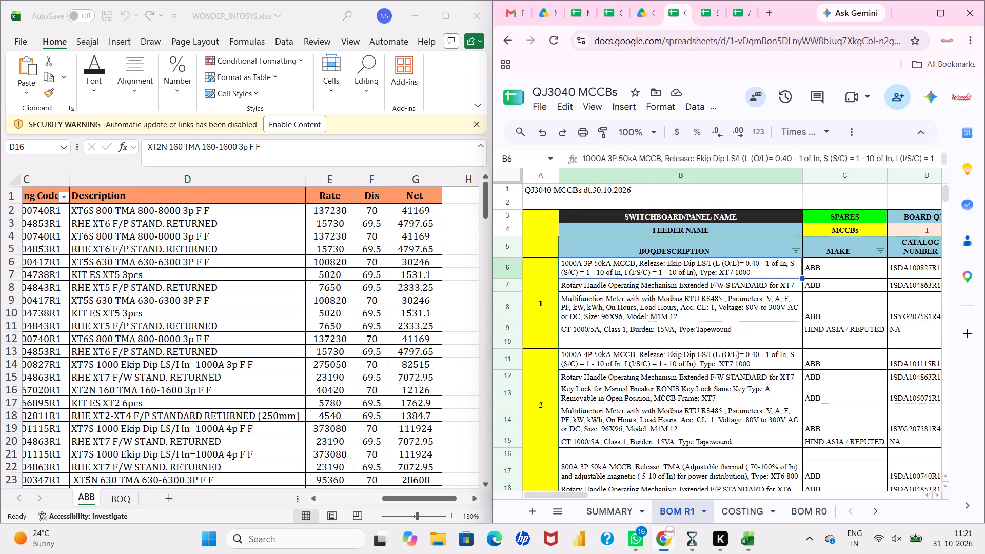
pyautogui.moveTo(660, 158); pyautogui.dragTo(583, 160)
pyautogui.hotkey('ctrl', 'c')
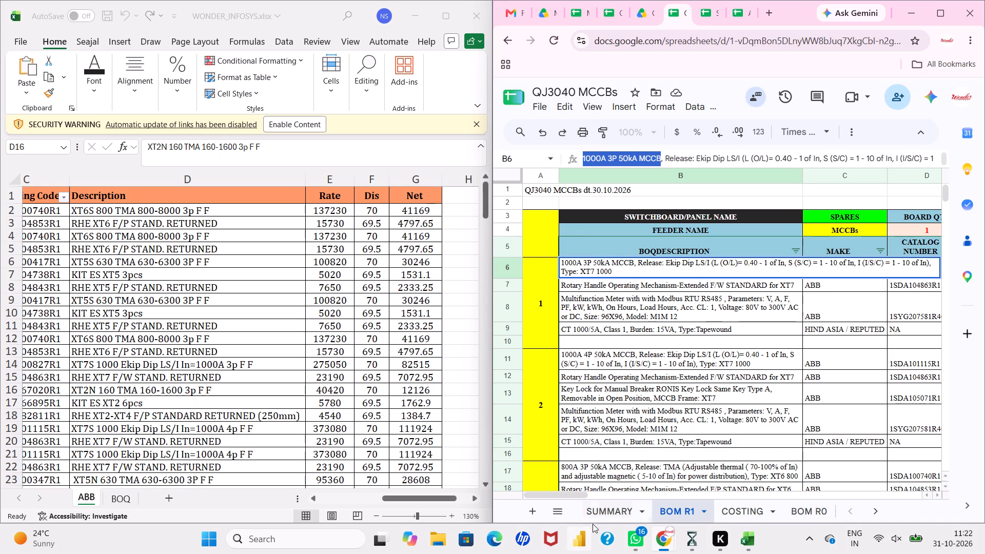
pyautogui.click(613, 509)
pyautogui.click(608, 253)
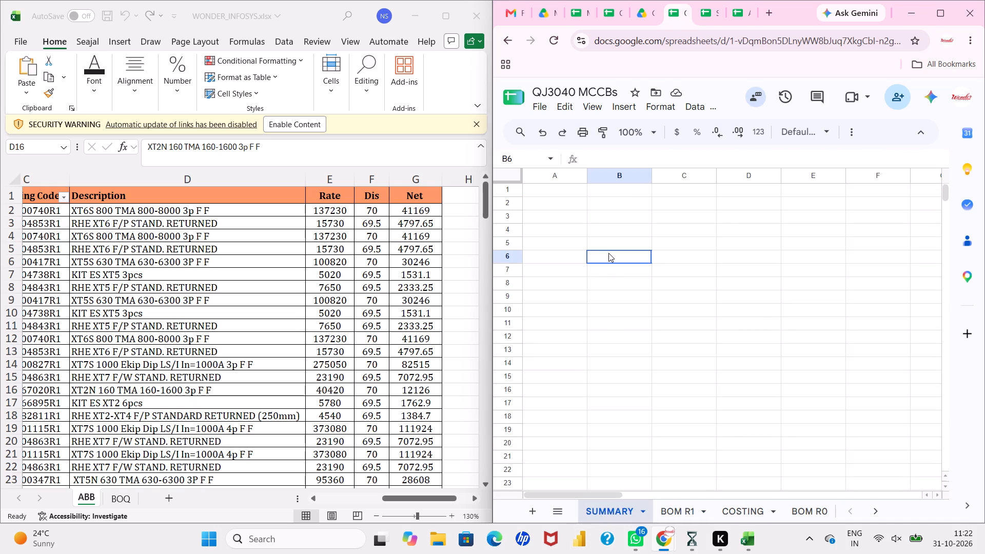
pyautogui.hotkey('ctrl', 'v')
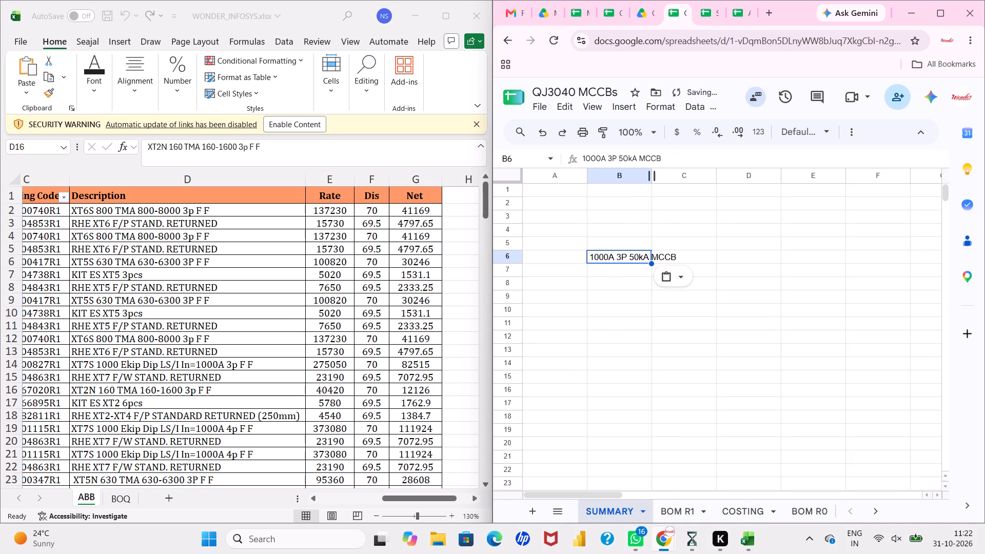
# Widen column B of the SUMMARY sheet so the MCCB description fits inside its cell.
pyautogui.moveTo(652, 175); pyautogui.dragTo(741, 167)
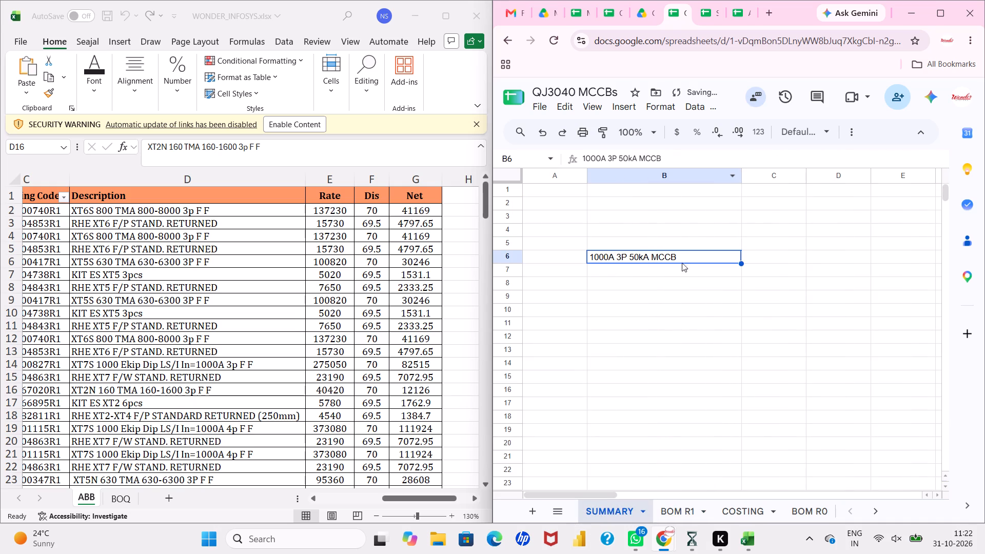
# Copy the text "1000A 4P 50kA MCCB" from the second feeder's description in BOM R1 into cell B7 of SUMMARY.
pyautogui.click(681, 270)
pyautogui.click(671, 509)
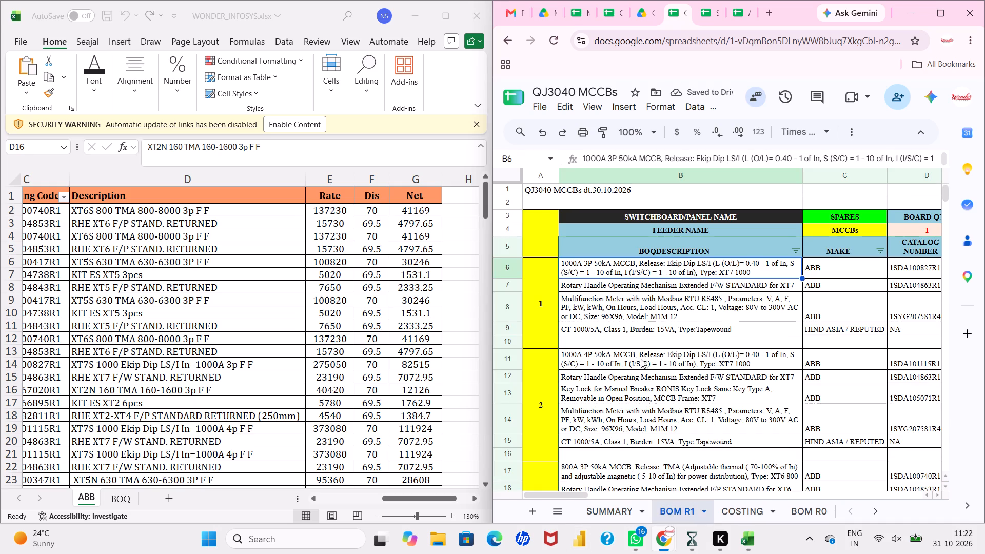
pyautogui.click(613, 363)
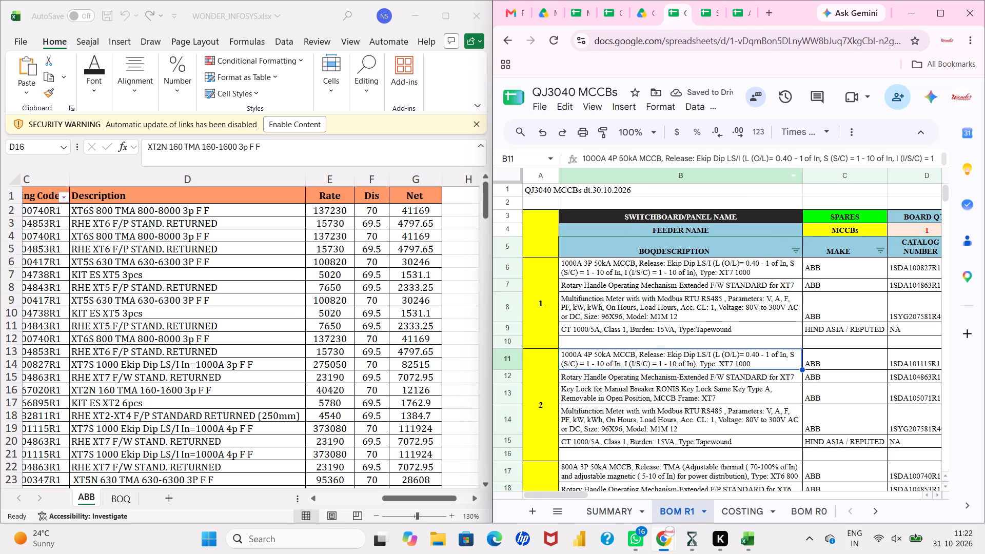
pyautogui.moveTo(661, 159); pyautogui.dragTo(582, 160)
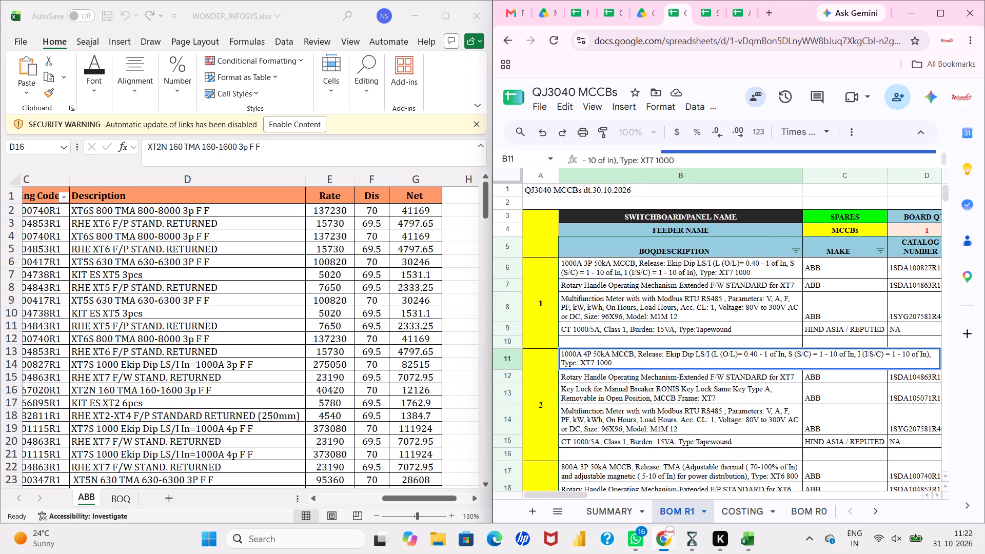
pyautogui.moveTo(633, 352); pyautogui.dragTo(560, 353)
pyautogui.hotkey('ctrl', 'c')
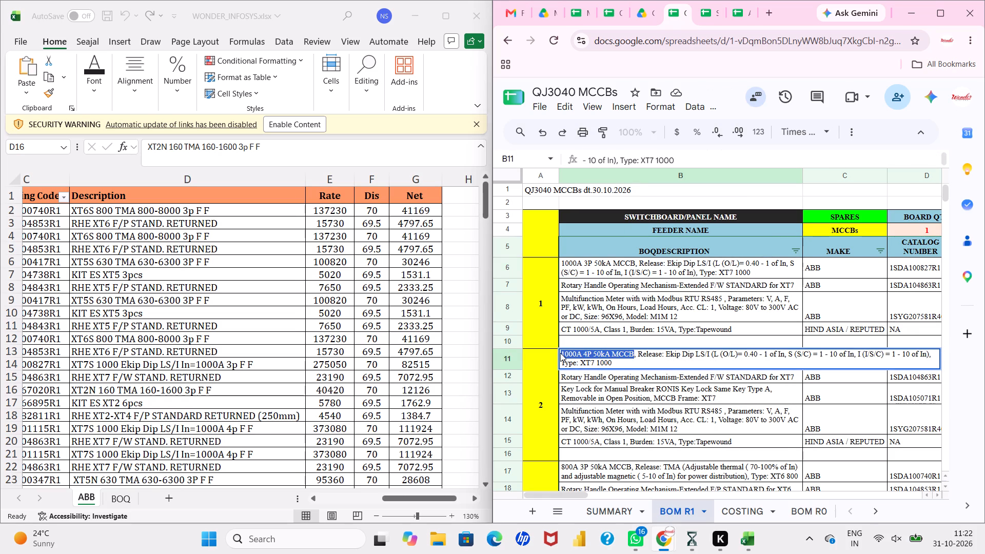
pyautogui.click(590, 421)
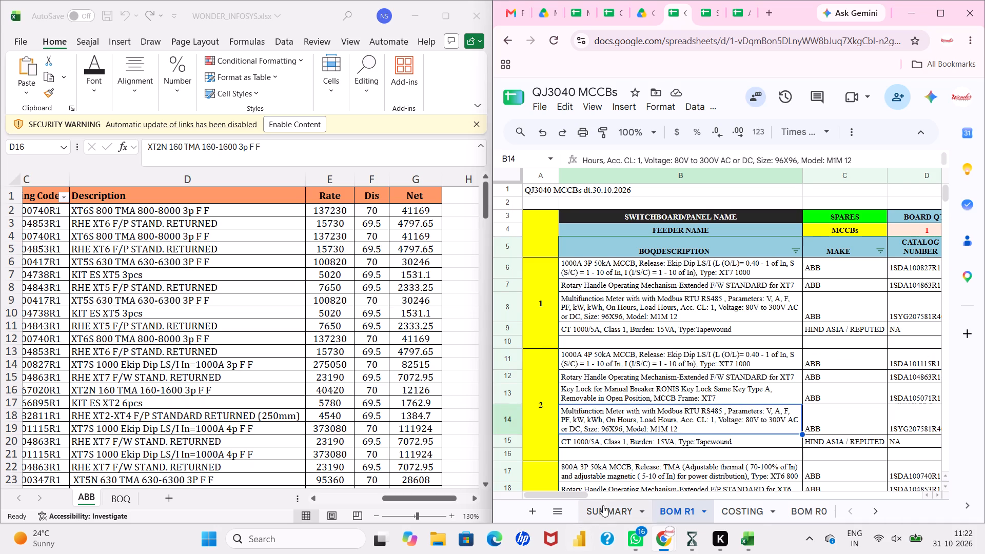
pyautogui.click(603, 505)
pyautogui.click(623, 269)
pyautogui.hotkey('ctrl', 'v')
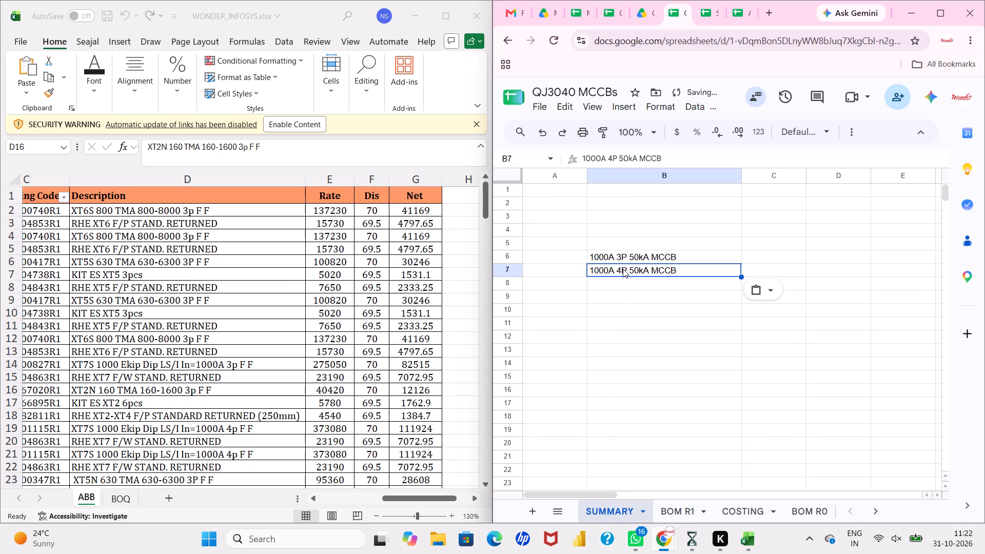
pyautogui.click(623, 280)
# Examine the first feeders' descriptions, catalog numbers, landed rates and landed costs in BOM R1.
pyautogui.click(665, 507)
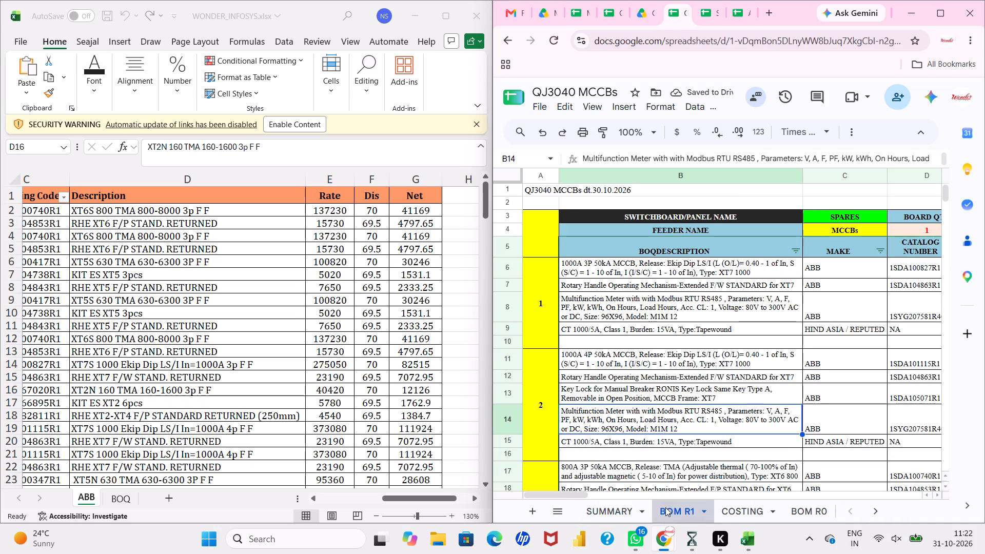
pyautogui.scroll(-2, 654, 393)
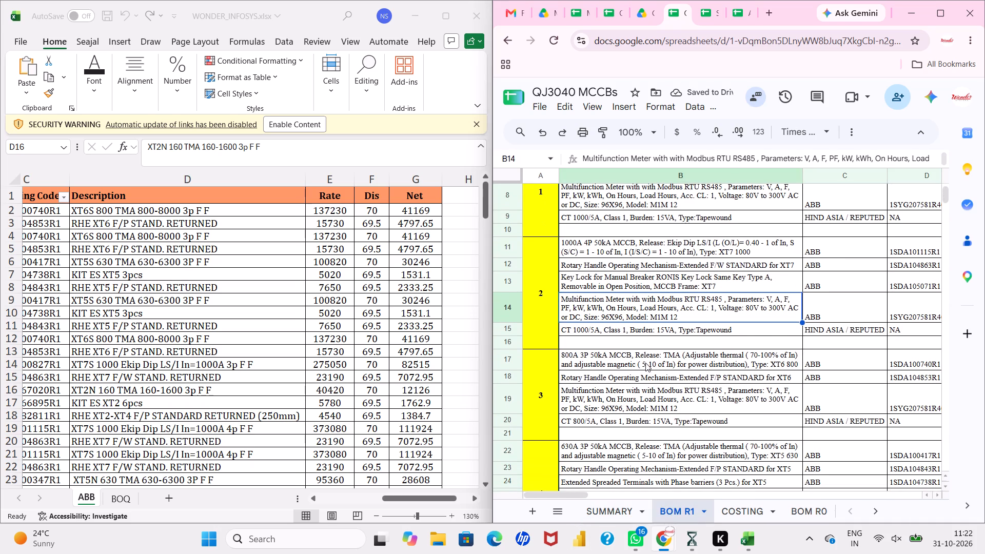
pyautogui.click(645, 362)
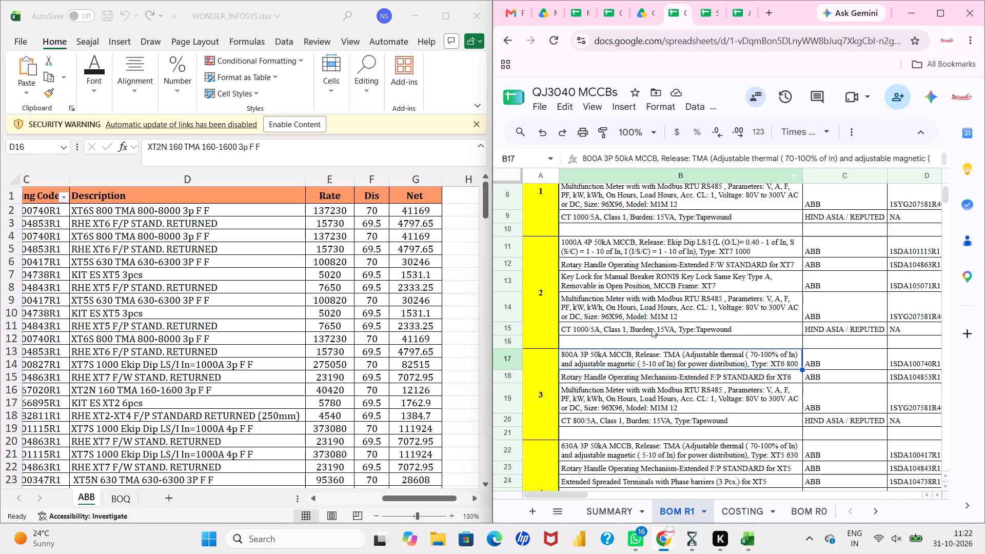
pyautogui.click(652, 339)
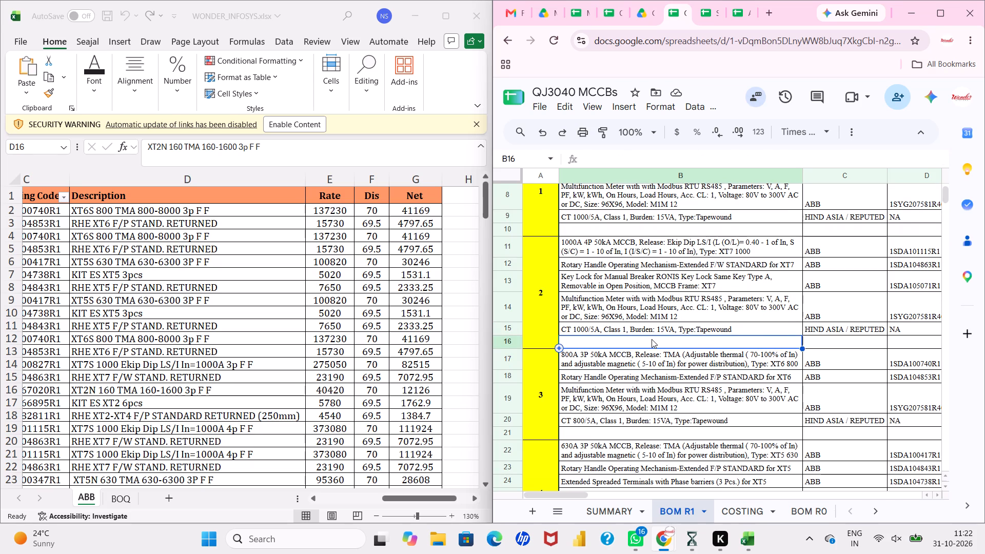
pyautogui.scroll(1, 652, 339)
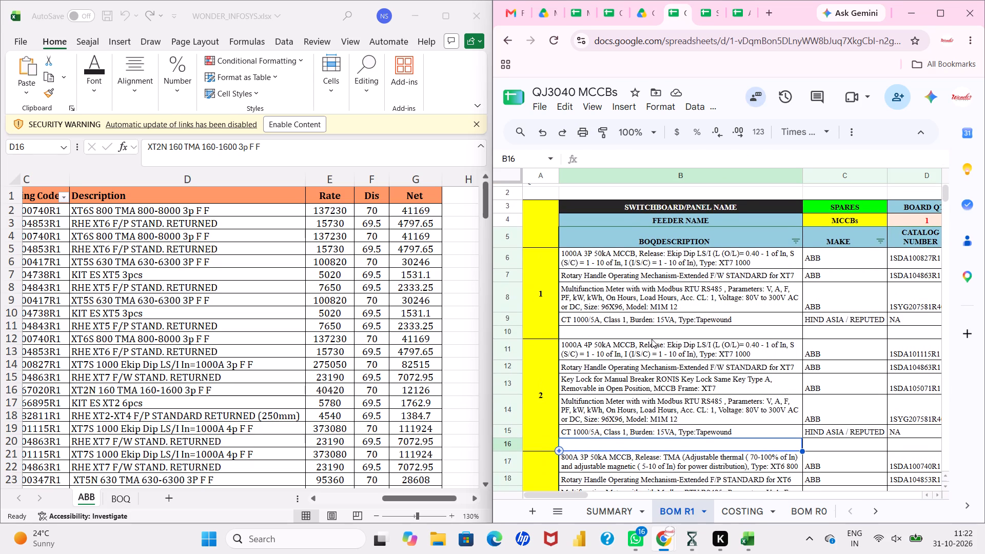
pyautogui.scroll(1, 652, 339)
pyautogui.click(655, 276)
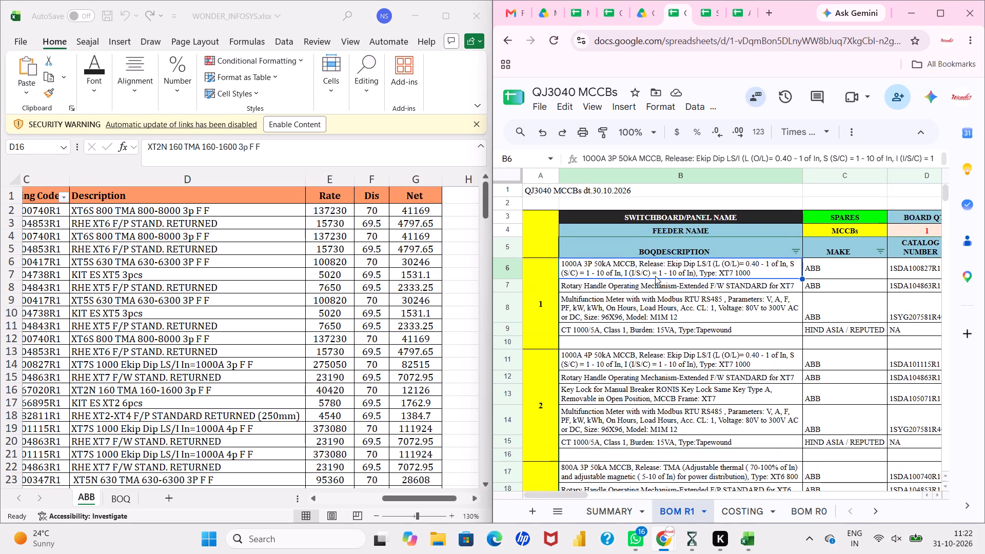
pyautogui.hscroll(-3, 655, 276)
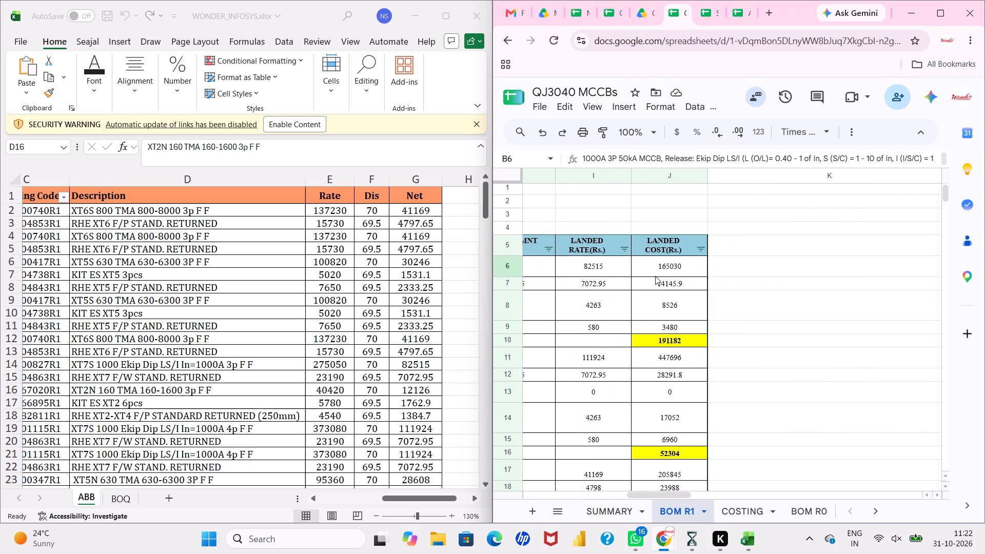
pyautogui.click(679, 272)
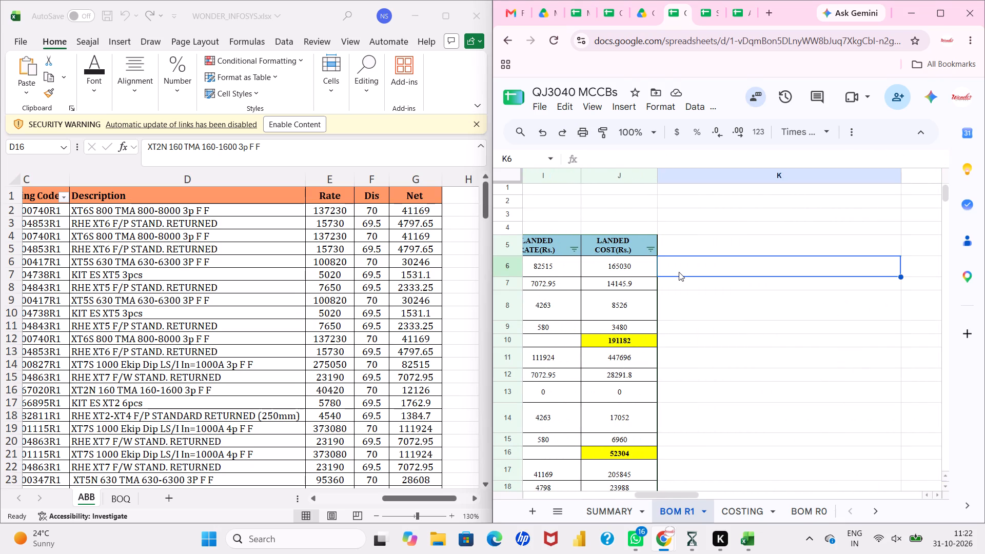
pyautogui.hscroll(5, 679, 272)
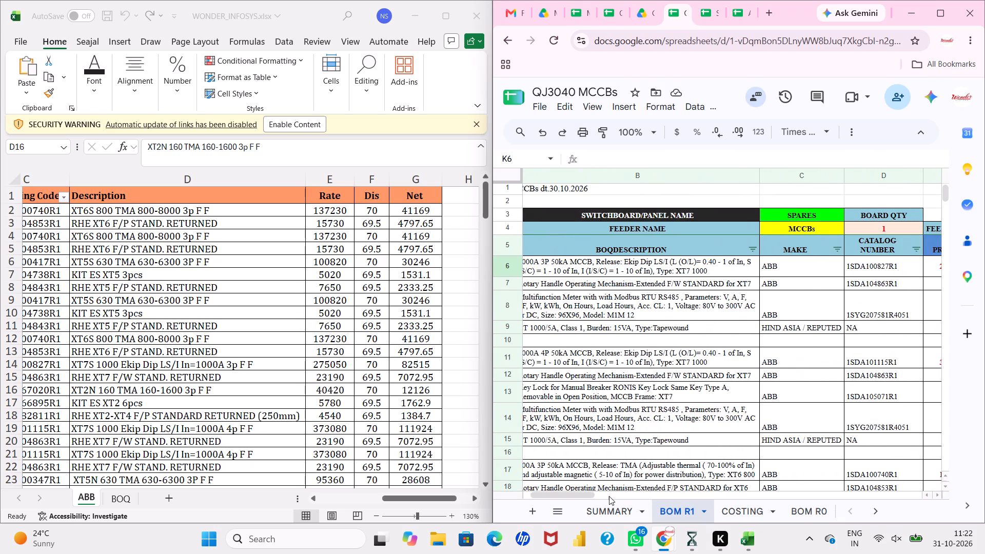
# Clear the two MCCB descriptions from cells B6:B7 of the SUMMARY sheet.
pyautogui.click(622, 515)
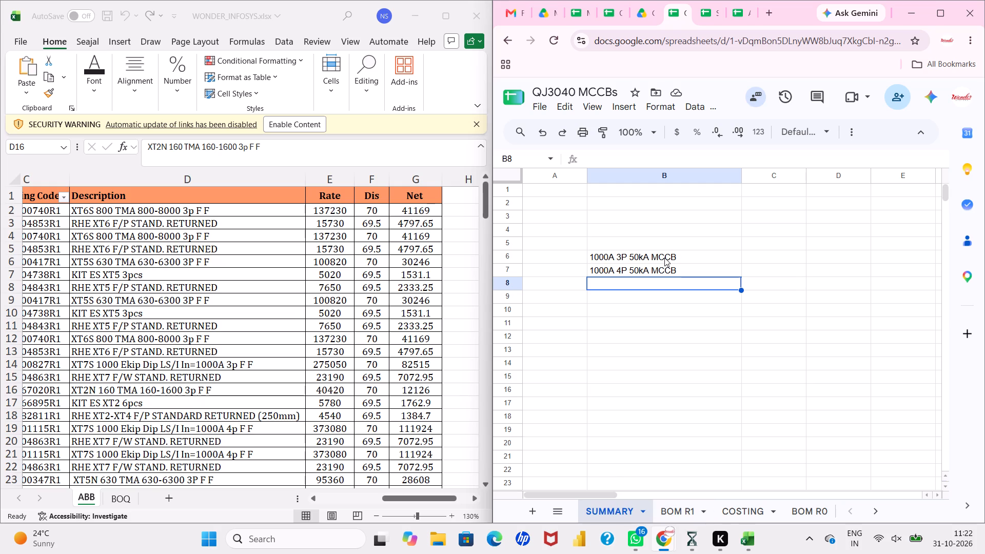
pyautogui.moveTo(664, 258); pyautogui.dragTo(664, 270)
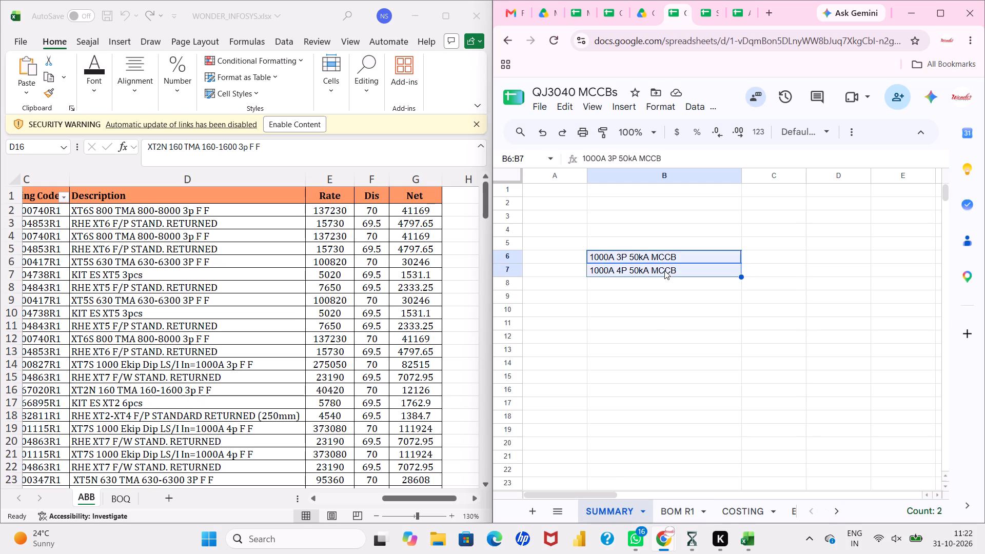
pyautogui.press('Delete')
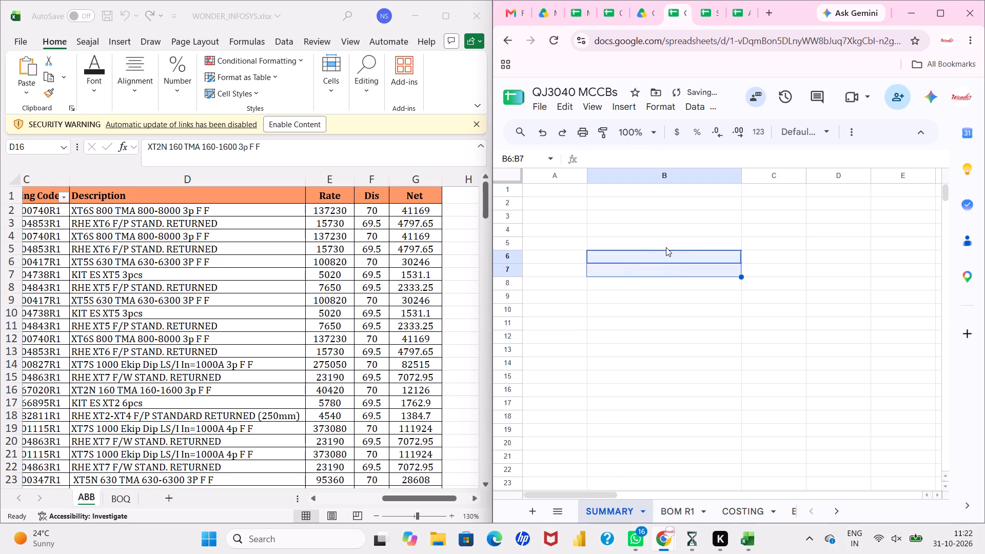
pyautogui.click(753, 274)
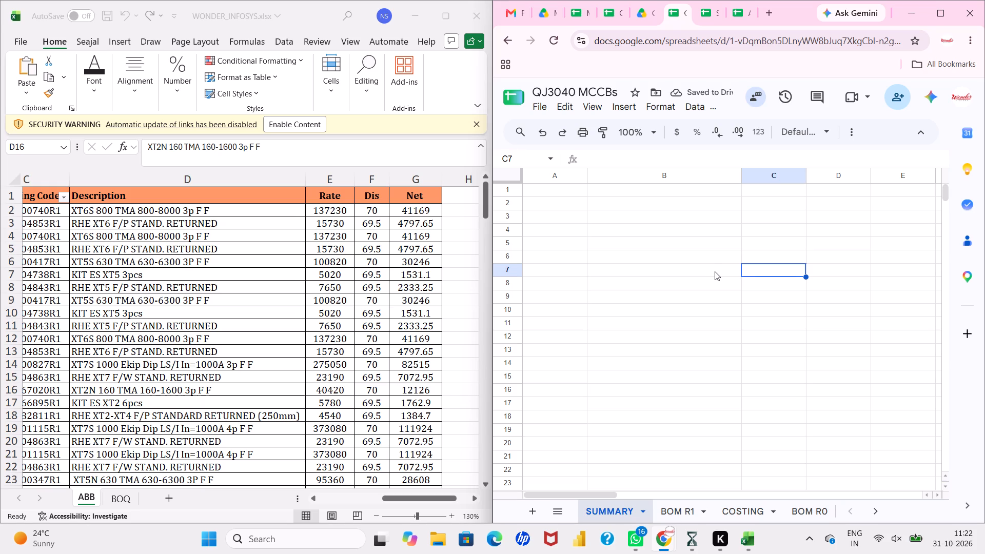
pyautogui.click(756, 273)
# Maximise the browser window showing the QJ3040 MCCBs spreadsheet.
pyautogui.click(940, 5)
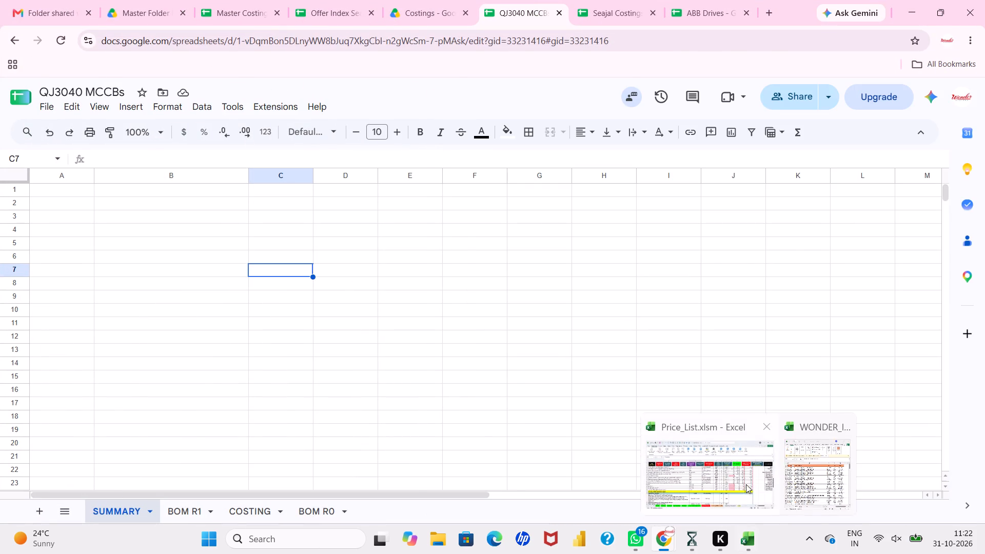
# Switch to WONDER_INFOSYS.xlsx in Excel and read the ABB list's MCCB ratings, types and ordering codes down to its last row.
pyautogui.click(812, 474)
pyautogui.scroll(-1, 406, 360)
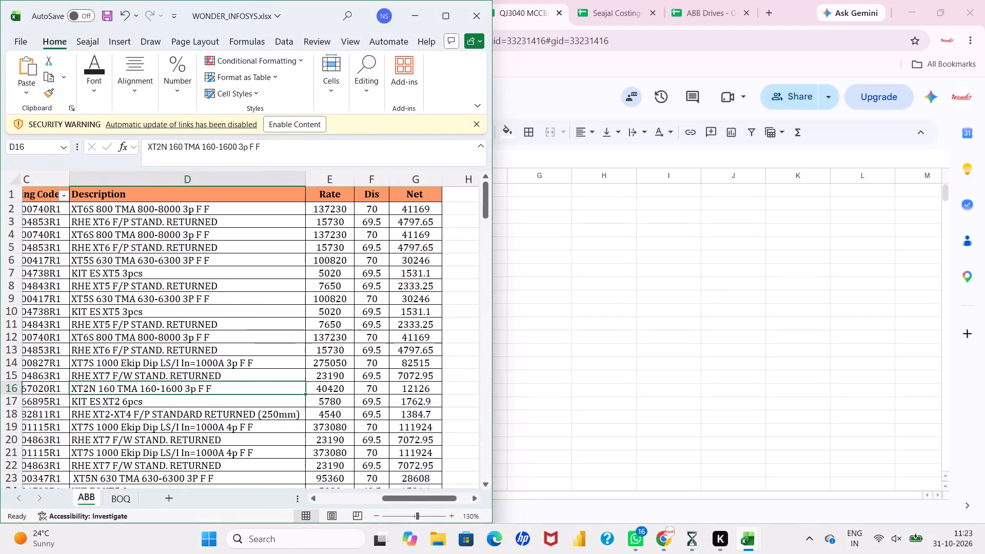
pyautogui.scroll(-2, 406, 360)
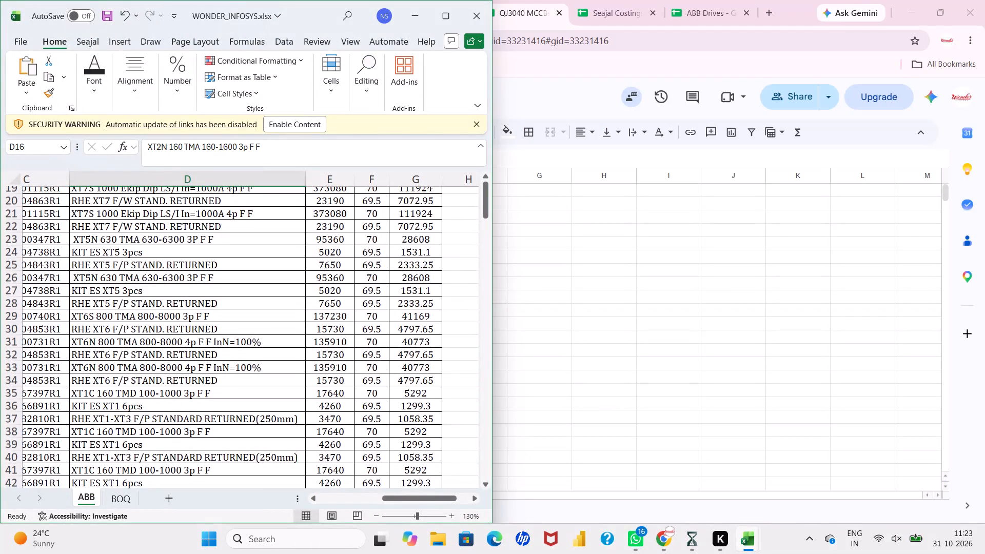
pyautogui.scroll(-1, 406, 360)
pyautogui.hscroll(1, 406, 360)
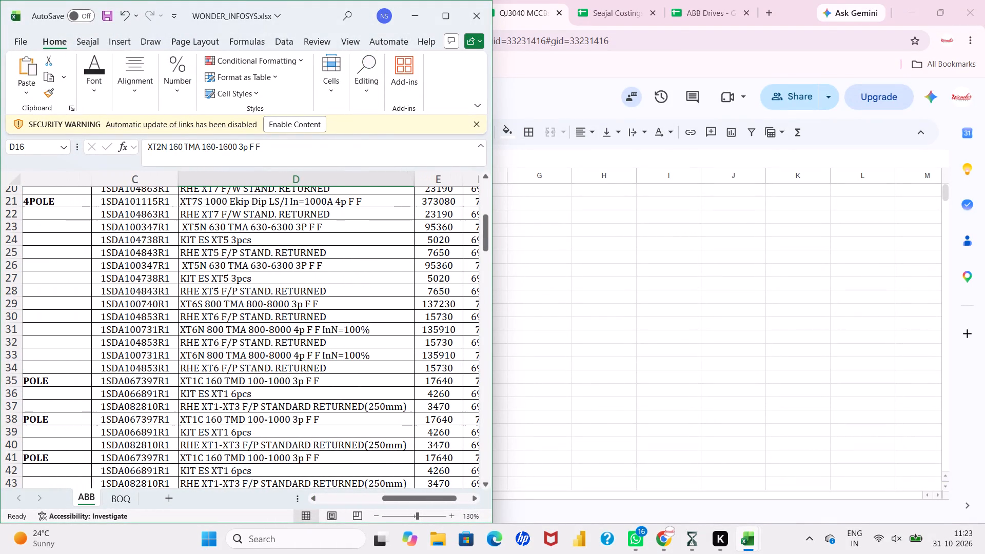
pyautogui.hscroll(1, 406, 360)
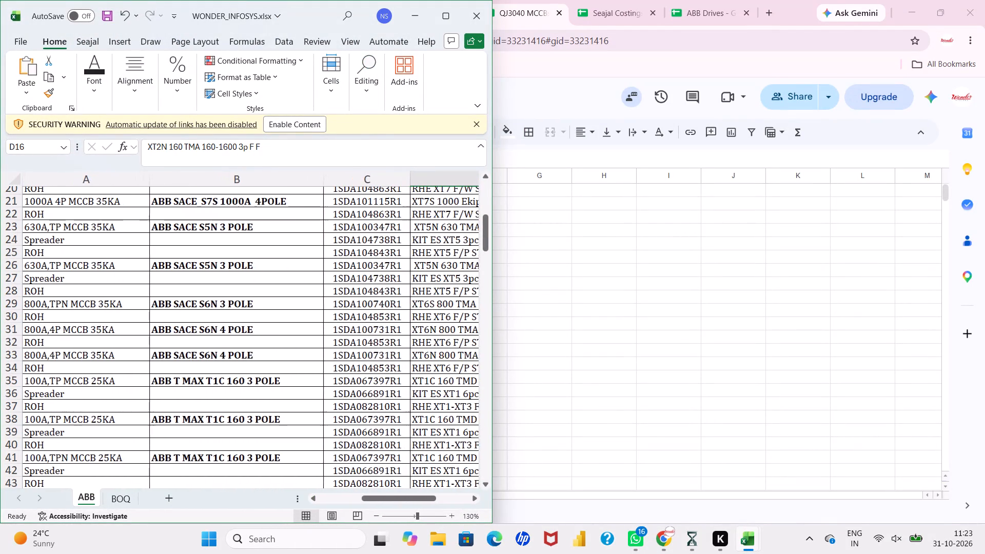
pyautogui.scroll(-4, 406, 360)
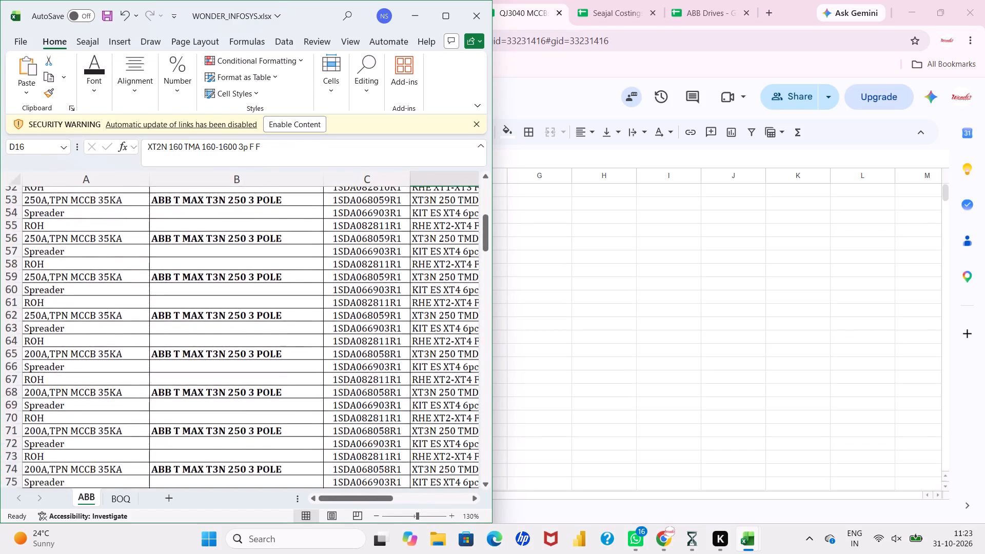
pyautogui.scroll(-4, 406, 360)
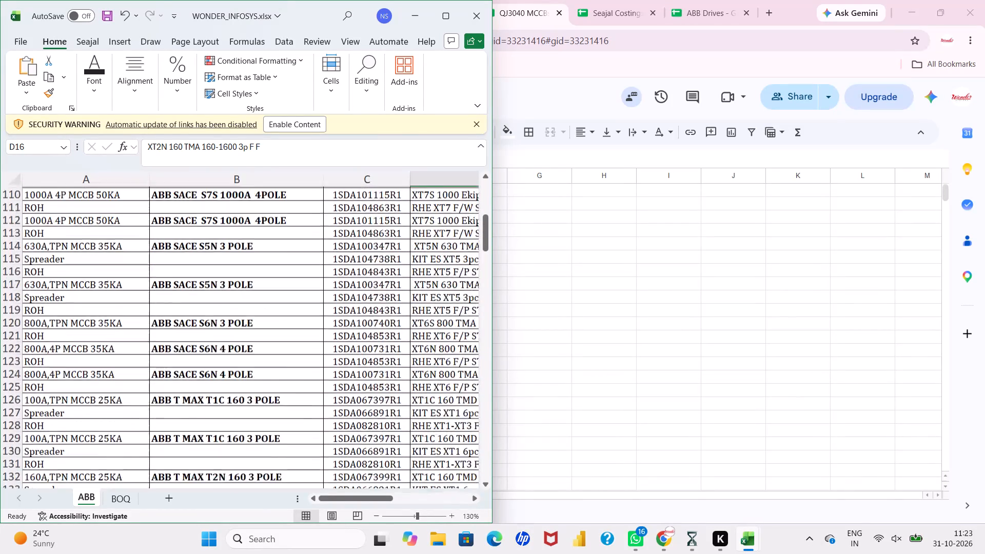
pyautogui.scroll(-3, 406, 360)
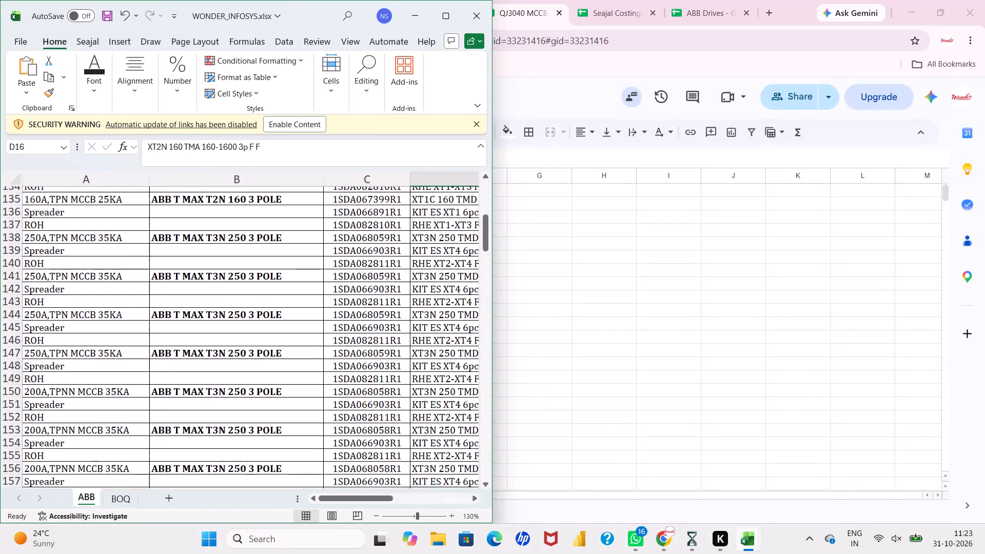
pyautogui.scroll(-2, 406, 360)
pyautogui.hscroll(-1, 406, 360)
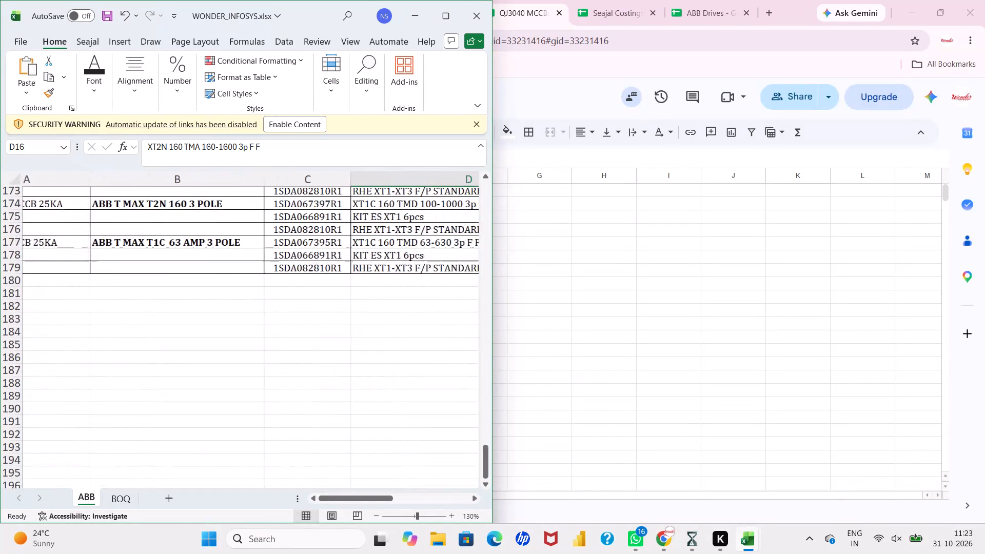
# Review the ABB list's Rate, Dis and Net columns from the last rows back up to the headers.
pyautogui.hscroll(-2, 406, 360)
pyautogui.scroll(4, 406, 360)
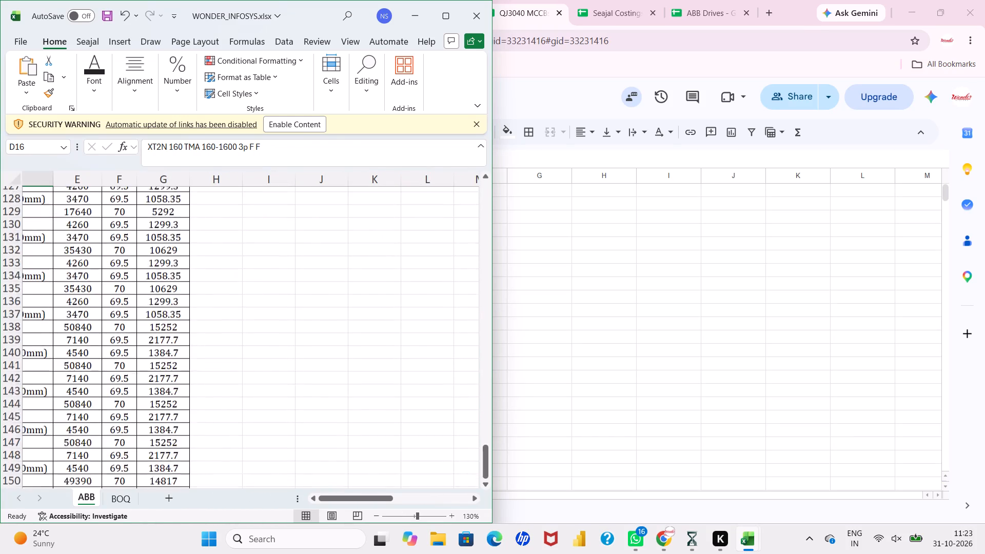
pyautogui.scroll(2, 406, 360)
pyautogui.hscroll(3, 346, 369)
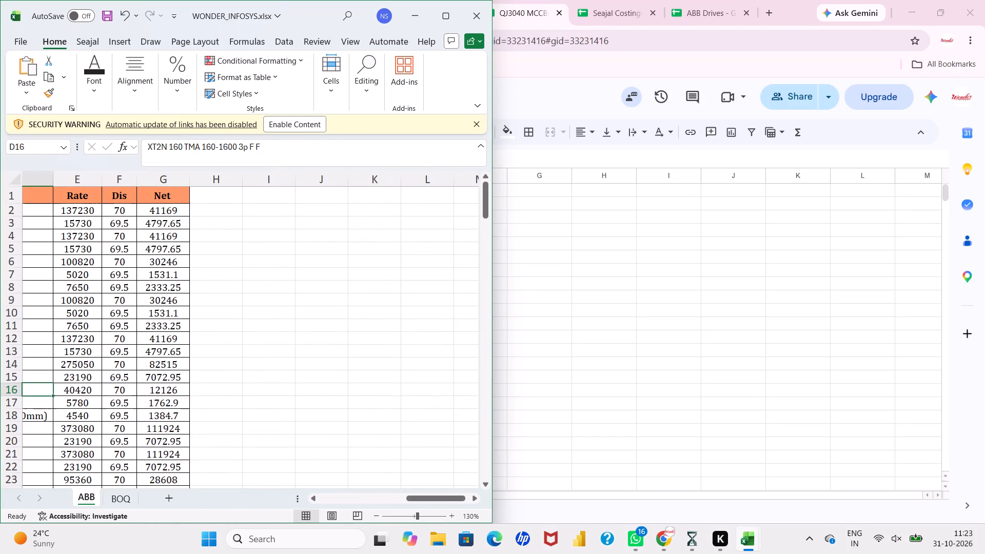
pyautogui.hscroll(2, 346, 369)
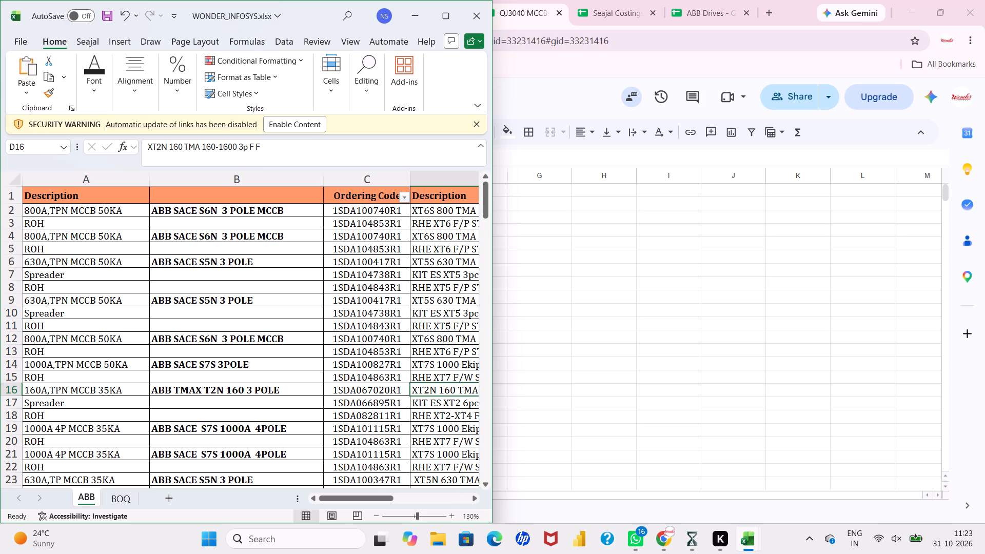
# Switch back to QJ3040 MCCBs and read through the BOM R1 feeders, quantities and landed costs down to the 63A MCCB.
pyautogui.click(559, 290)
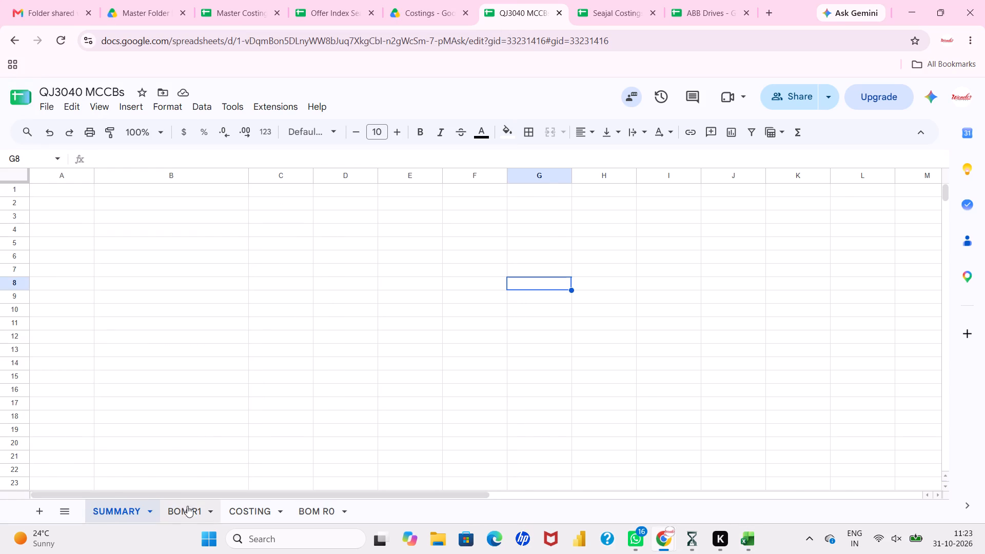
pyautogui.click(187, 506)
pyautogui.click(547, 210)
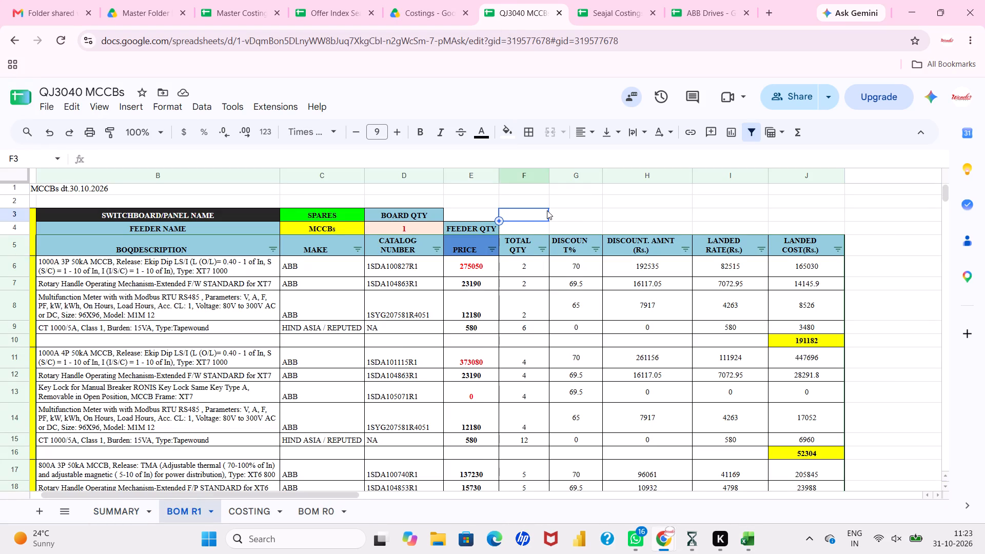
pyautogui.scroll(-1, 547, 210)
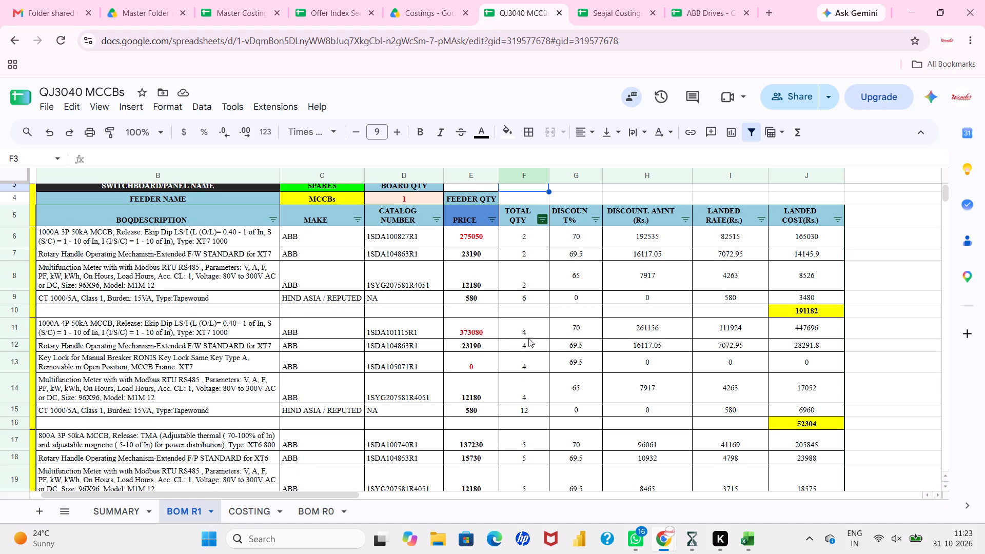
pyautogui.scroll(-1, 544, 404)
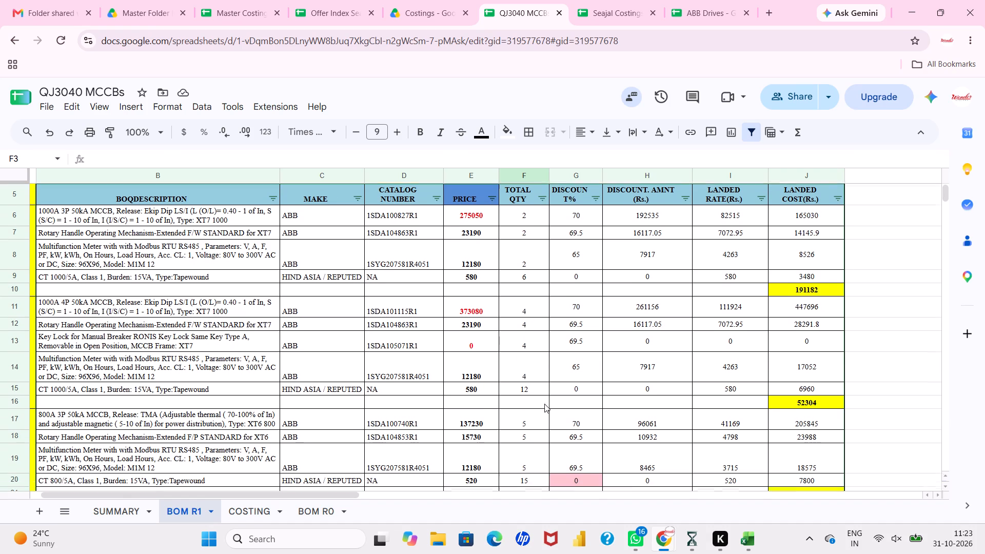
pyautogui.scroll(-3, 544, 404)
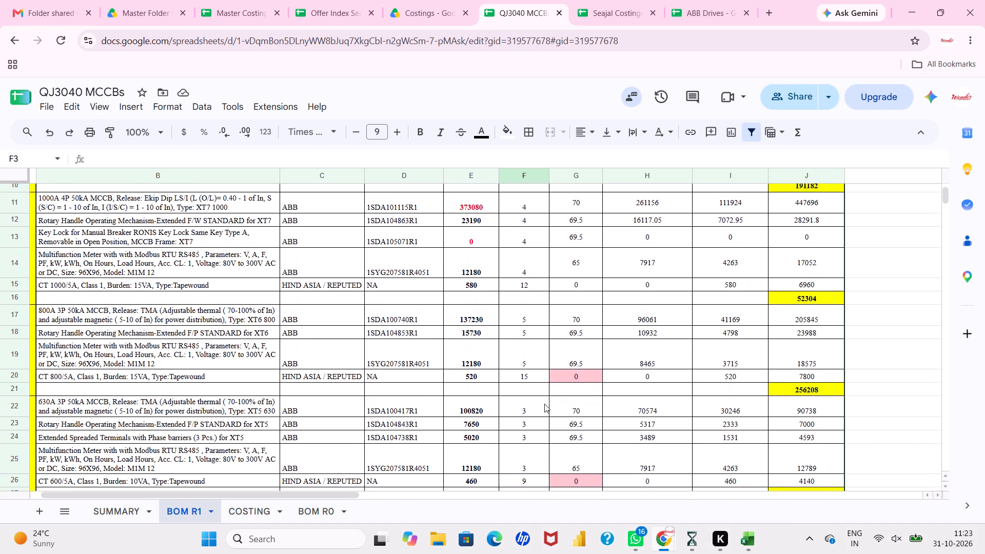
pyautogui.scroll(-2, 544, 404)
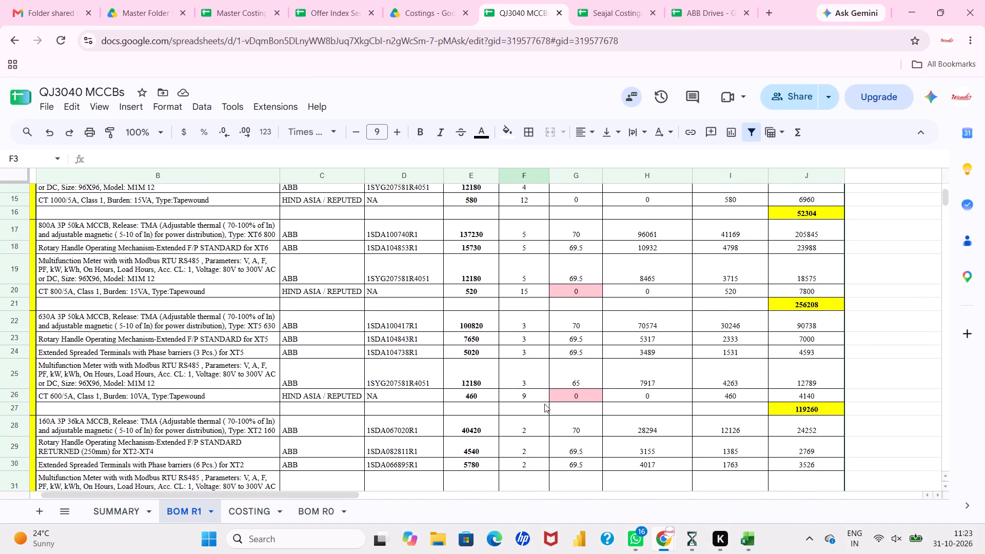
pyautogui.scroll(-4, 544, 404)
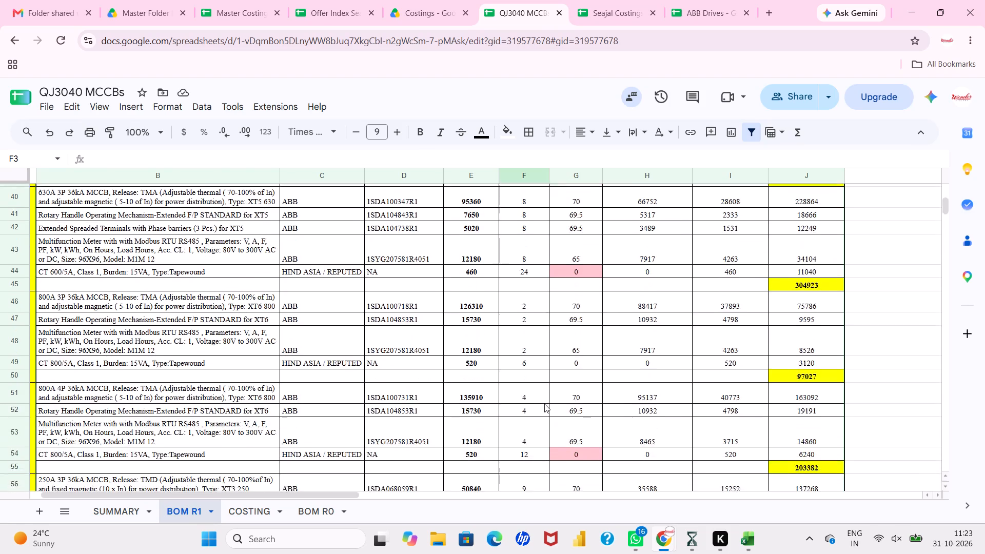
pyautogui.scroll(-4, 544, 404)
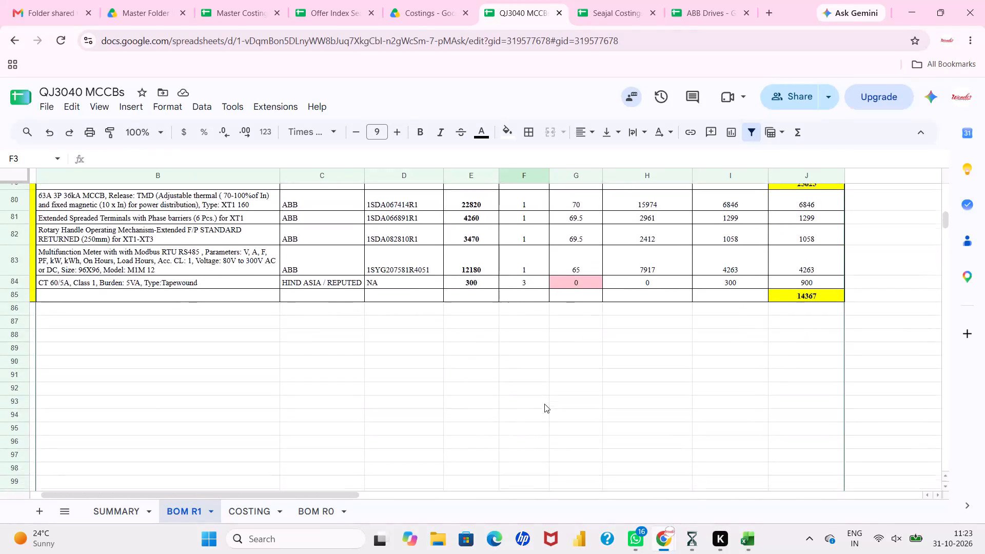
pyautogui.scroll(8, 544, 404)
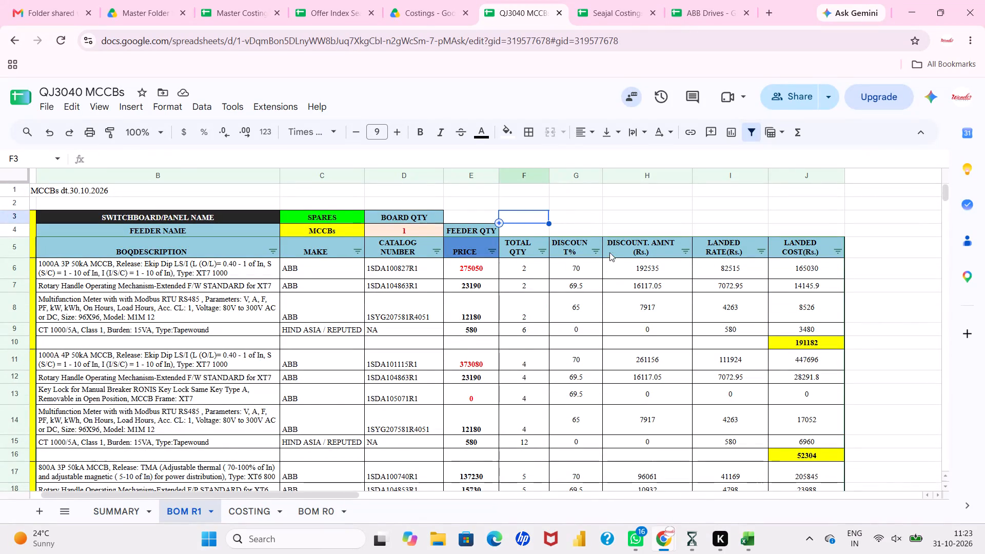
pyautogui.click(617, 232)
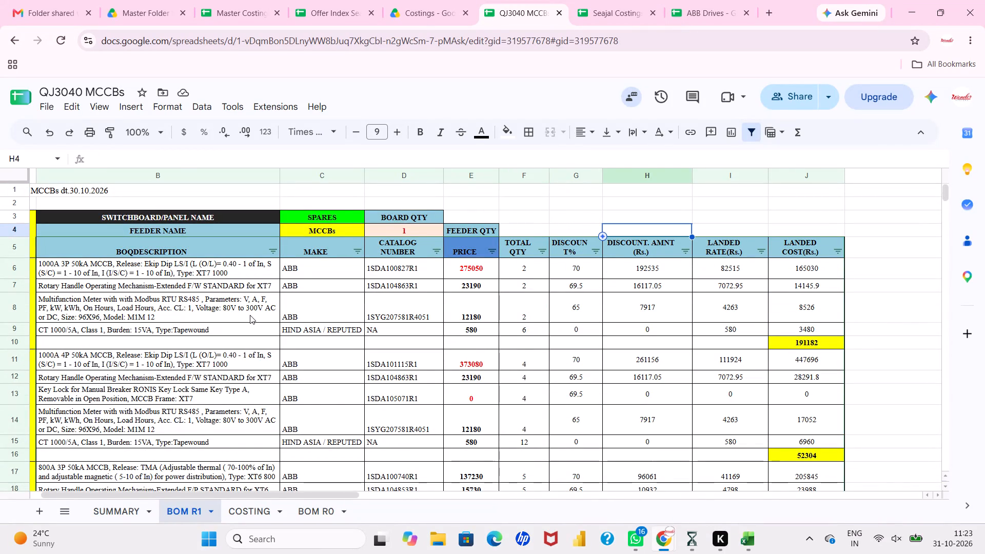
pyautogui.click(18, 203)
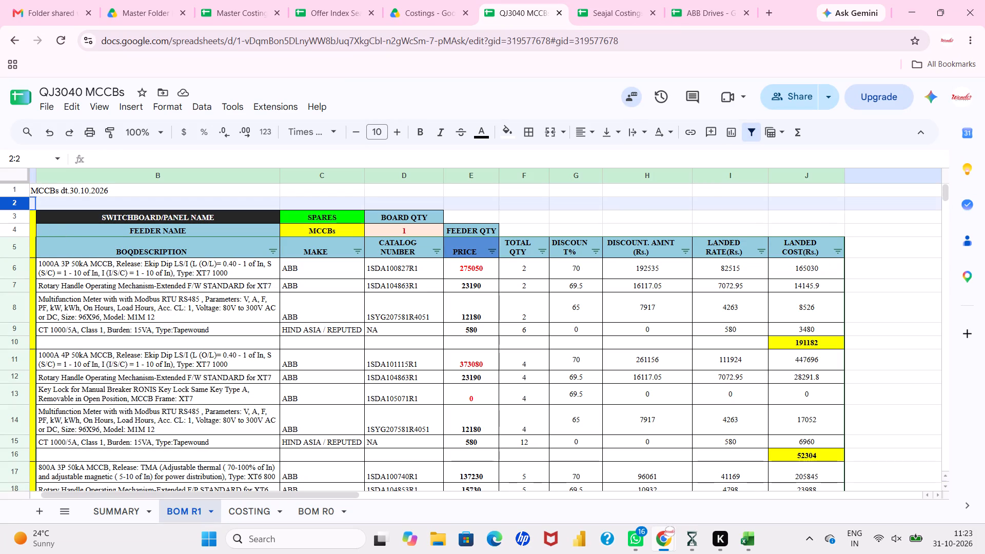
# Examine the COSTING sheet's column layout from S NO to ROUND OFF, including the margin columns.
pyautogui.click(136, 514)
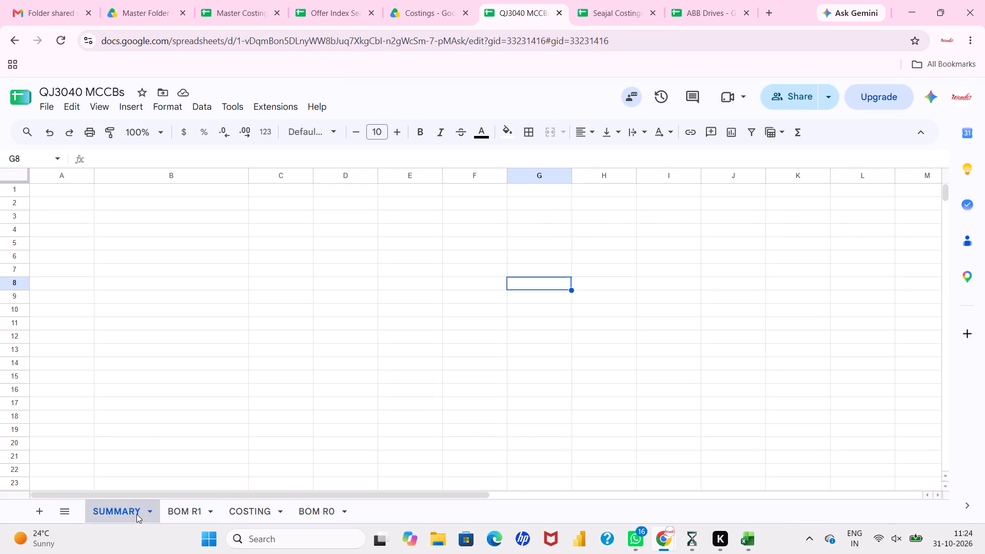
pyautogui.click(249, 516)
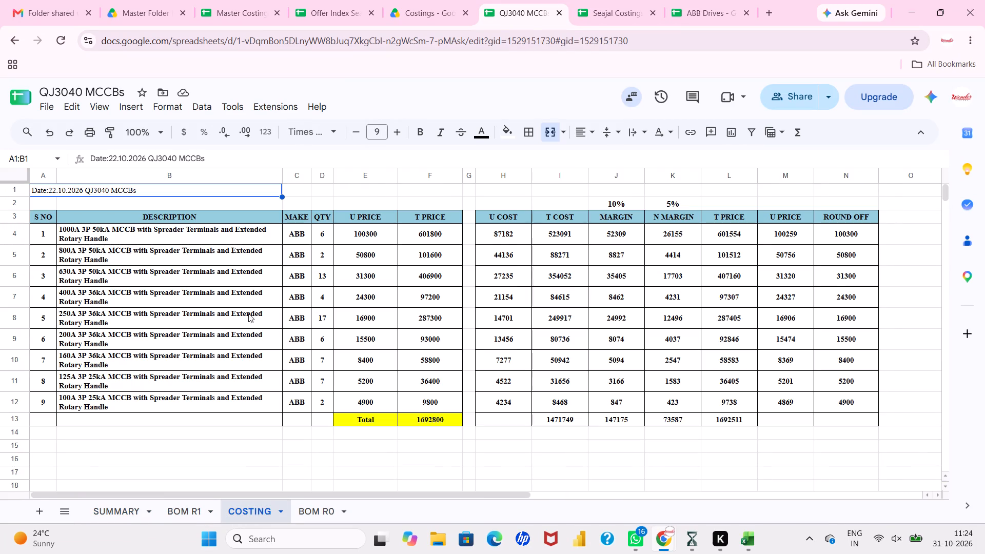
pyautogui.moveTo(47, 221); pyautogui.dragTo(104, 231)
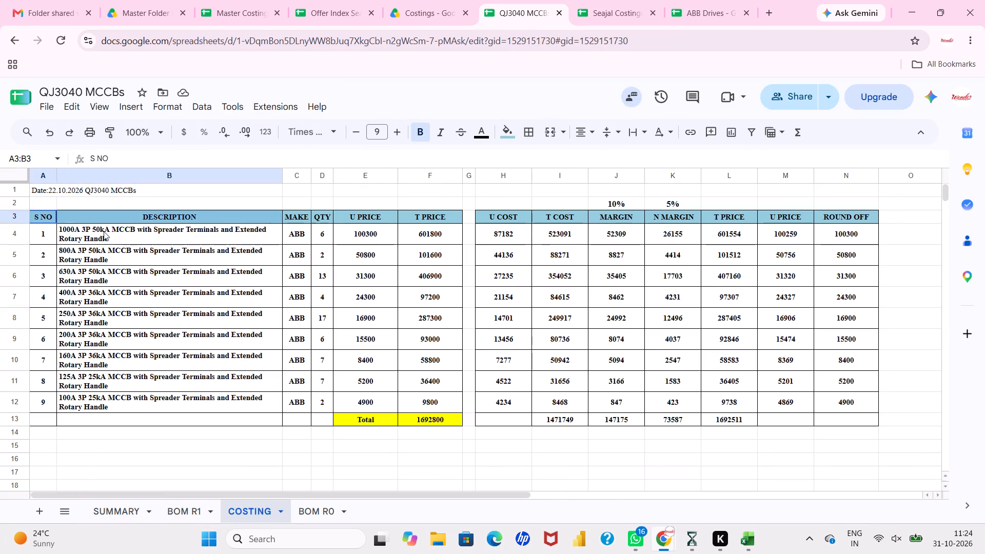
pyautogui.moveTo(104, 231); pyautogui.dragTo(128, 234)
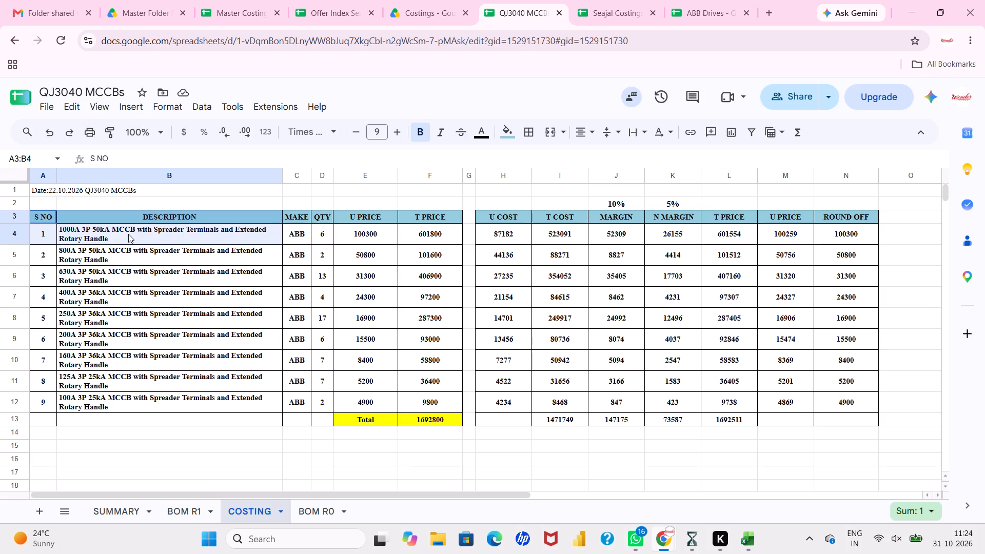
pyautogui.moveTo(128, 234); pyautogui.dragTo(662, 215)
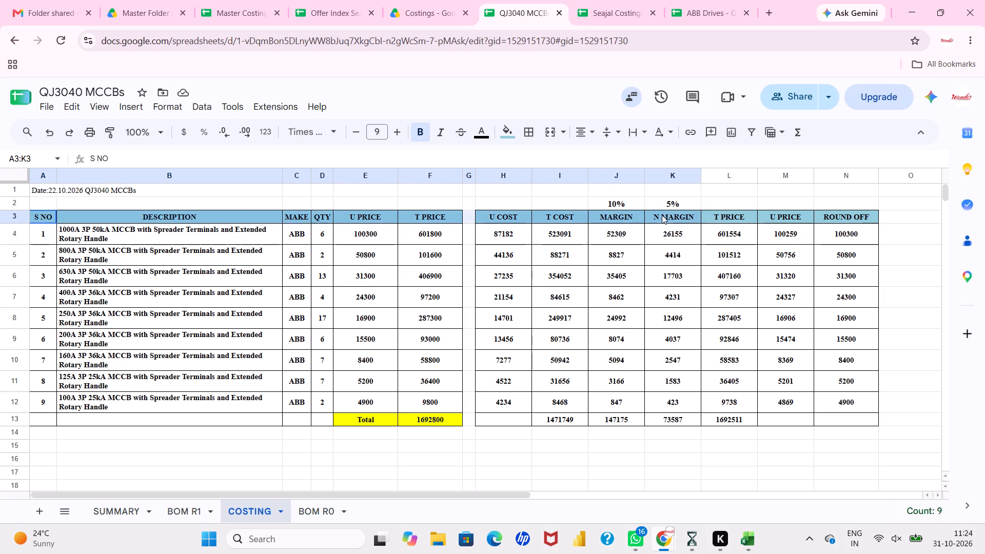
pyautogui.moveTo(662, 215); pyautogui.dragTo(826, 216)
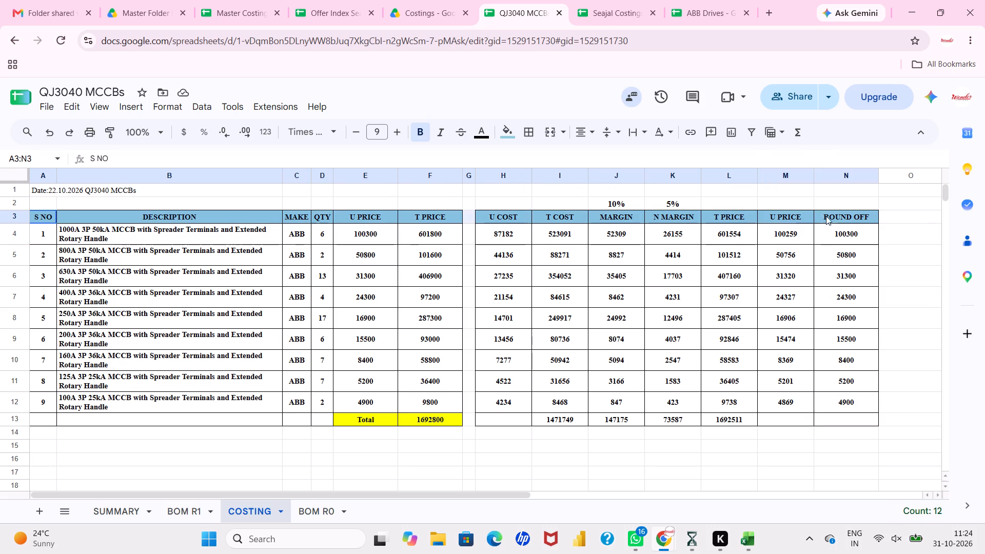
pyautogui.moveTo(826, 216); pyautogui.dragTo(829, 224)
pyautogui.moveTo(829, 224); pyautogui.dragTo(697, 253)
pyautogui.click(692, 256)
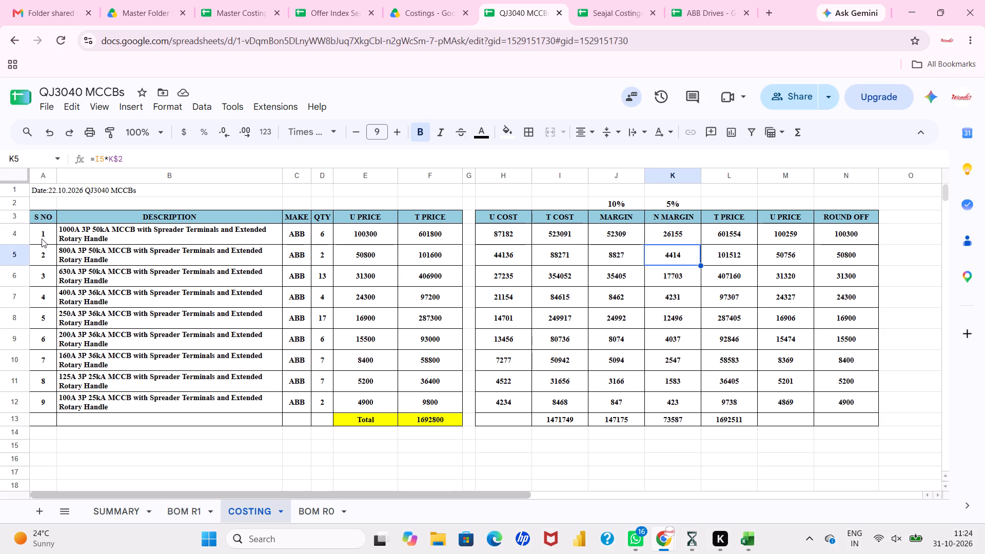
# Copy the COSTING table A3:F13, from the S NO header through the Total row, and open the SUMMARY sheet.
pyautogui.moveTo(42, 239); pyautogui.dragTo(84, 248)
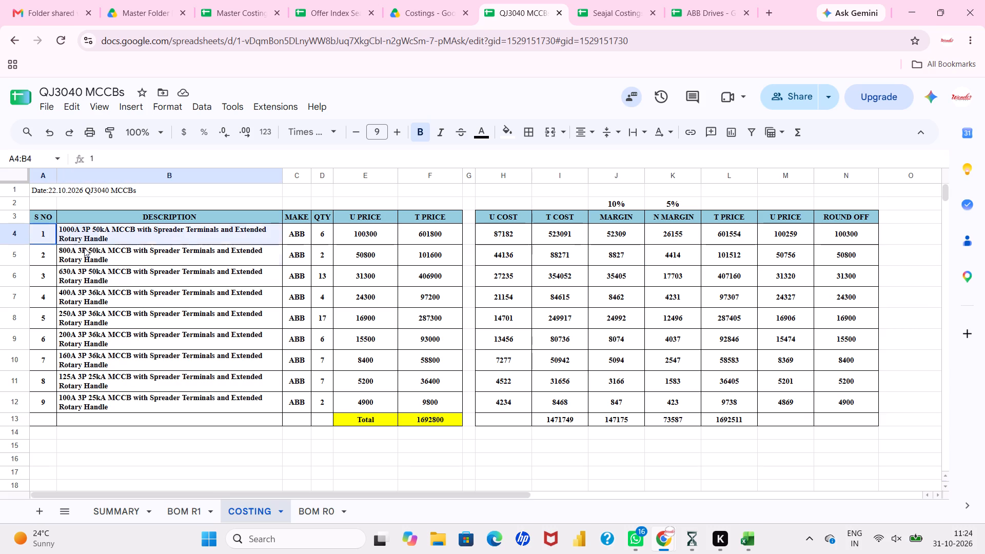
pyautogui.moveTo(84, 248); pyautogui.dragTo(104, 250)
pyautogui.moveTo(56, 219); pyautogui.dragTo(398, 292)
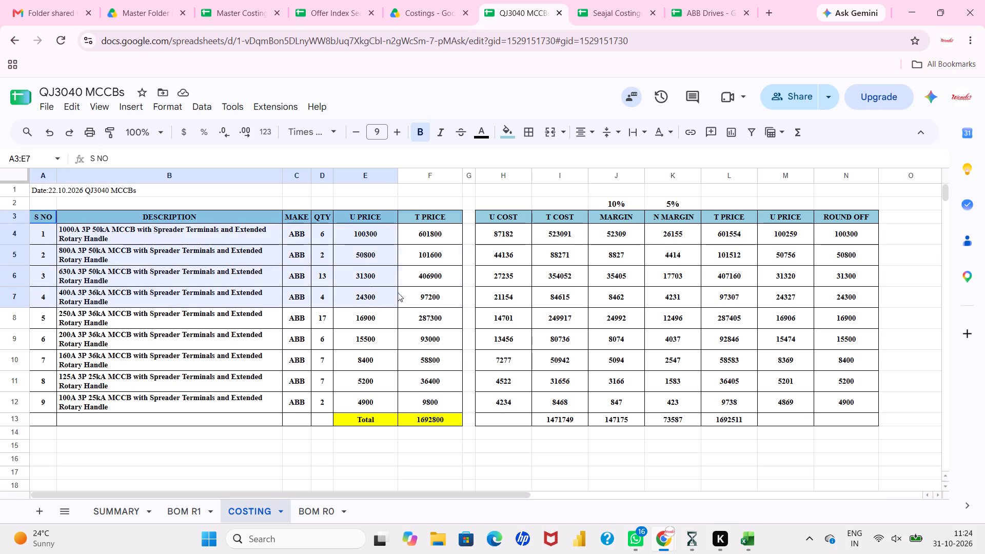
pyautogui.moveTo(398, 292); pyautogui.dragTo(424, 412)
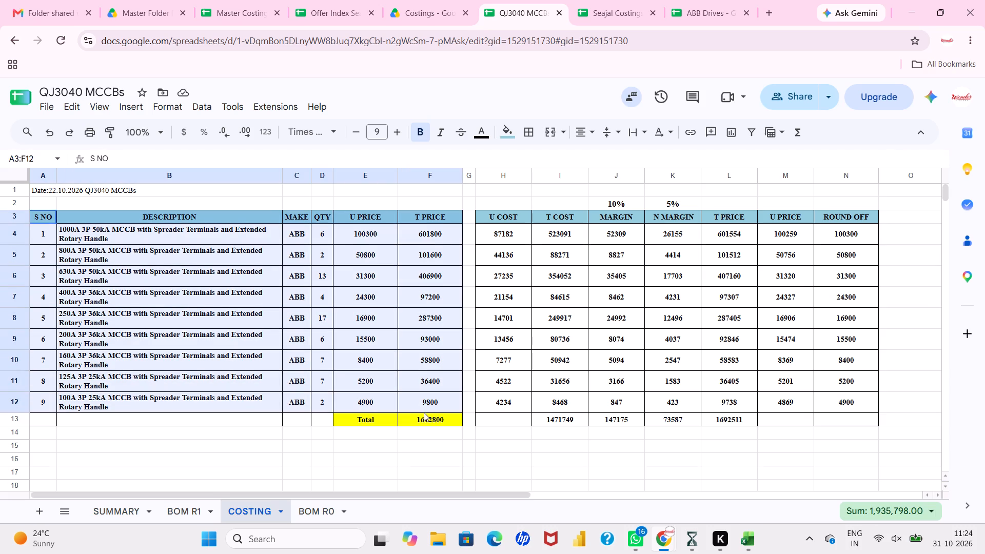
pyautogui.moveTo(424, 412); pyautogui.dragTo(424, 422)
pyautogui.hotkey('ctrl', 'c')
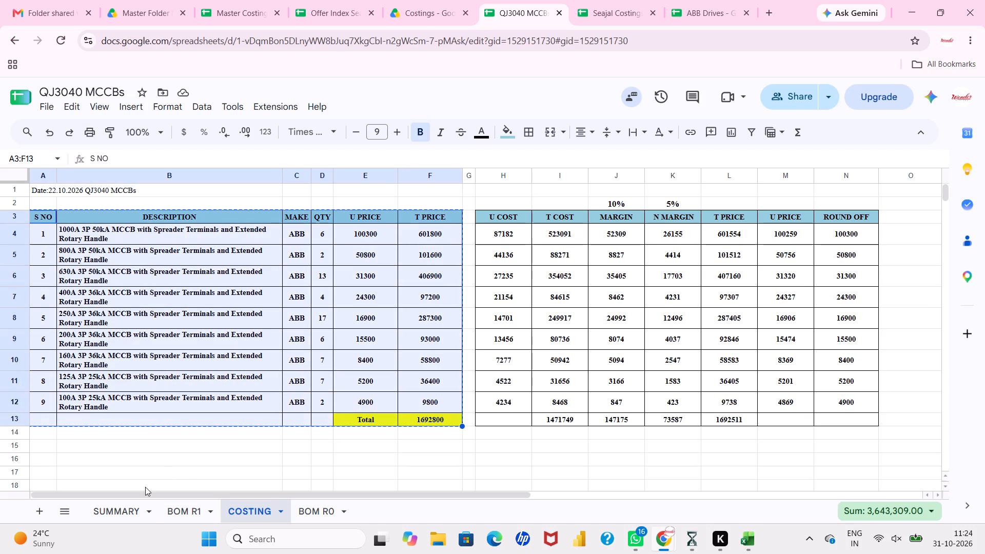
pyautogui.click(132, 507)
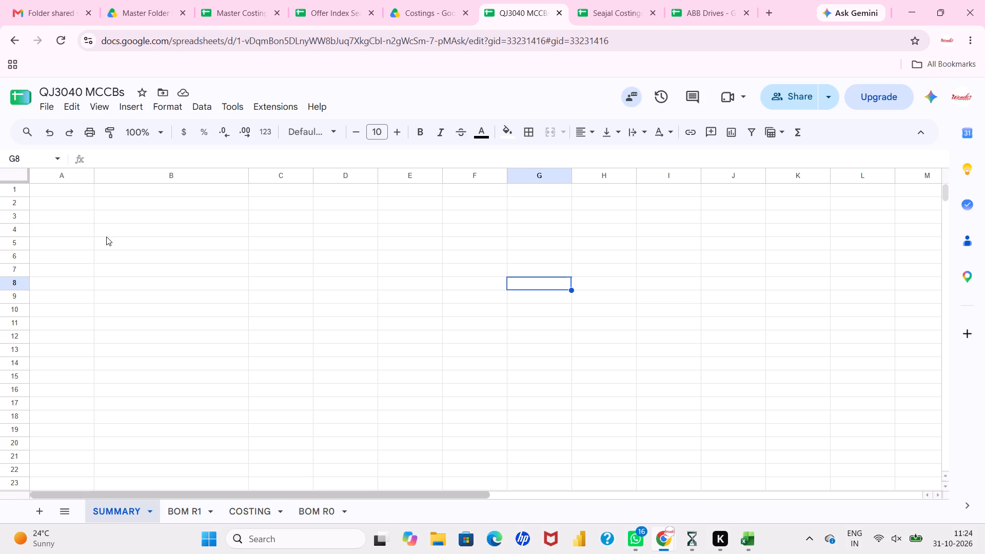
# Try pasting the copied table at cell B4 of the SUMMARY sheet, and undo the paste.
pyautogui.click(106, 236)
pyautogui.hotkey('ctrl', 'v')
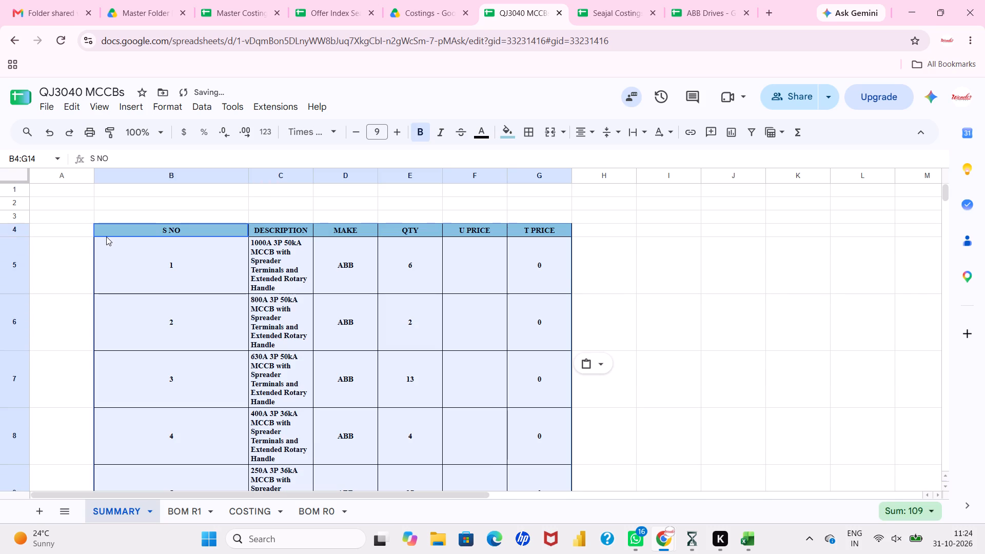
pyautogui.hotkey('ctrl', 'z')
# Paste the copied COSTING table into the SUMMARY sheet starting at cell A4.
pyautogui.click(81, 232)
pyautogui.hotkey('ctrl', 'v')
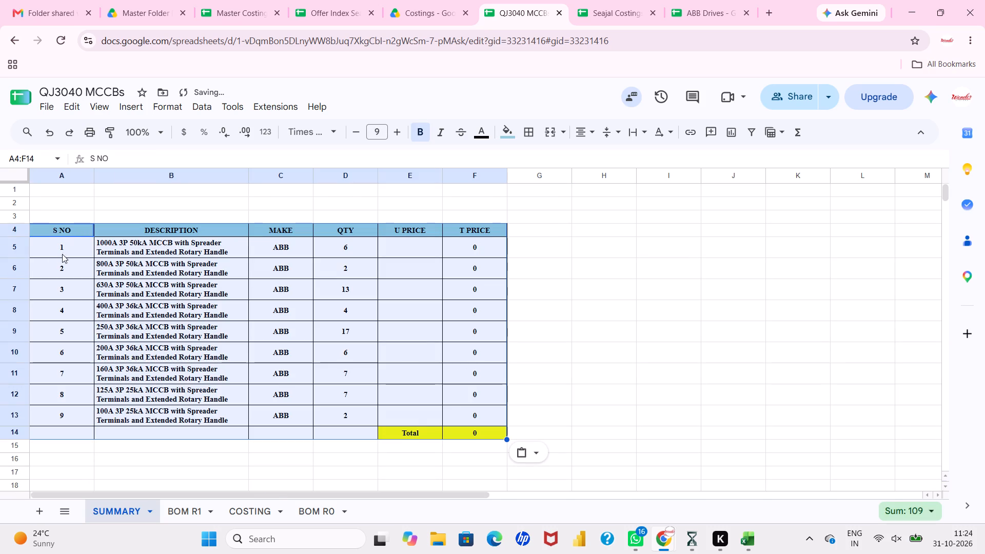
# Insert one empty row below the 1000A 3P 50kA MCCB row in the SUMMARY table.
pyautogui.click(17, 250)
pyautogui.rightClick(17, 250)
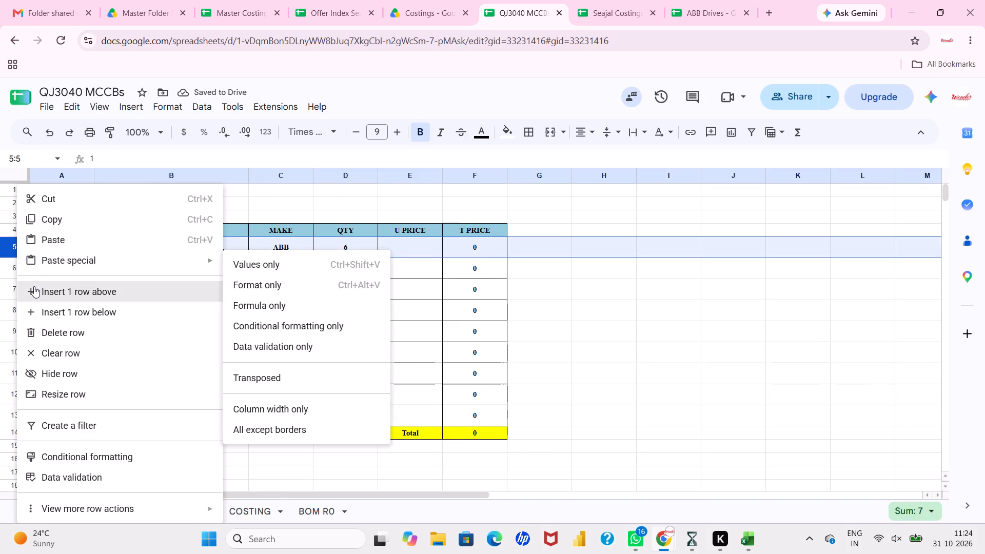
pyautogui.click(44, 310)
# Enter serial numbers 2 and 3 in cells A6 and A7, and continue the series down to 10 in A14.
pyautogui.click(64, 265)
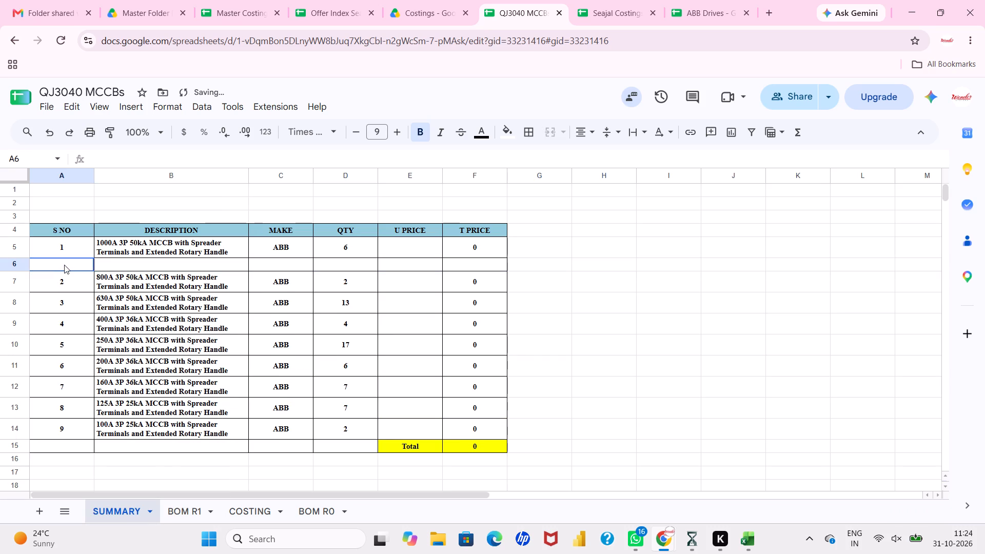
pyautogui.press('2')
pyautogui.press('Return')
pyautogui.press('3')
pyautogui.press('Return')
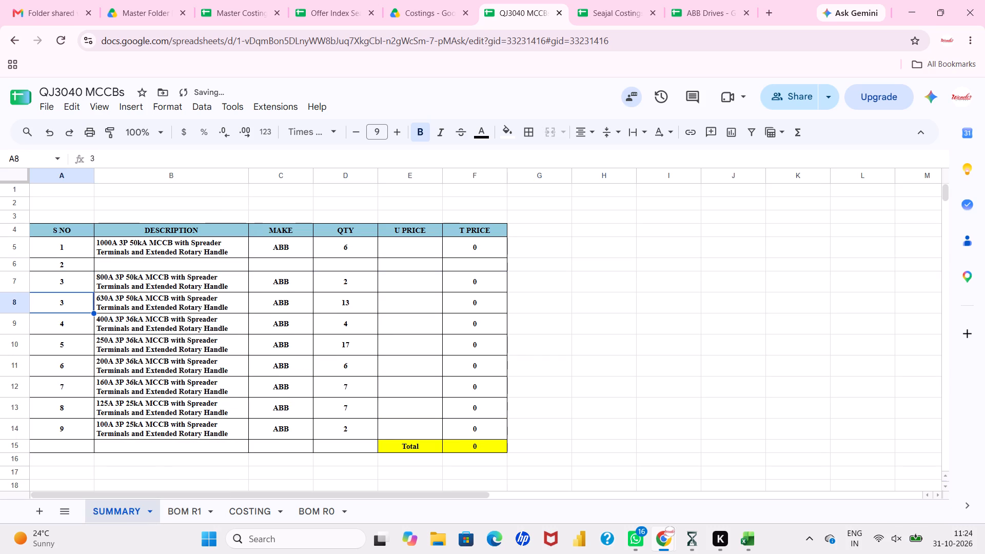
pyautogui.moveTo(73, 239); pyautogui.dragTo(72, 281)
pyautogui.moveTo(92, 292); pyautogui.dragTo(92, 315)
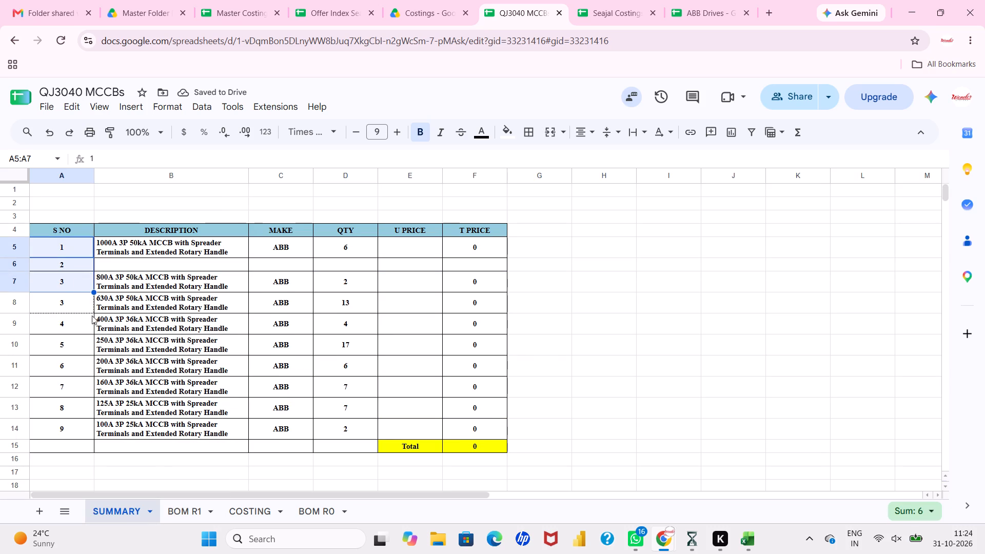
pyautogui.moveTo(92, 315); pyautogui.dragTo(85, 433)
pyautogui.click(85, 433)
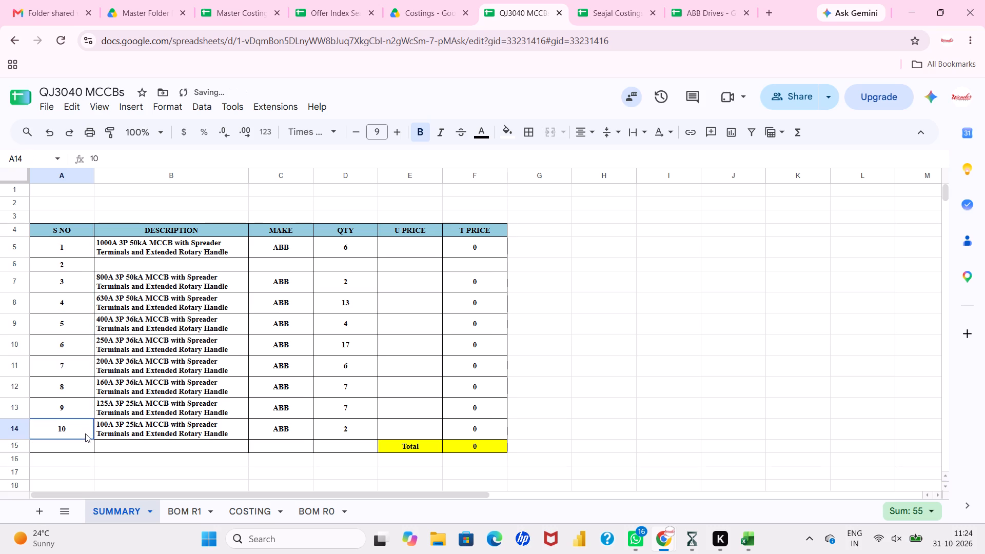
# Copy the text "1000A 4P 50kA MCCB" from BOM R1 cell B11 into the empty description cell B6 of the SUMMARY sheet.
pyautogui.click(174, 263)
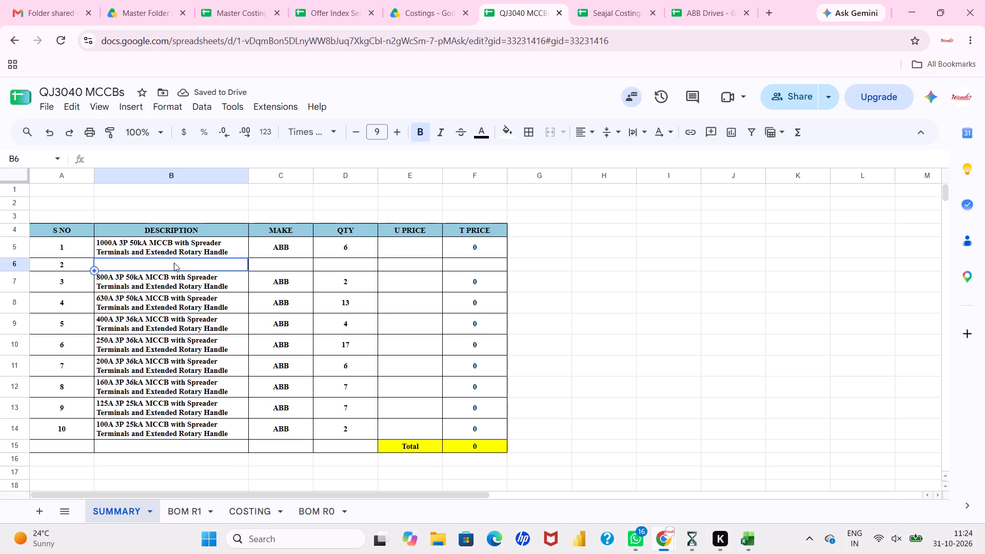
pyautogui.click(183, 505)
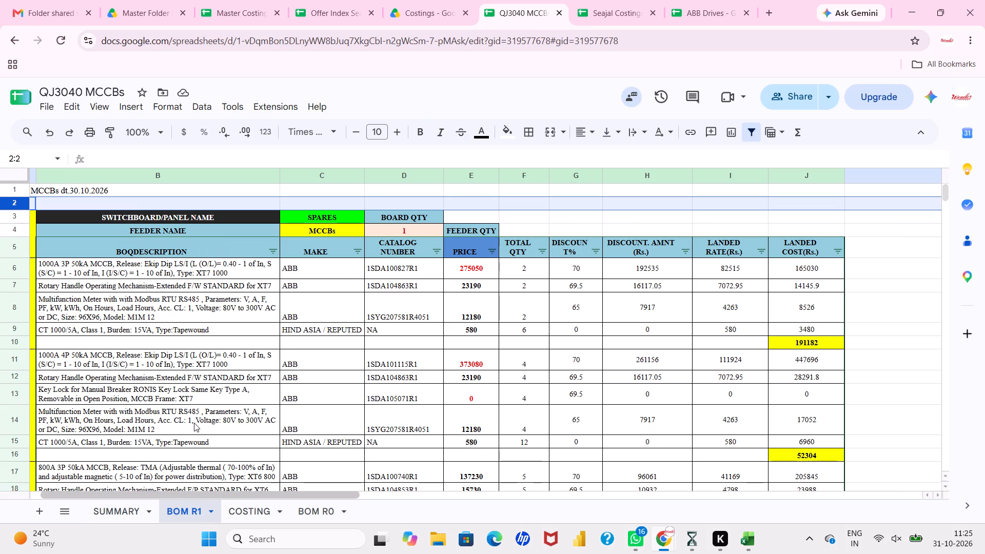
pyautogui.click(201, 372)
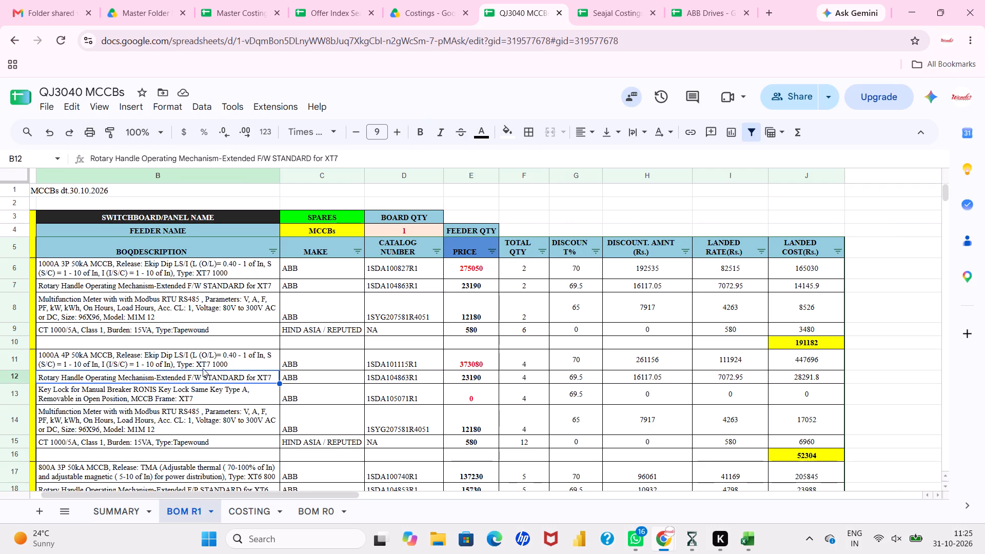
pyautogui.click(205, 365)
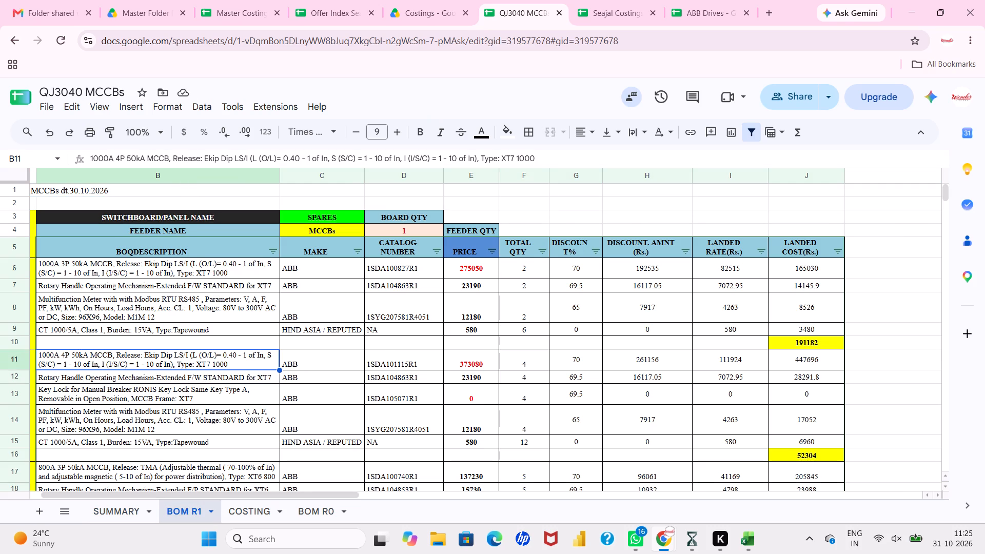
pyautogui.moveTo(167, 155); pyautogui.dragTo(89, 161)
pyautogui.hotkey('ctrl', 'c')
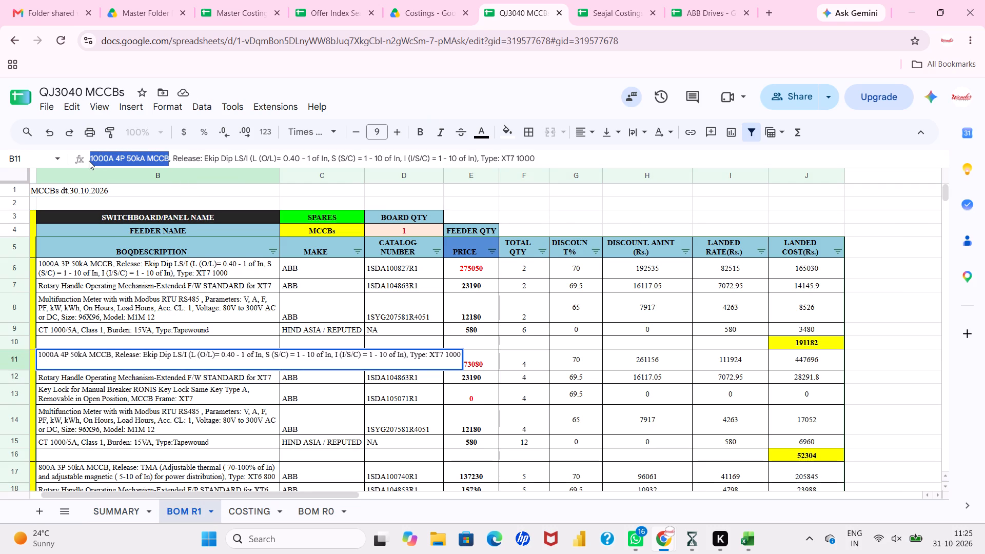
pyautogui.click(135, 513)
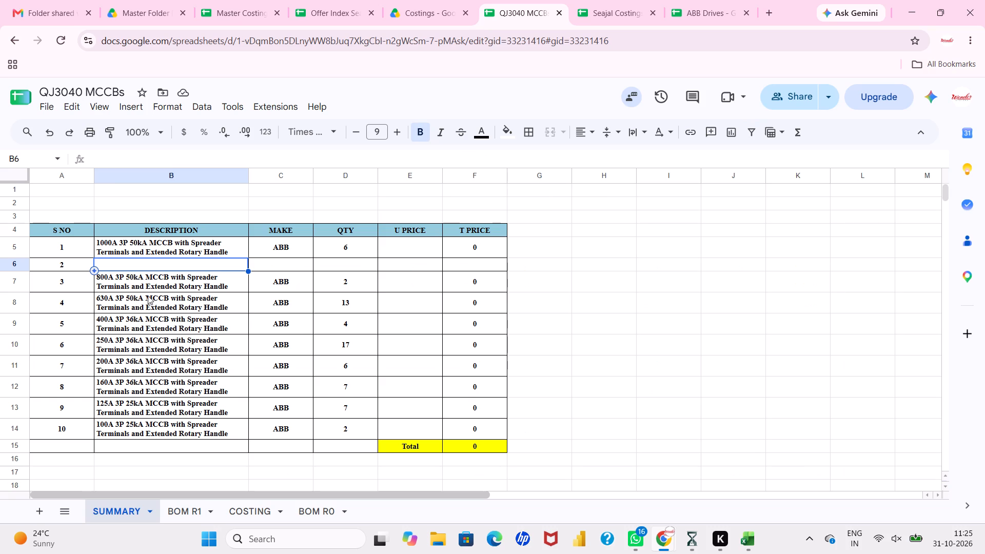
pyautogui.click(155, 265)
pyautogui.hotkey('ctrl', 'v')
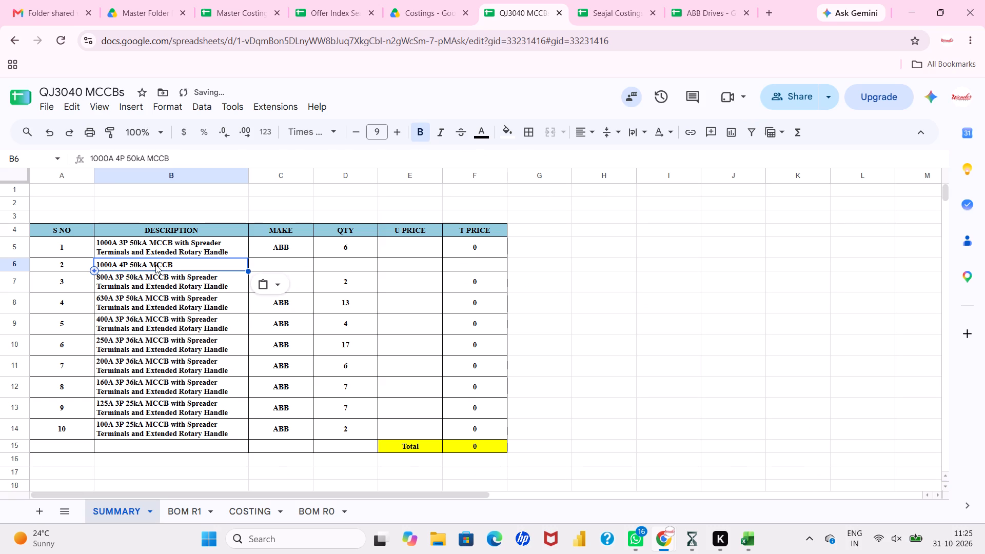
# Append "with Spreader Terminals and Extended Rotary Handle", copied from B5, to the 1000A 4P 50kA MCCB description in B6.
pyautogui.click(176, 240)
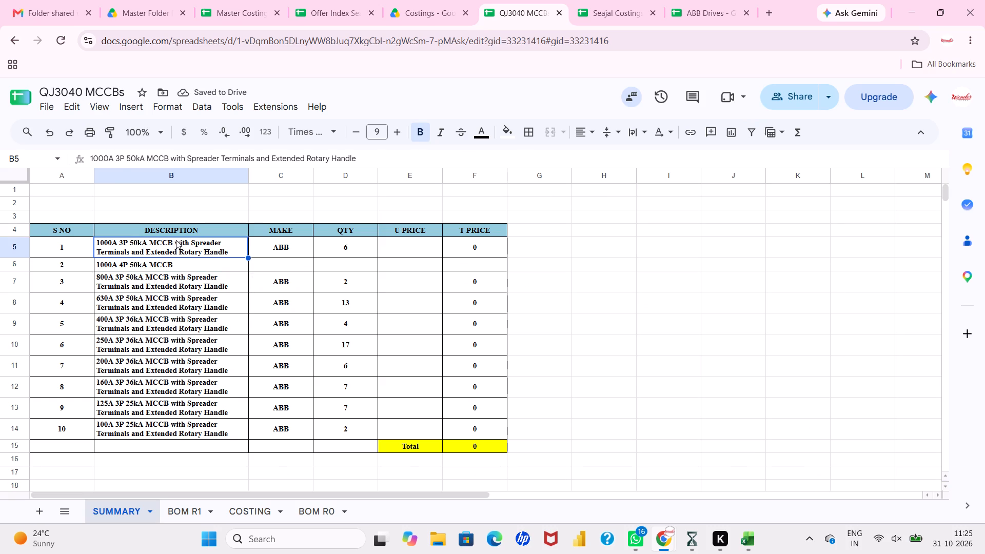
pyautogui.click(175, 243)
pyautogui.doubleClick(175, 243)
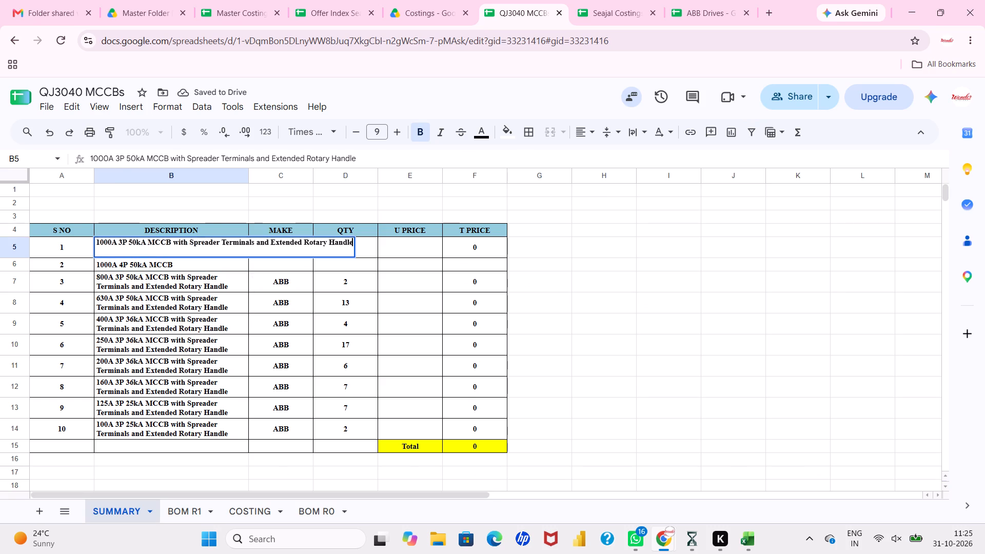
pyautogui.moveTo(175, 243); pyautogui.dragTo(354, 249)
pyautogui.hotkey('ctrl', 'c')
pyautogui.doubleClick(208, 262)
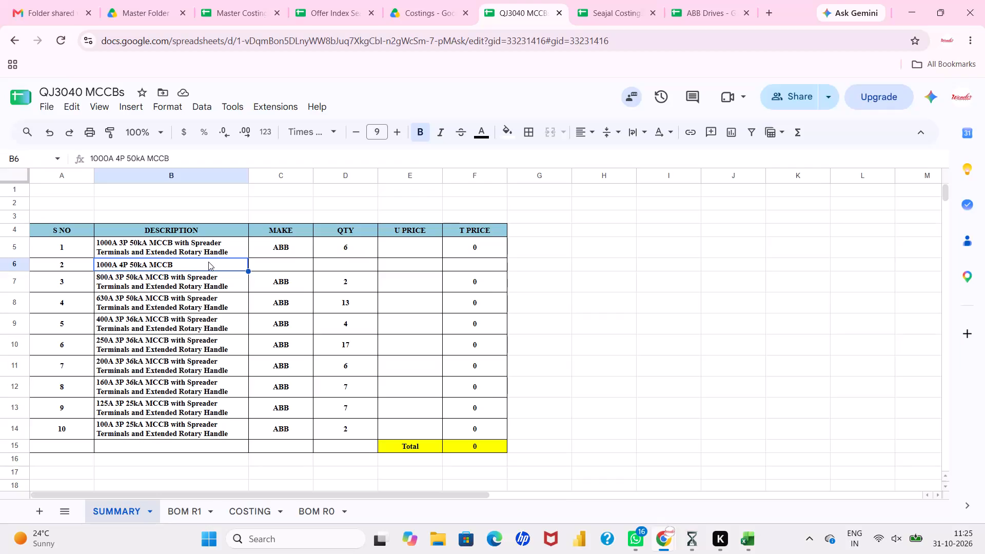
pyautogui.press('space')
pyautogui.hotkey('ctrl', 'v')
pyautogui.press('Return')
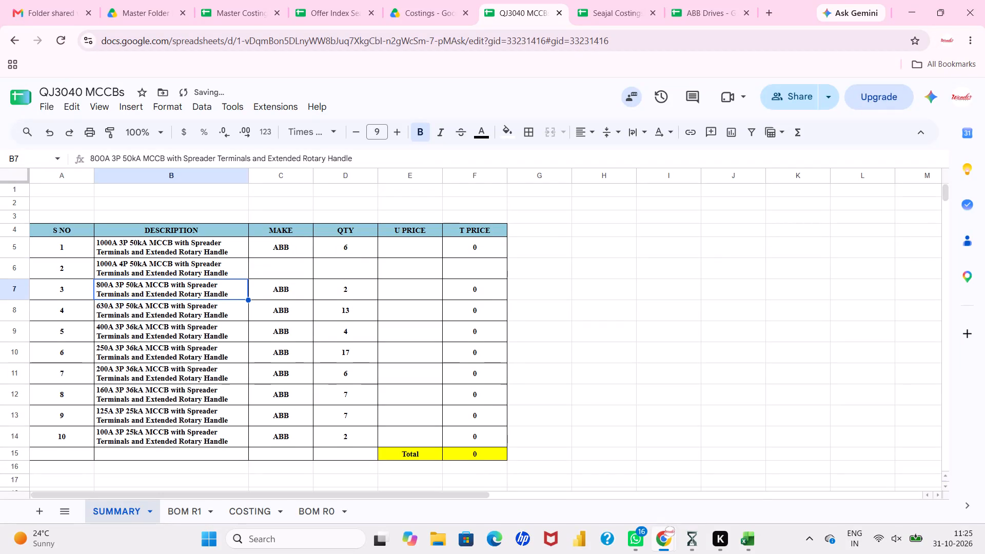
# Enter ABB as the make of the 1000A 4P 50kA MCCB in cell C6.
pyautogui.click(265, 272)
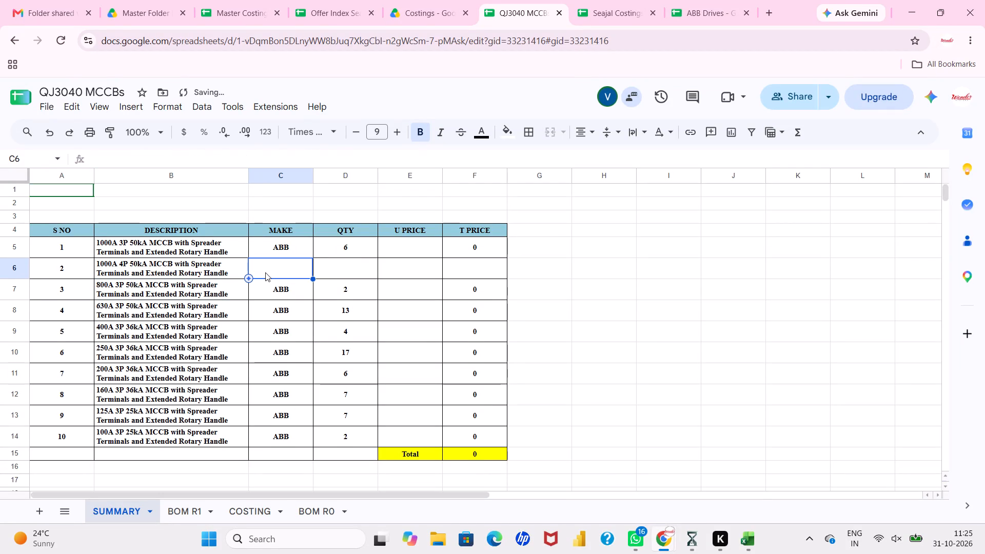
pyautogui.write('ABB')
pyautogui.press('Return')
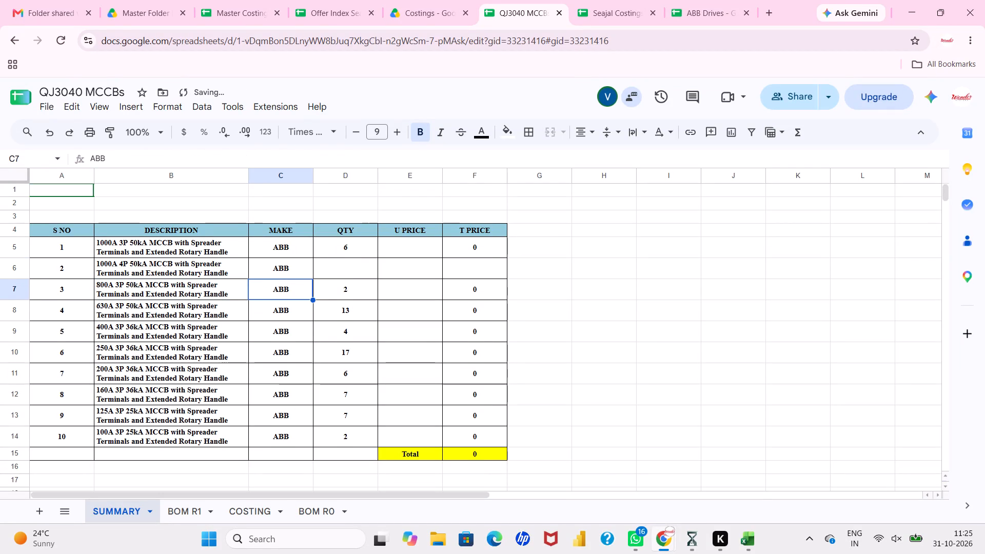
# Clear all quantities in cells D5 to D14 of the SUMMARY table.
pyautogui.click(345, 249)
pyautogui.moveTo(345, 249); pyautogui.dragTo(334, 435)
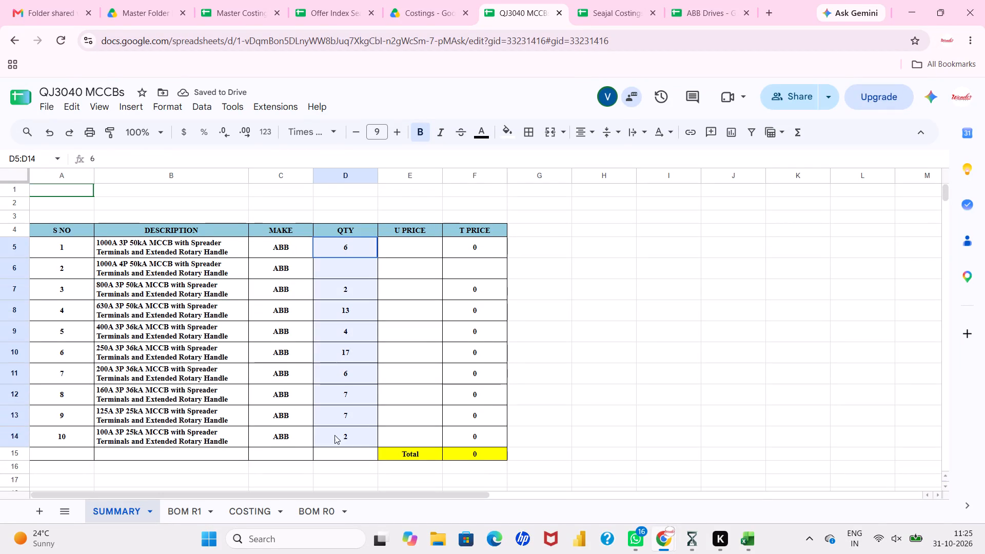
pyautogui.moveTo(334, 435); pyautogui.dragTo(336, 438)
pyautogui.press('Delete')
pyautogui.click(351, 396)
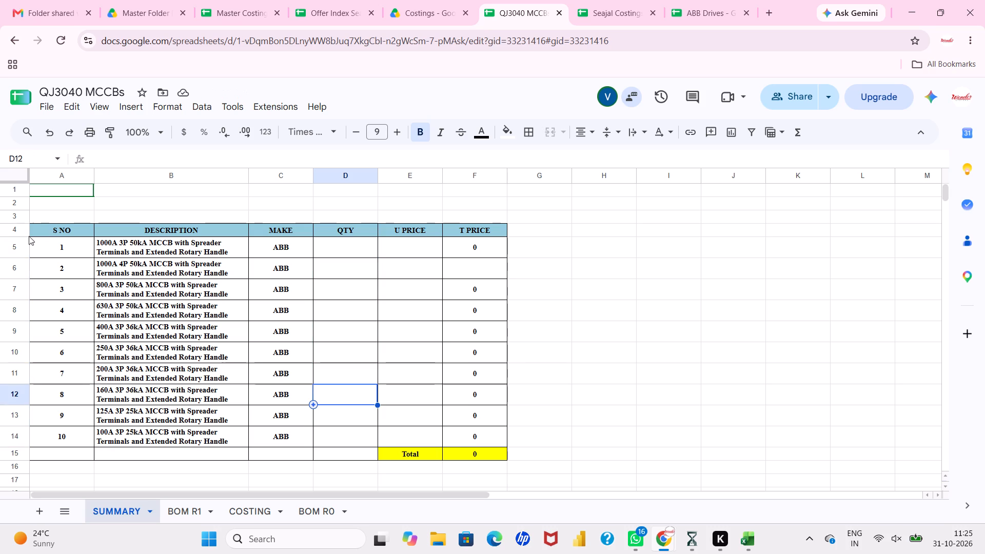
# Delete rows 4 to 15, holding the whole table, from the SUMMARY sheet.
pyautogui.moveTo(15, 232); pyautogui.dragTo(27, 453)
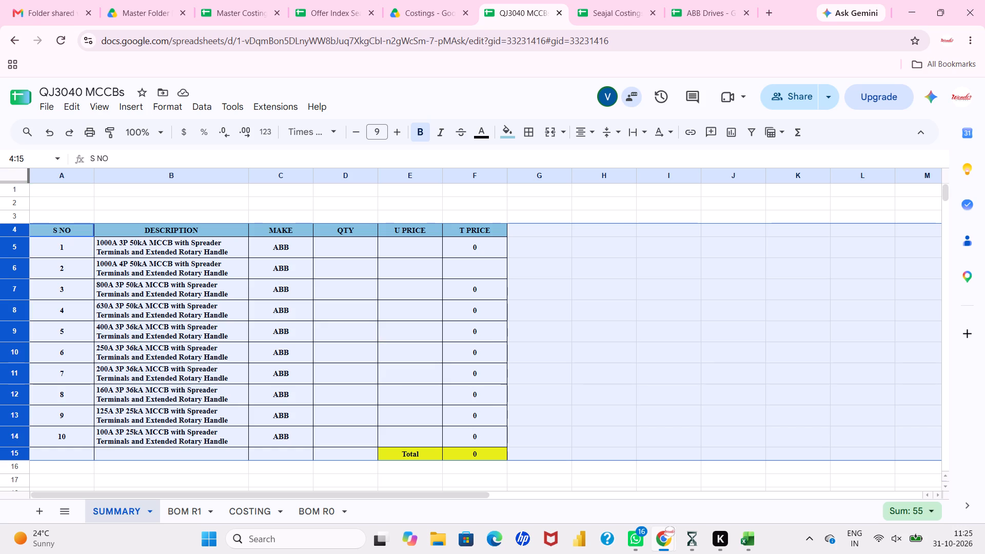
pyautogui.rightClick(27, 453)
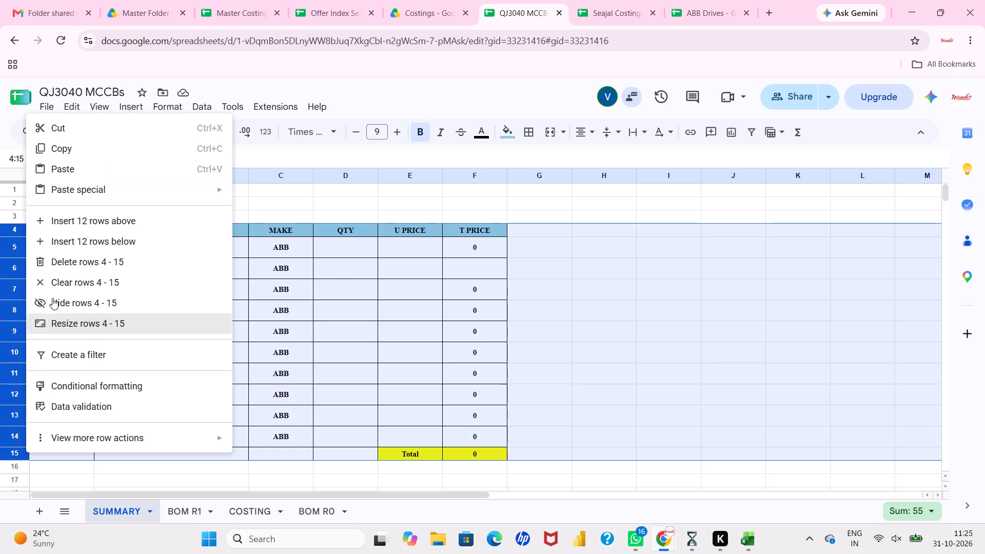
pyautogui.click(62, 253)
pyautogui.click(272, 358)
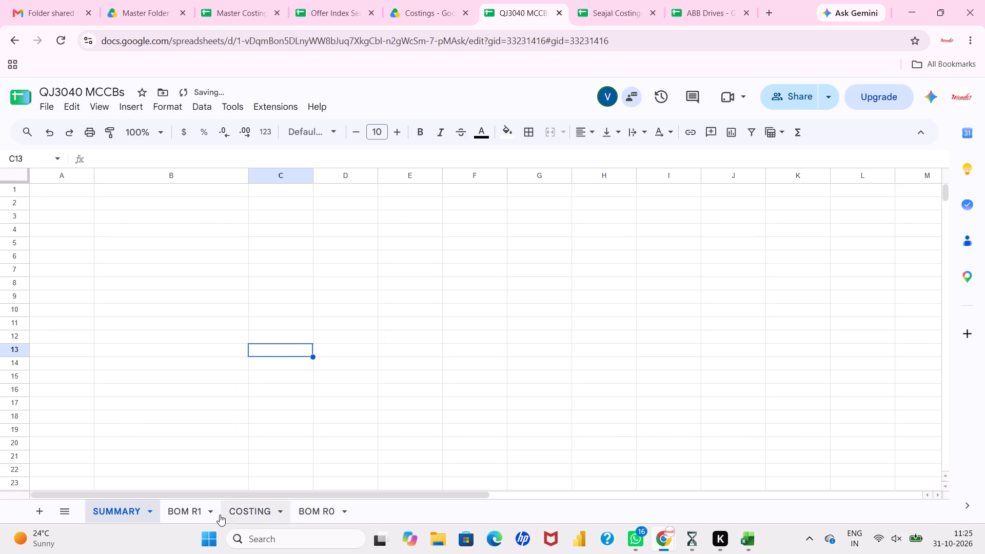
# Delete the SUMMARY sheet from the workbook and return to the BOM R1 sheet.
pyautogui.click(193, 515)
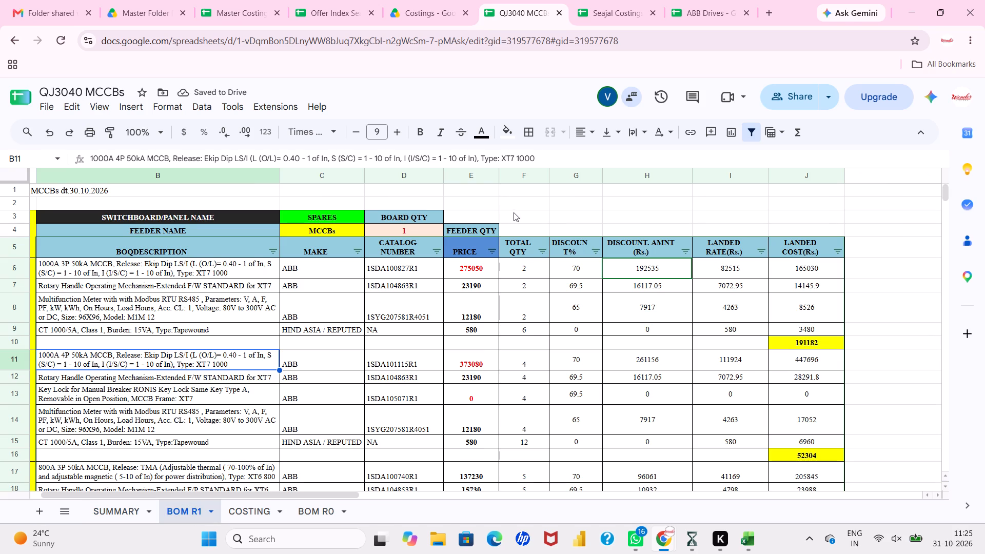
pyautogui.click(514, 212)
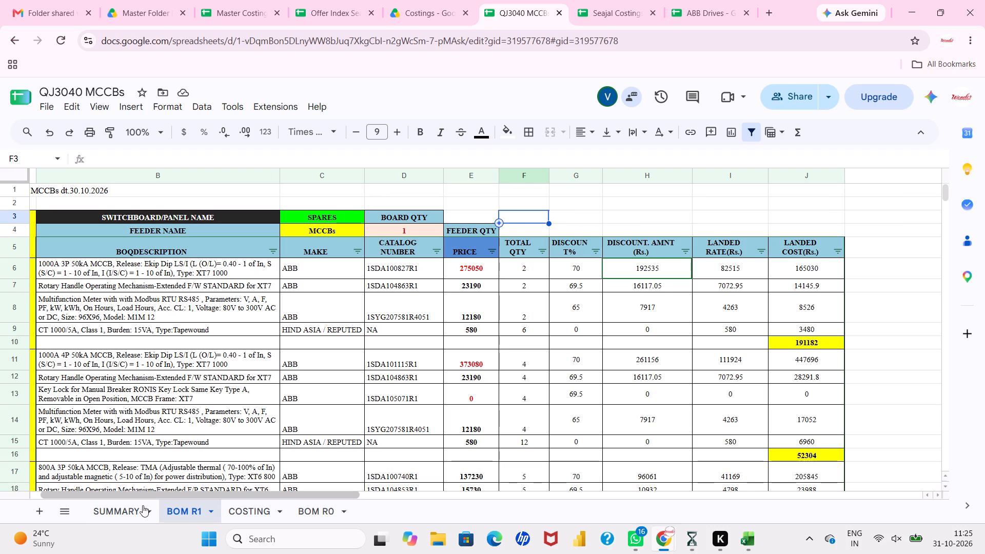
pyautogui.rightClick(128, 509)
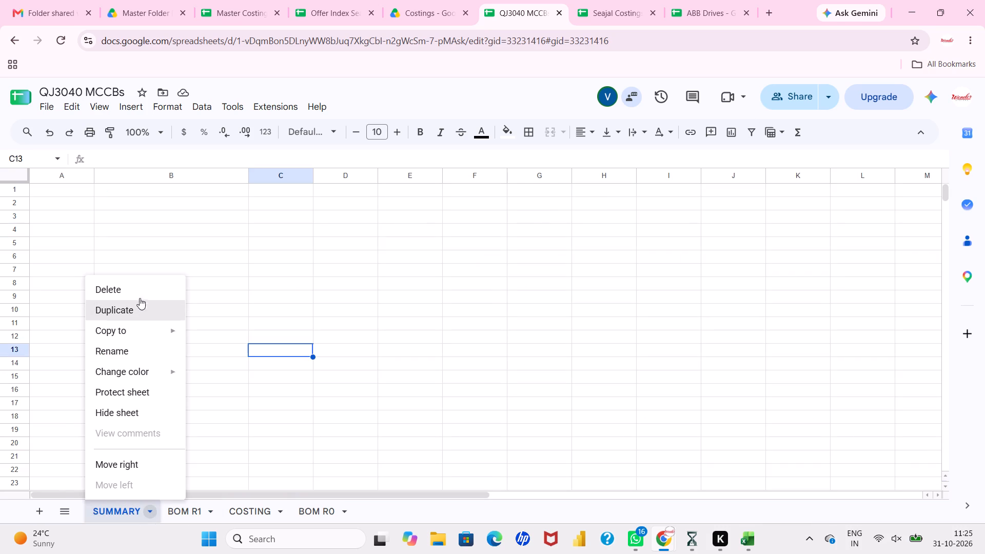
pyautogui.click(139, 292)
pyautogui.click(626, 327)
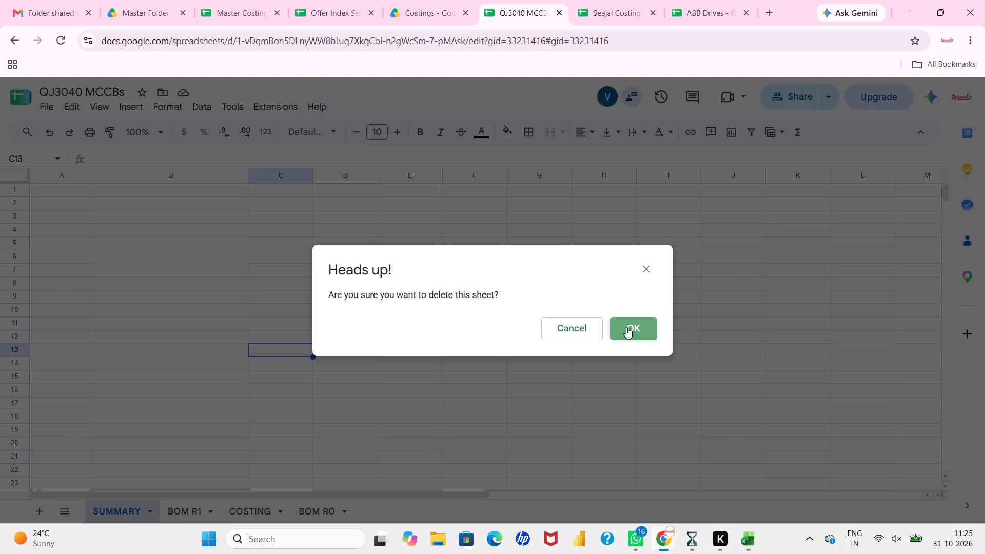
pyautogui.click(508, 368)
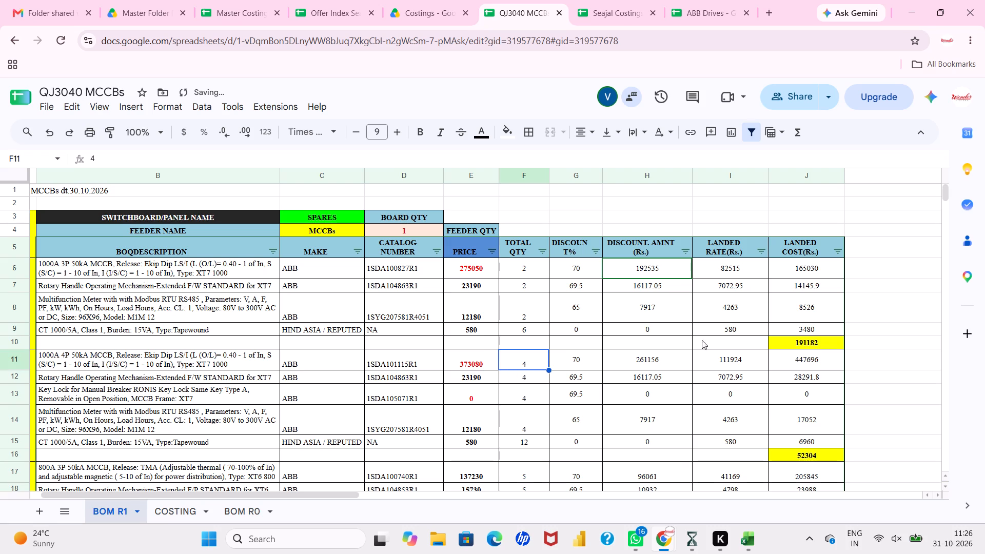
# Review the BOM R1 sheet from the 1000A 3P feeder down to the last 63A 3P feeder, checking items, quantities and landed costs.
pyautogui.click(867, 375)
pyautogui.scroll(1, 867, 375)
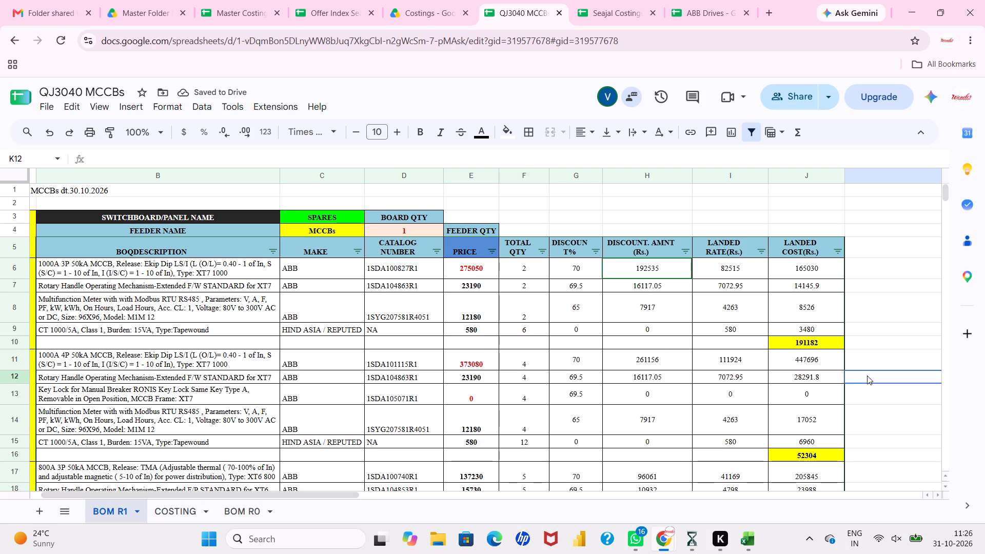
pyautogui.scroll(-1, 867, 375)
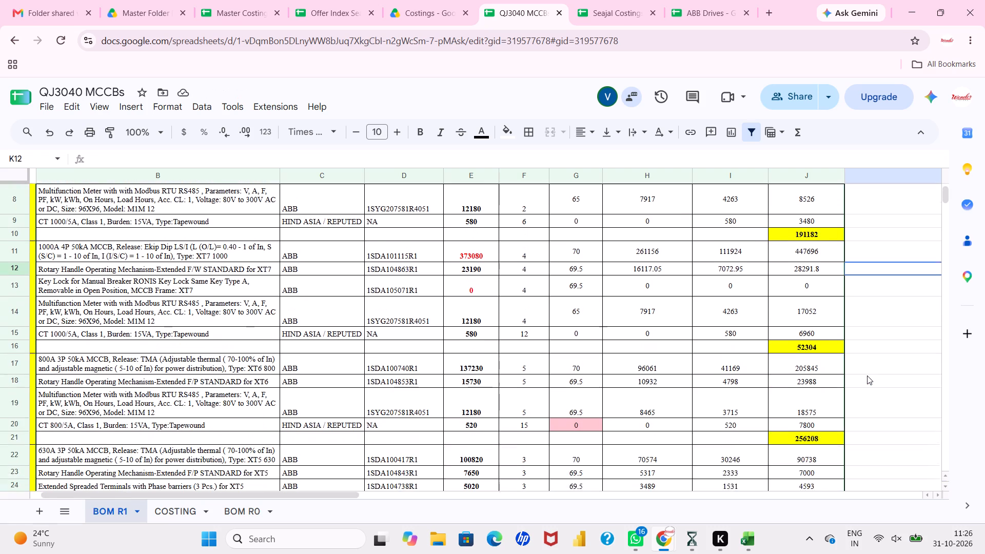
pyautogui.scroll(-2, 867, 375)
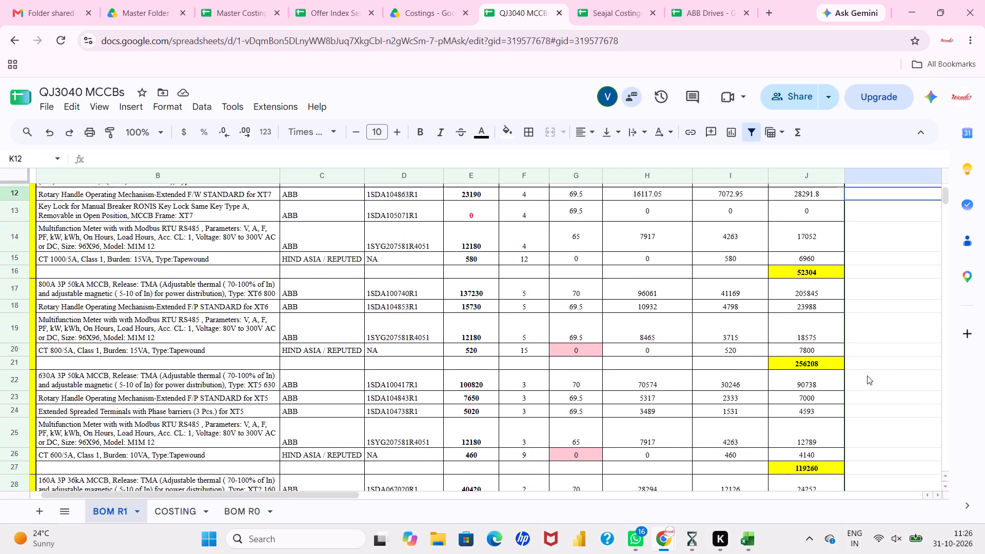
pyautogui.scroll(-3, 867, 375)
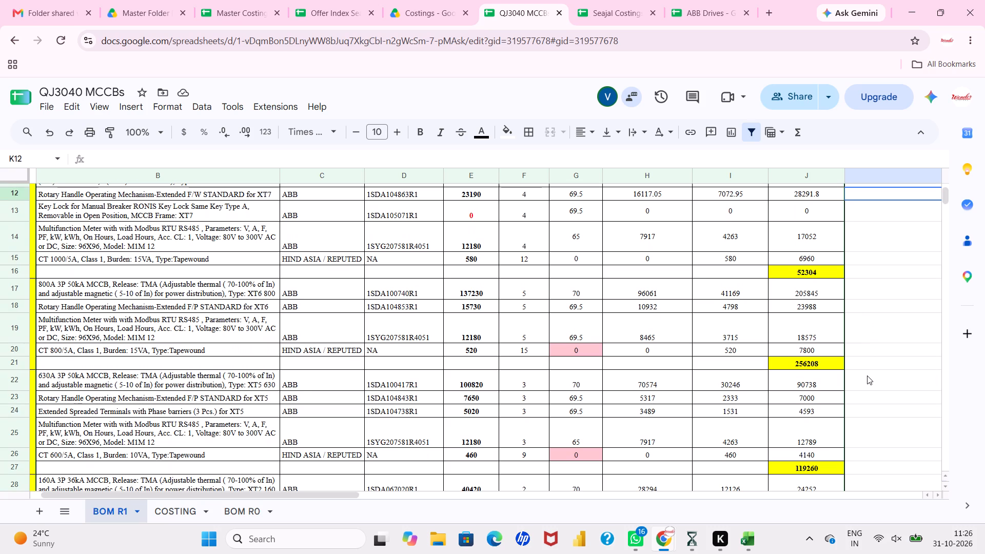
pyautogui.scroll(-6, 867, 375)
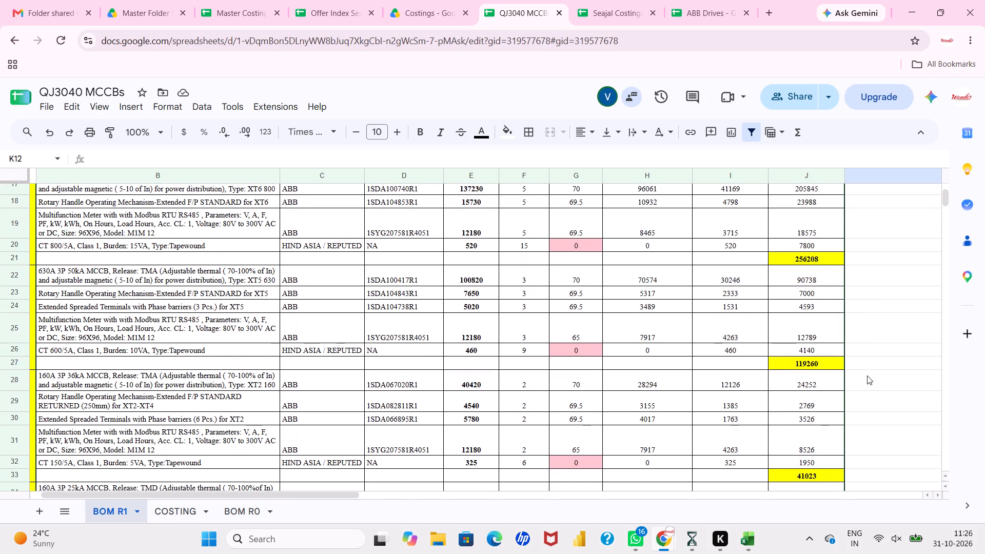
pyautogui.scroll(-6, 867, 375)
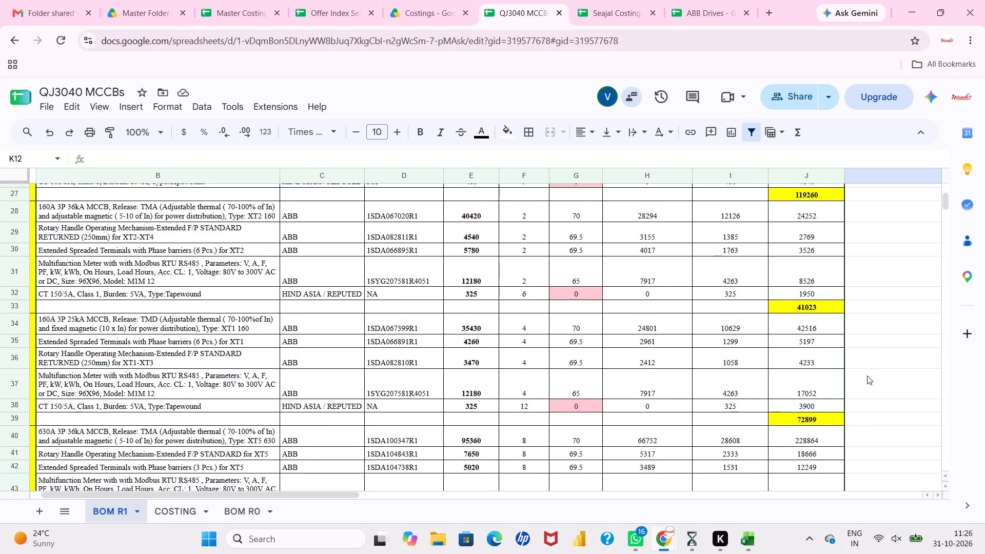
pyautogui.scroll(-2, 867, 375)
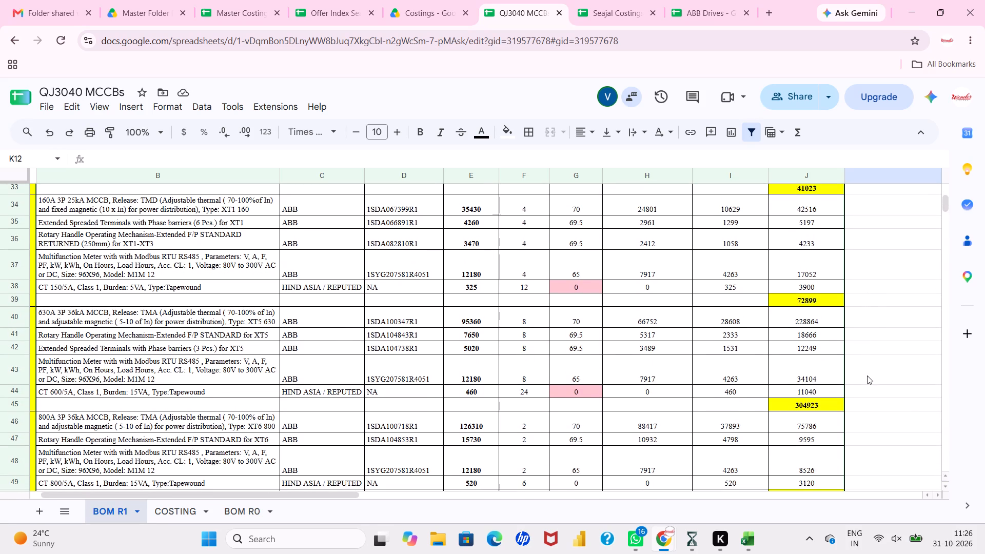
pyautogui.scroll(-2, 867, 375)
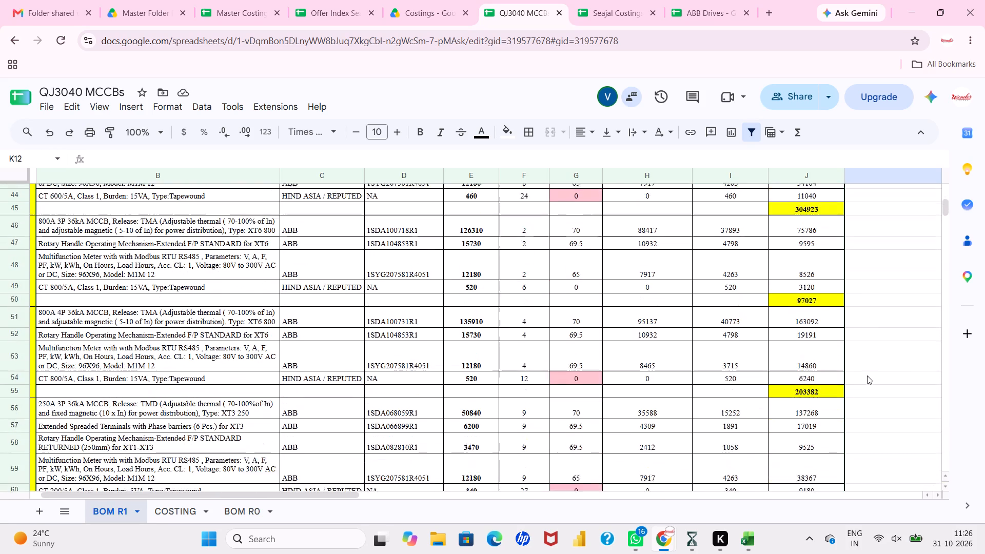
pyautogui.scroll(-1, 867, 375)
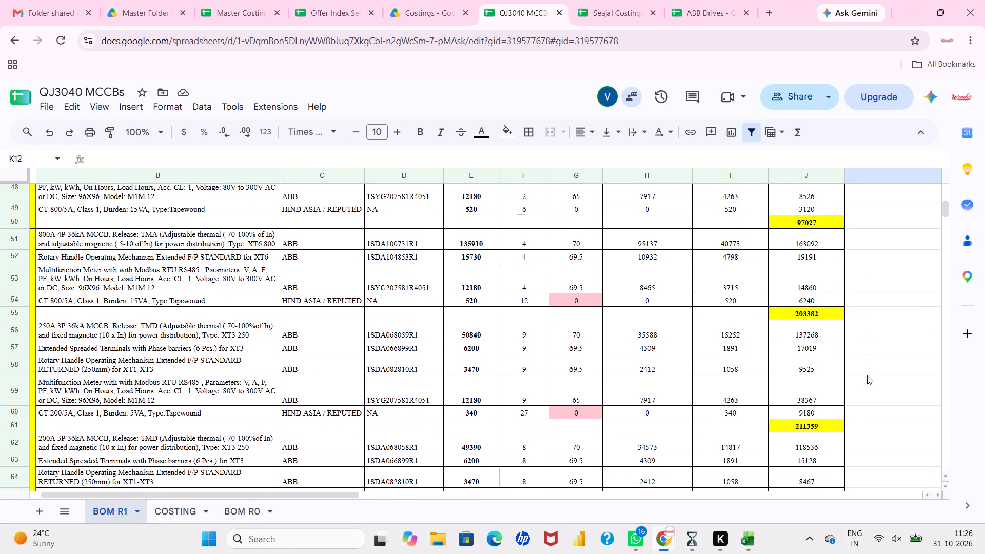
pyautogui.scroll(-3, 867, 375)
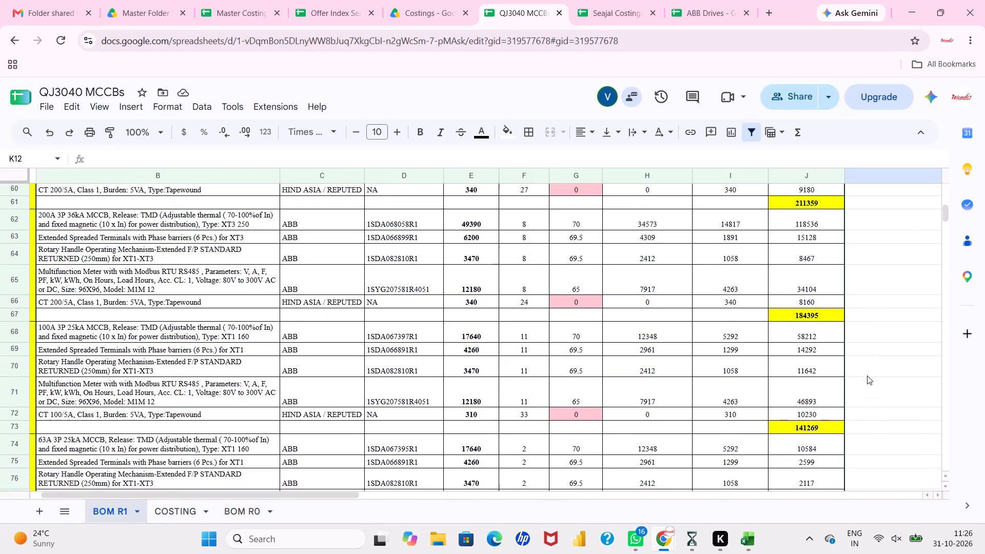
pyautogui.scroll(-1, 867, 375)
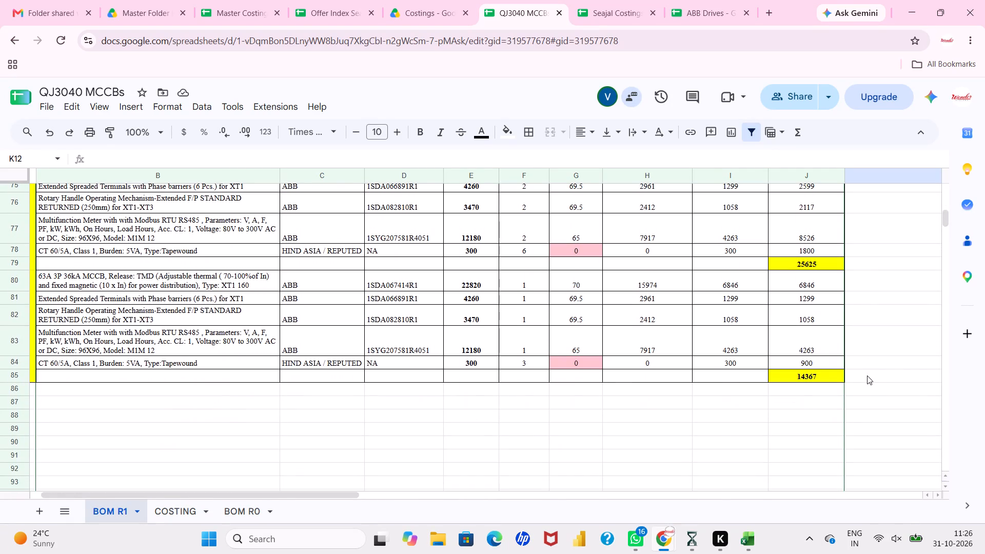
# Review the BOM R1 sheet from the 1000A 3P feeder to the last 63A 3P feeder, checking prices, discounts and landed costs.
pyautogui.scroll(6, 867, 375)
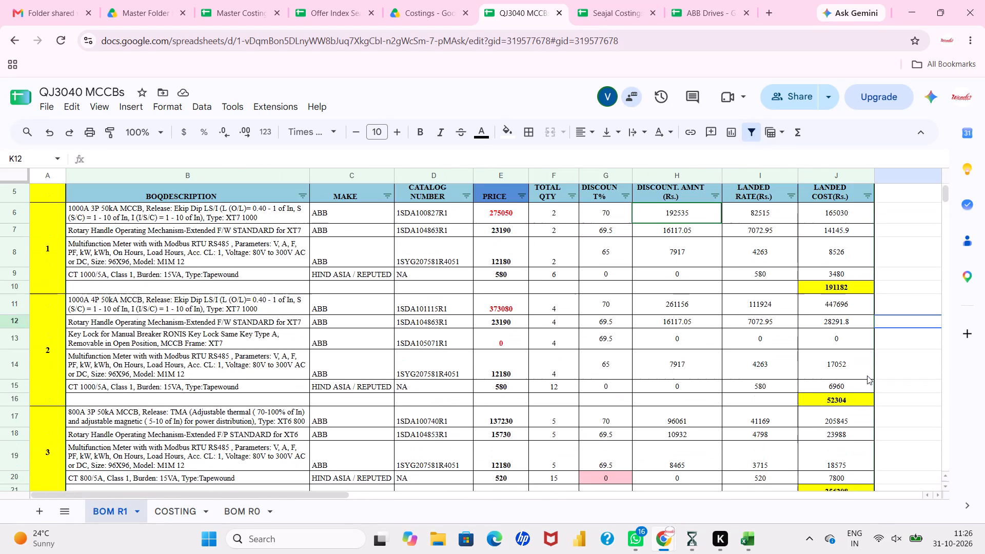
pyautogui.click(701, 269)
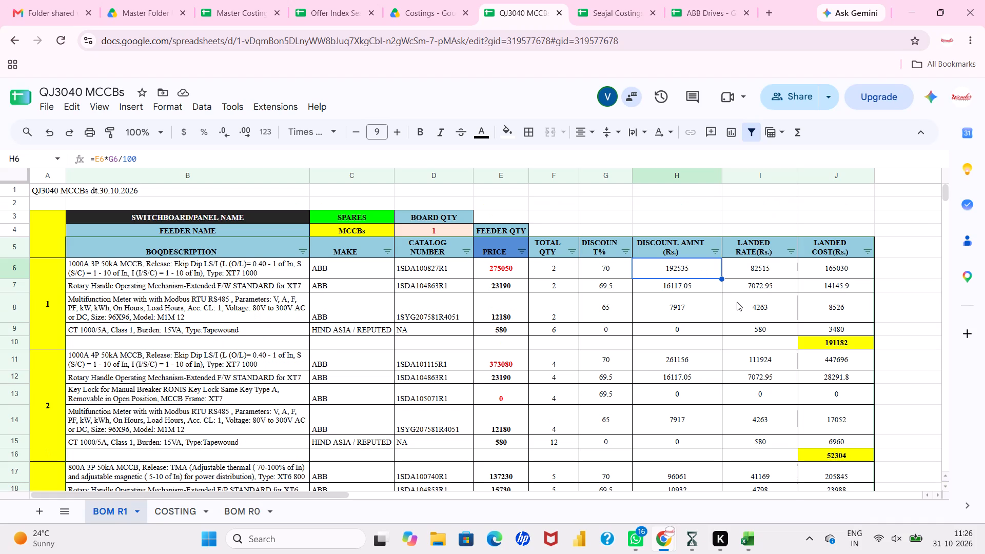
pyautogui.click(916, 356)
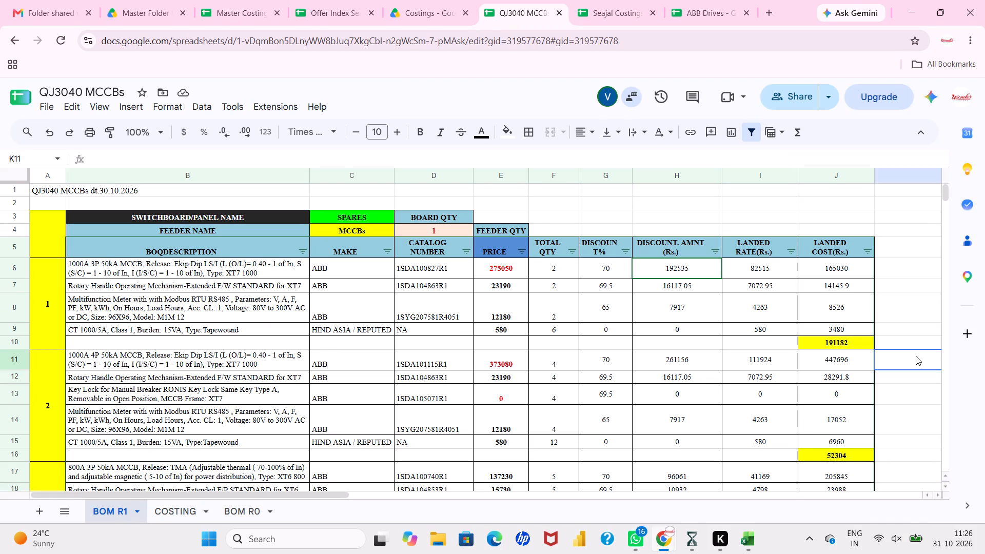
pyautogui.scroll(1, 916, 356)
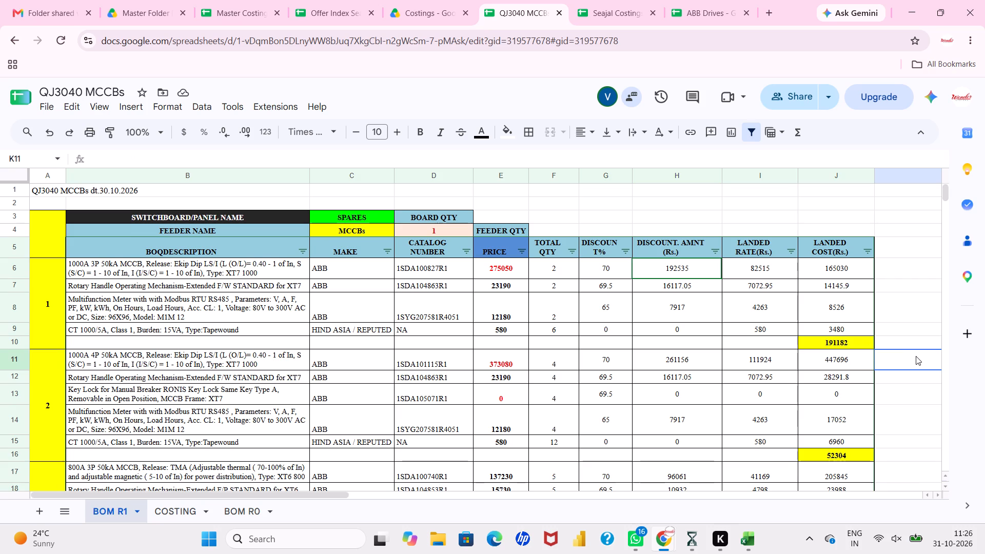
pyautogui.scroll(-1, 916, 356)
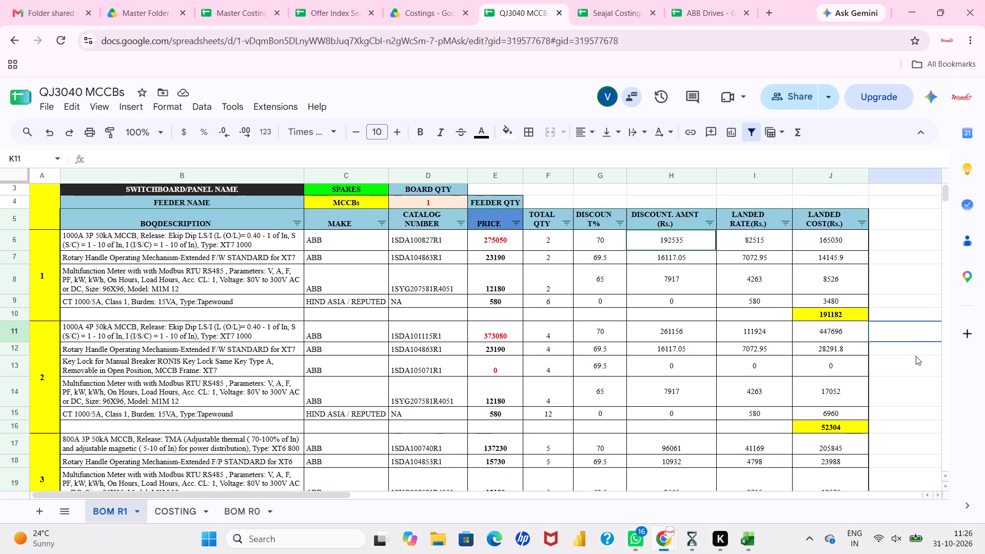
pyautogui.scroll(-2, 916, 356)
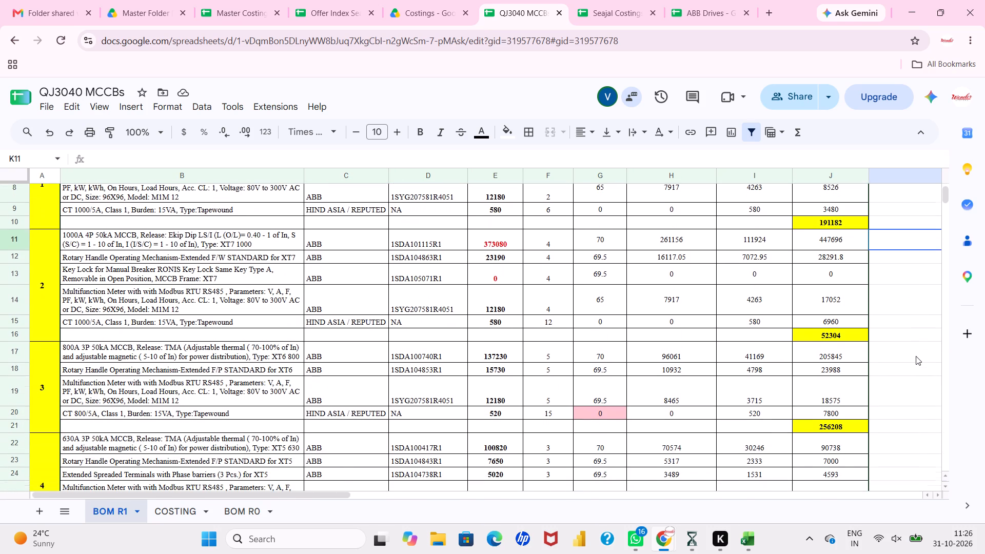
pyautogui.scroll(-3, 916, 356)
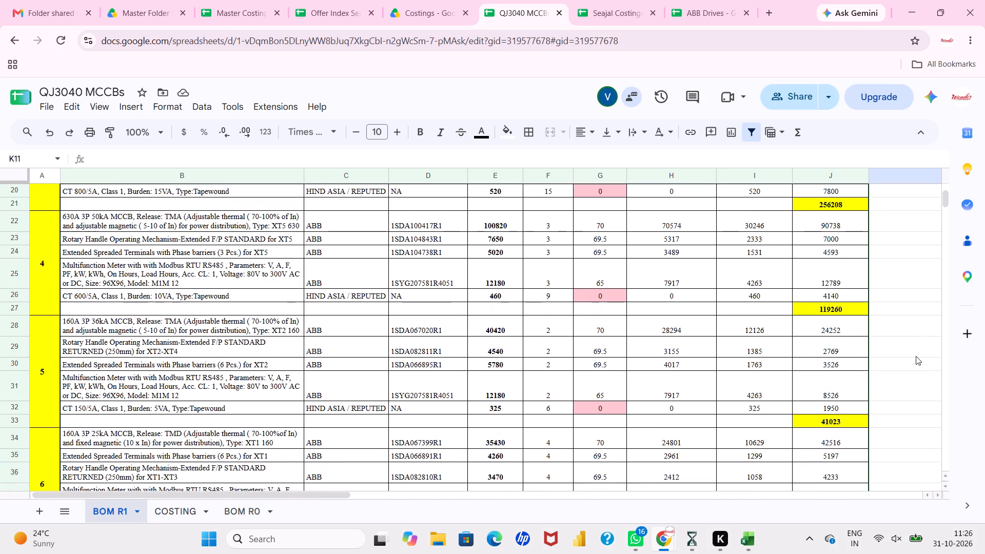
pyautogui.scroll(-4, 916, 356)
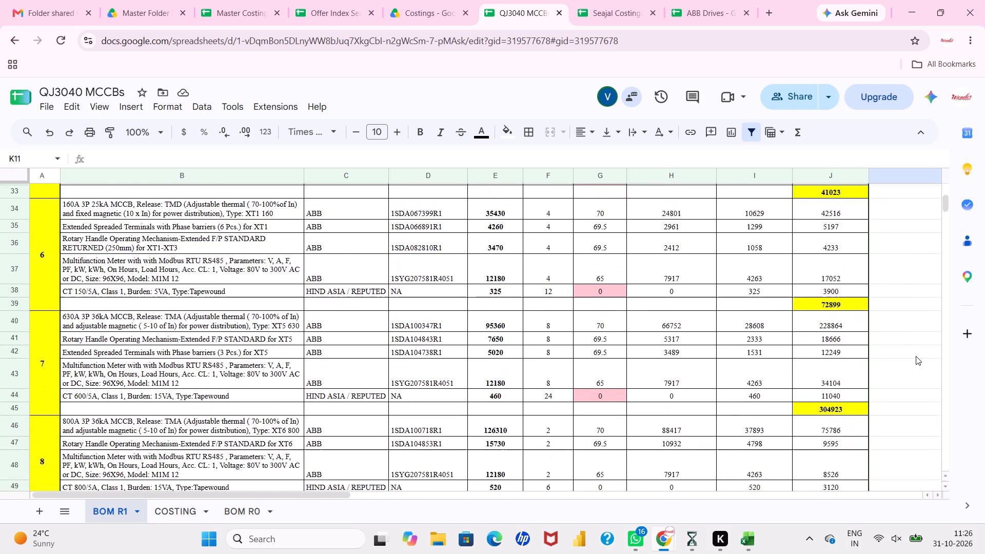
pyautogui.scroll(-1, 916, 356)
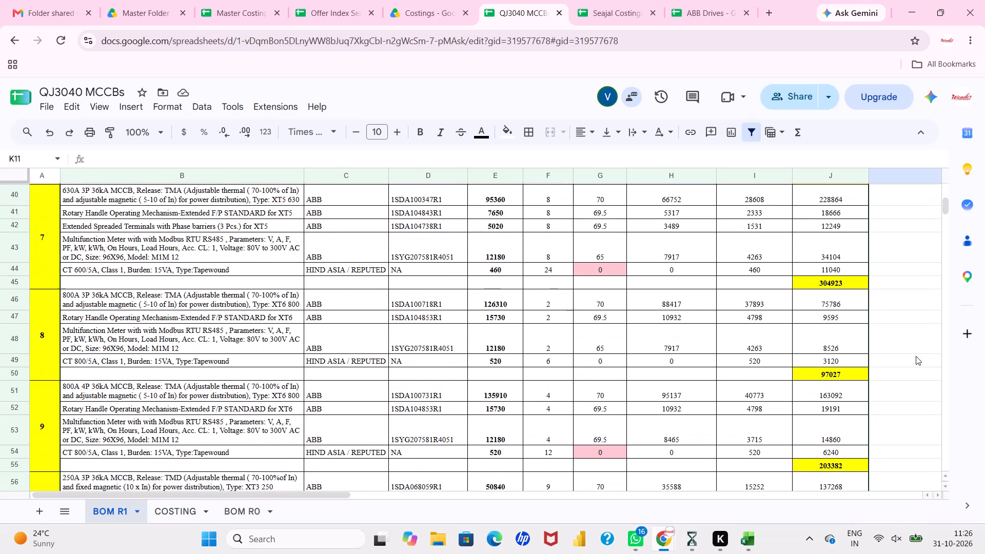
pyautogui.scroll(-3, 916, 356)
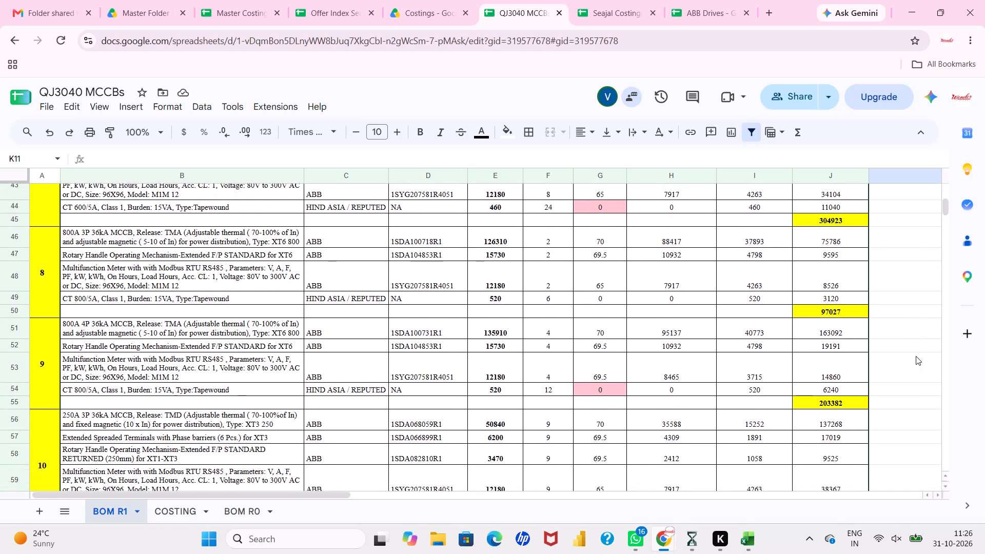
pyautogui.scroll(-1, 916, 356)
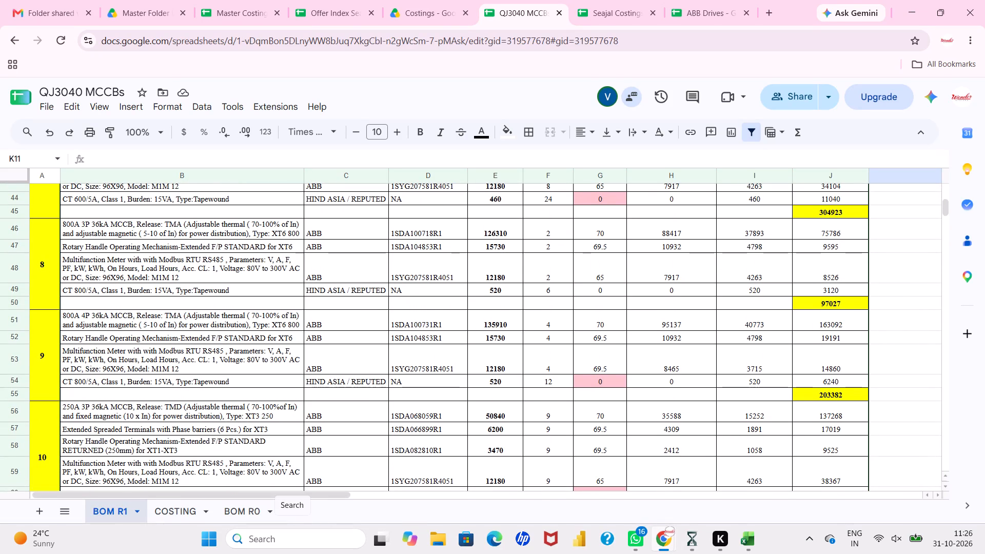
pyautogui.scroll(-7, 240, 426)
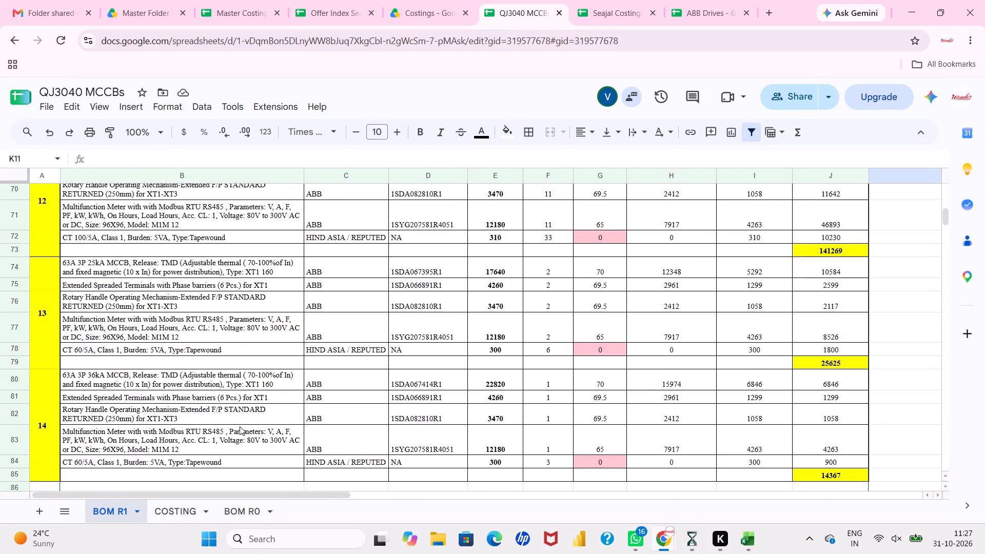
pyautogui.scroll(-1, 240, 426)
# Recheck the BOM R1 feeders back up to the sheet title, comparing MCCB items, quantities and feeder cost subtotals.
pyautogui.scroll(5, 240, 426)
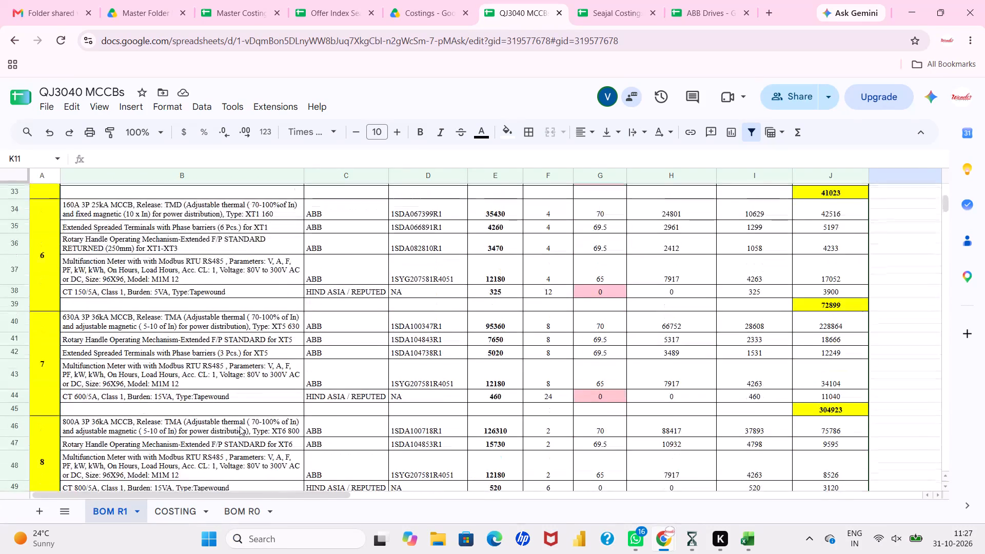
pyautogui.scroll(2, 240, 426)
pyautogui.scroll(-1, 240, 426)
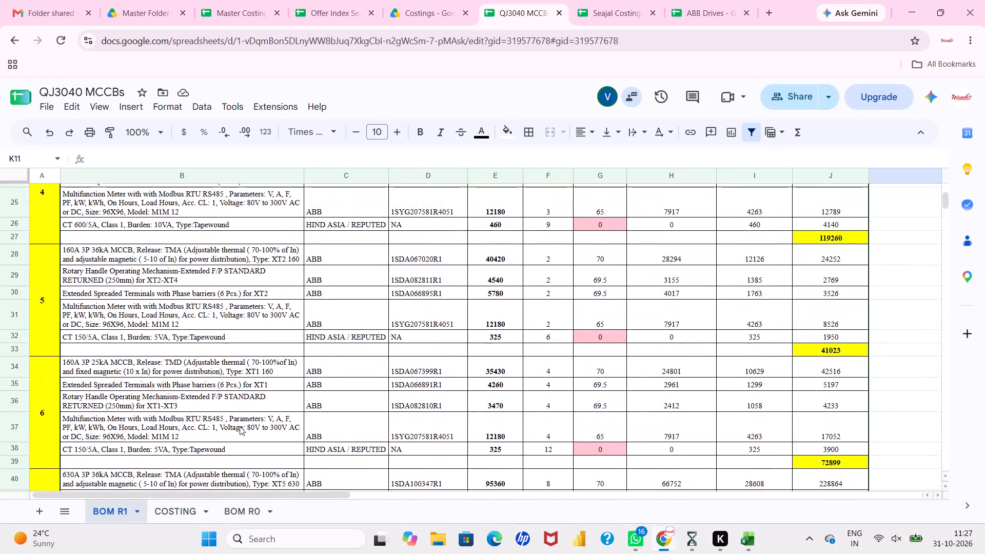
pyautogui.scroll(-1, 240, 426)
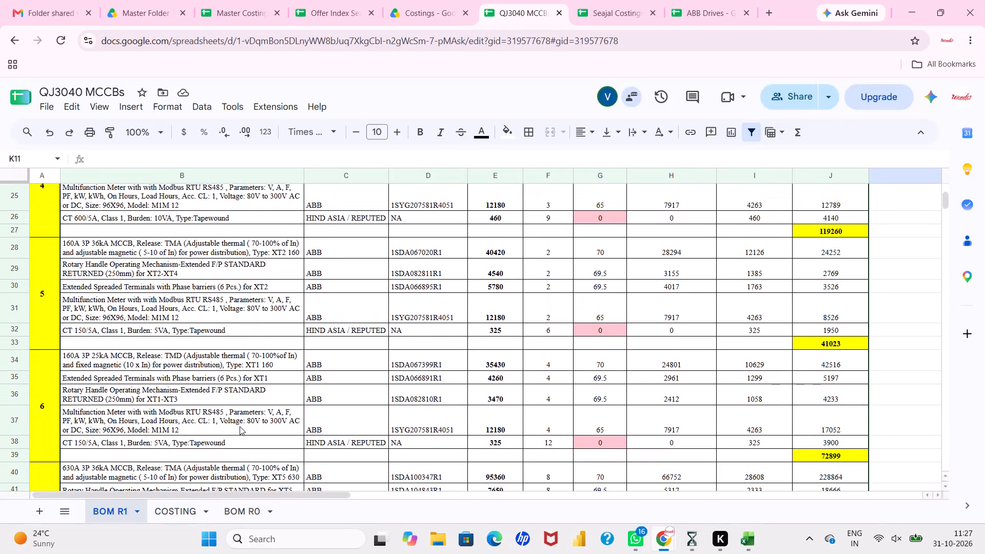
pyautogui.scroll(-3, 240, 426)
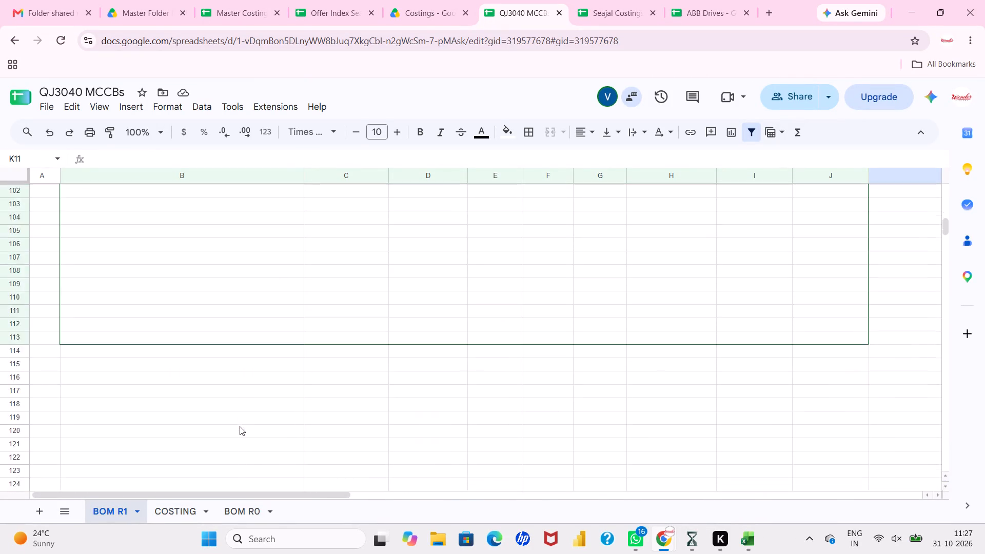
pyautogui.scroll(8, 240, 426)
pyautogui.scroll(-1, 240, 426)
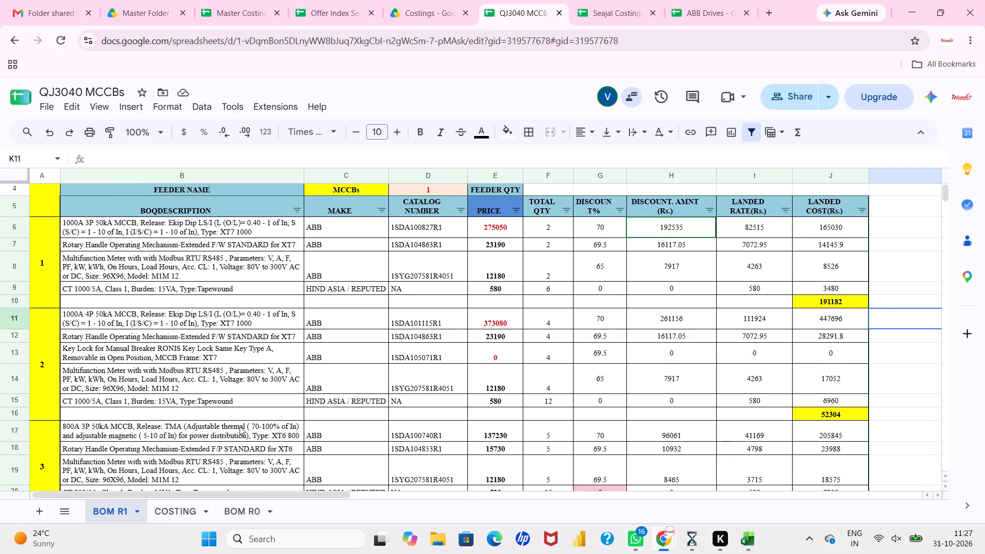
pyautogui.scroll(-2, 240, 426)
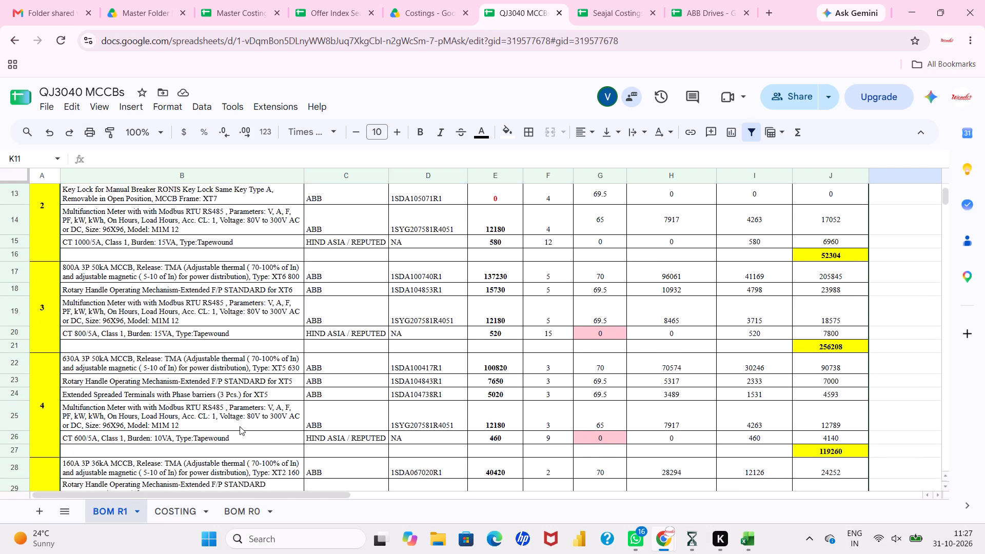
pyautogui.scroll(1, 190, 386)
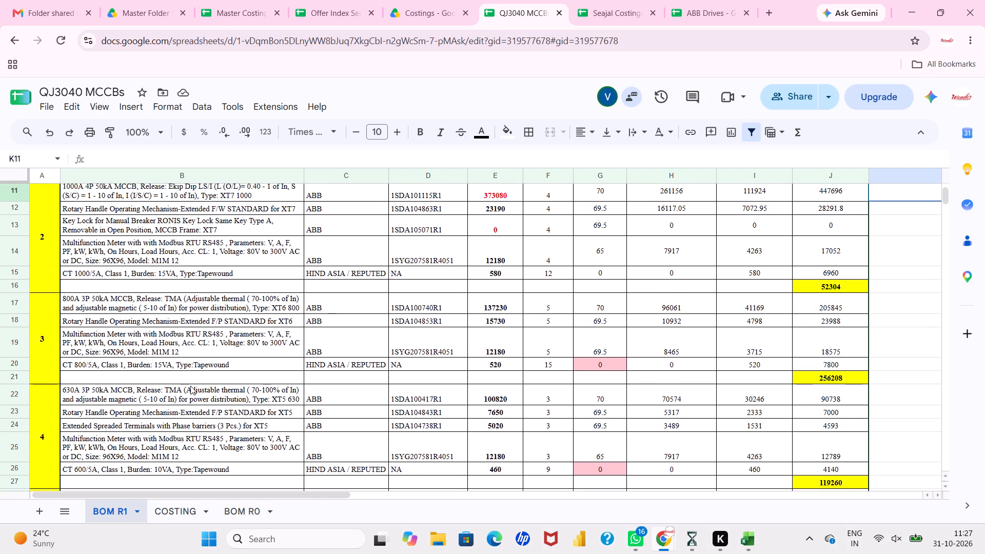
pyautogui.scroll(4, 190, 386)
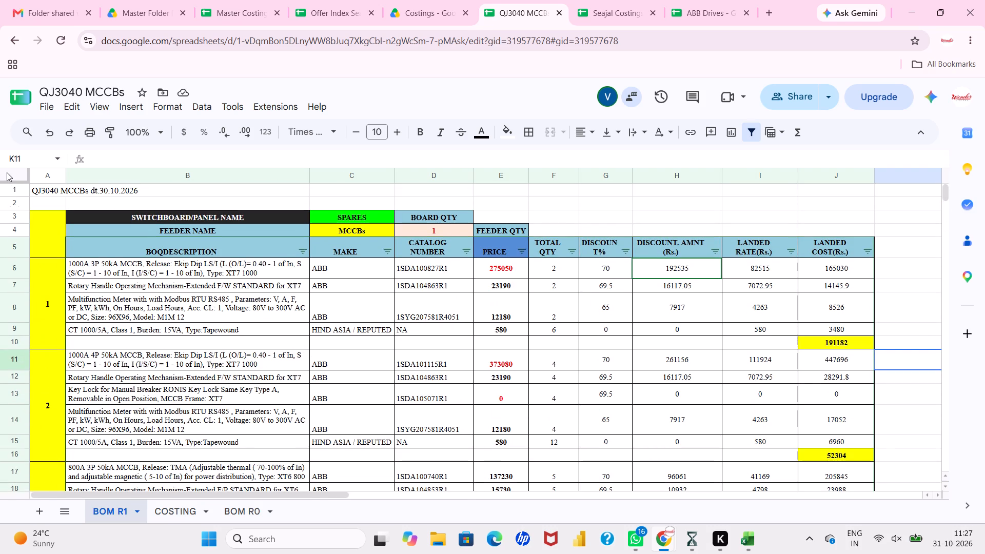
# Copy the entire contents of the BOM R1 sheet.
pyautogui.click(9, 172)
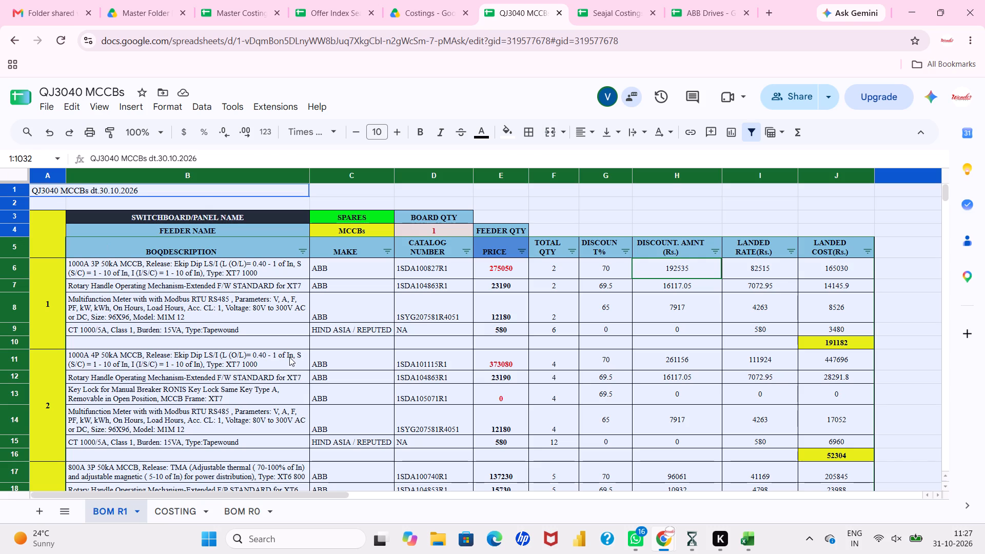
pyautogui.click(289, 357)
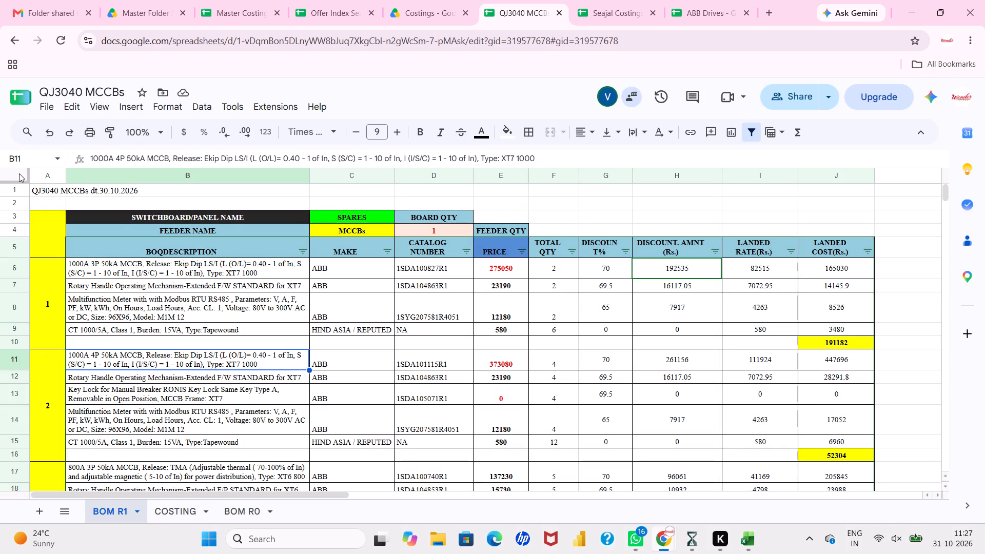
pyautogui.click(19, 173)
pyautogui.hotkey('ctrl', 'c')
pyautogui.click(121, 281)
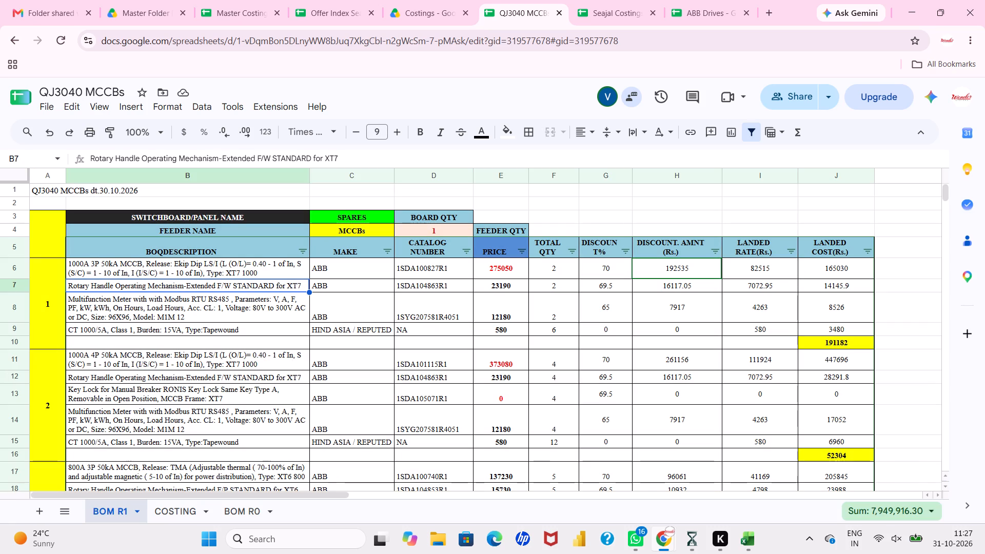
# In the Seajal Costings workbook, add a new blank sheet directly after the DISCOUNT STRUCTURE sheet.
pyautogui.click(576, 1)
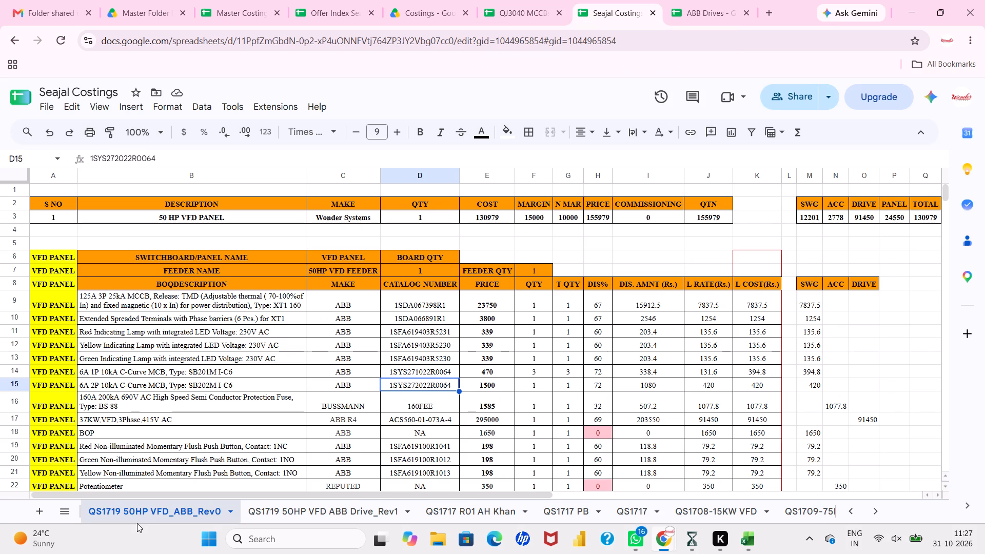
pyautogui.hscroll(16, 137, 523)
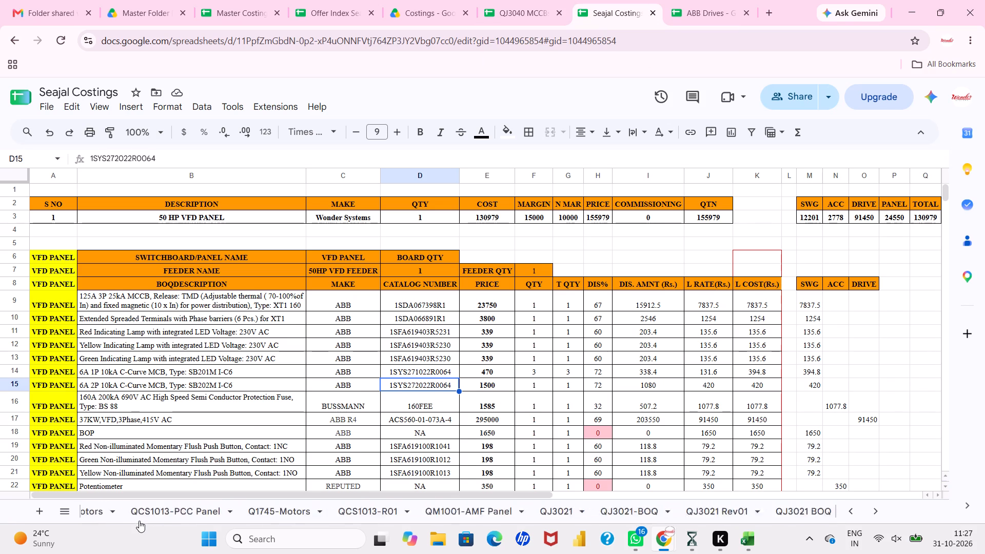
pyautogui.hscroll(19, 139, 521)
pyautogui.click(146, 501)
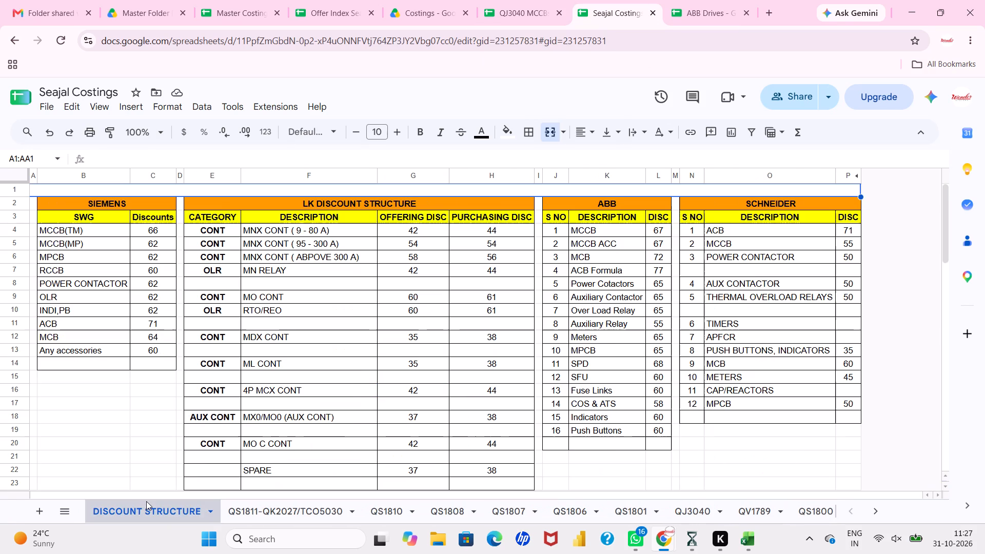
pyautogui.click(36, 510)
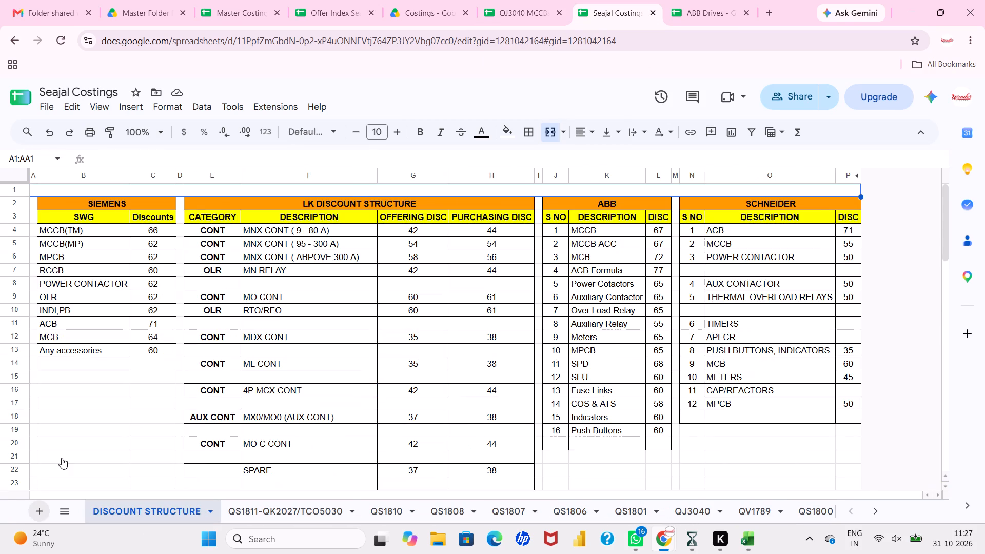
# Paste the copied QJ3040 MCCBs BOM into the new sheet starting at cell A1.
pyautogui.click(71, 188)
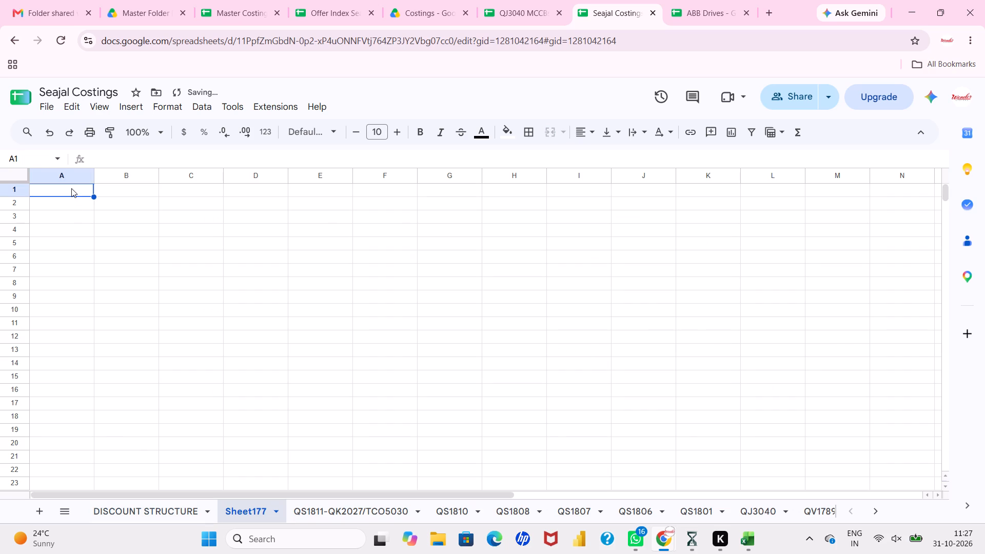
pyautogui.hotkey('ctrl', 'v')
pyautogui.click(190, 229)
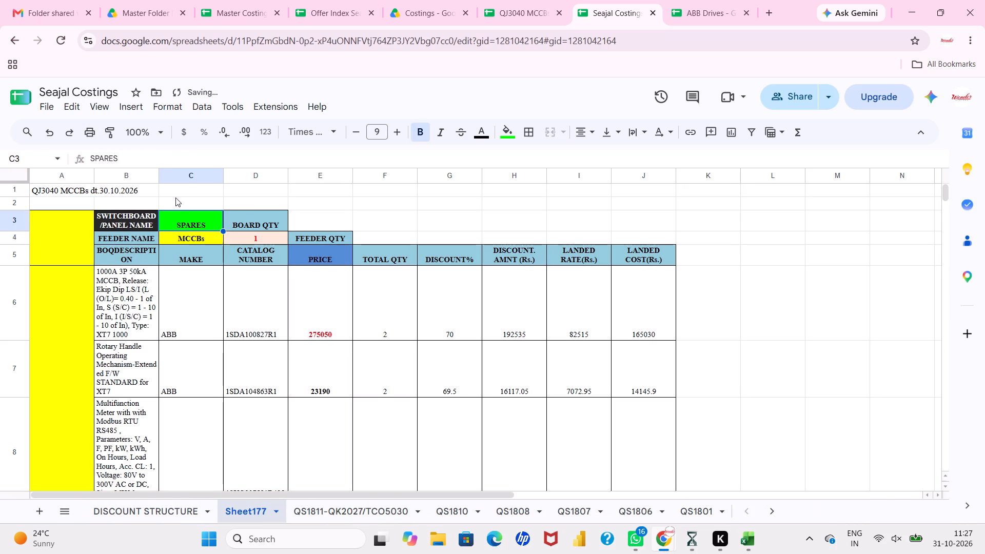
# Widen description column B so the item texts wrap over only a few lines, and narrow column A to fit the feeder numbers.
pyautogui.moveTo(158, 175); pyautogui.dragTo(334, 186)
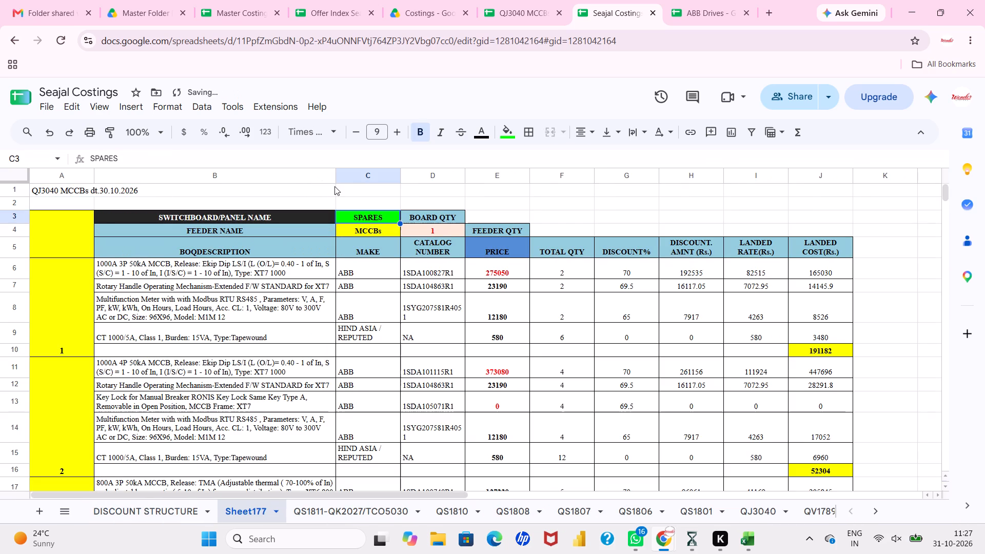
pyautogui.moveTo(334, 171); pyautogui.dragTo(298, 178)
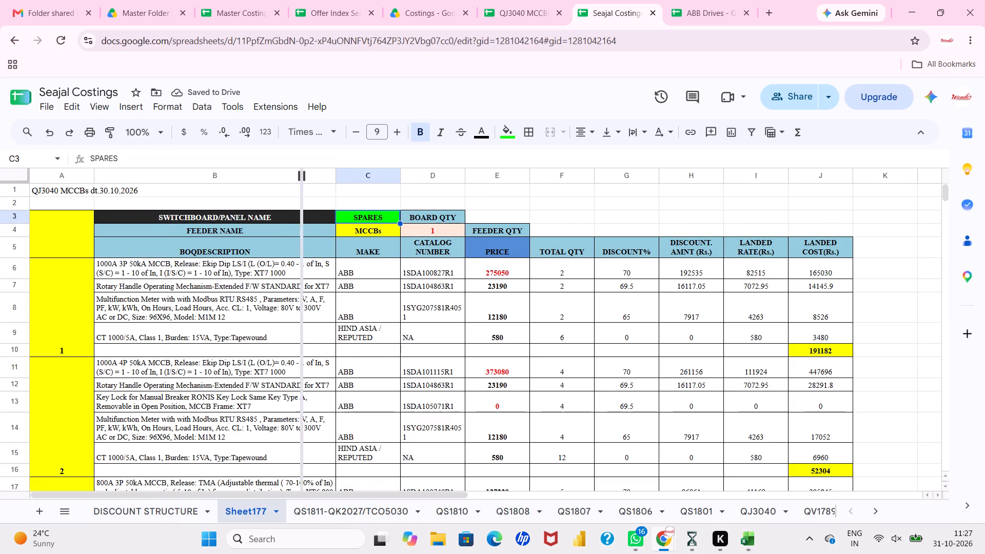
pyautogui.moveTo(298, 178); pyautogui.dragTo(291, 179)
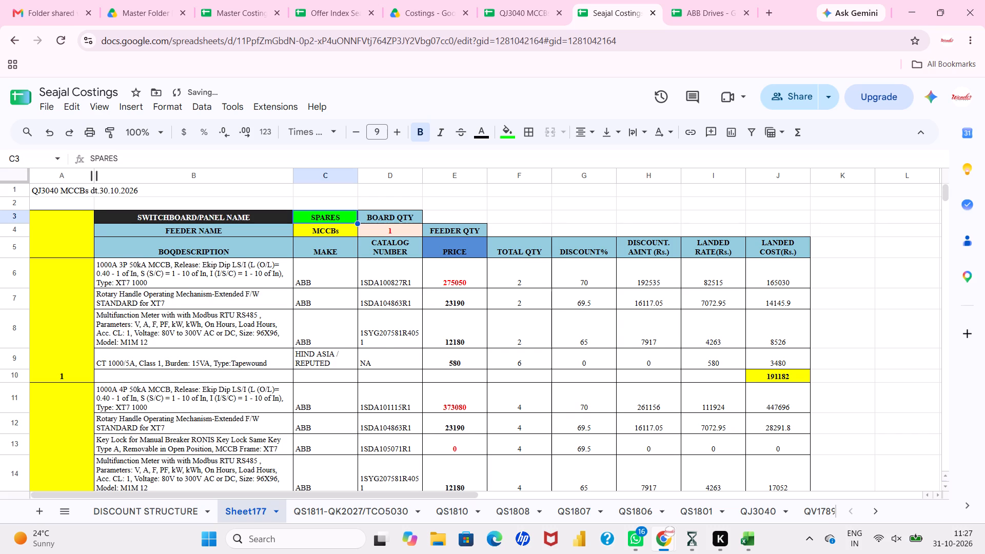
pyautogui.doubleClick(93, 173)
pyautogui.moveTo(139, 176); pyautogui.dragTo(46, 180)
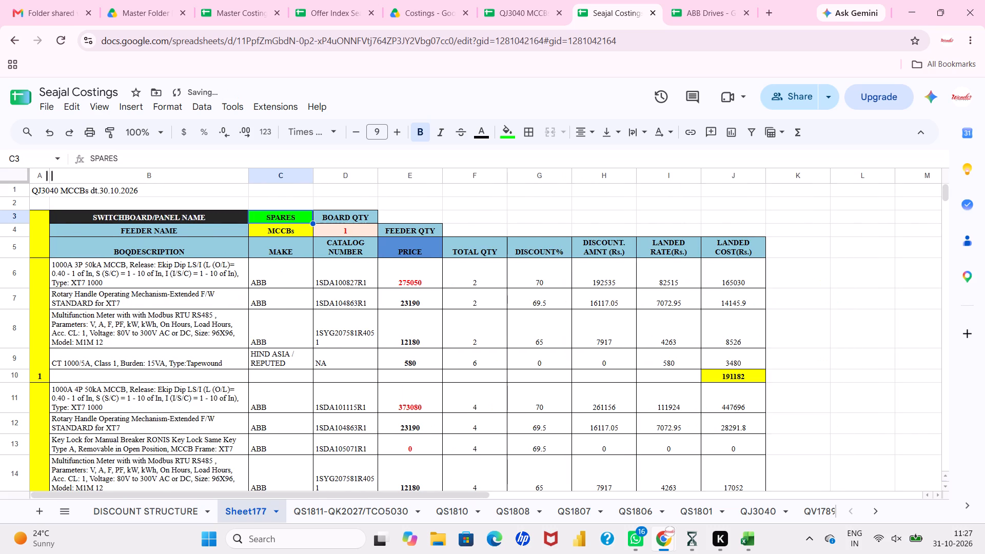
pyautogui.click(47, 179)
# Set the vertical alignment of the entire new sheet to middle.
pyautogui.click(18, 174)
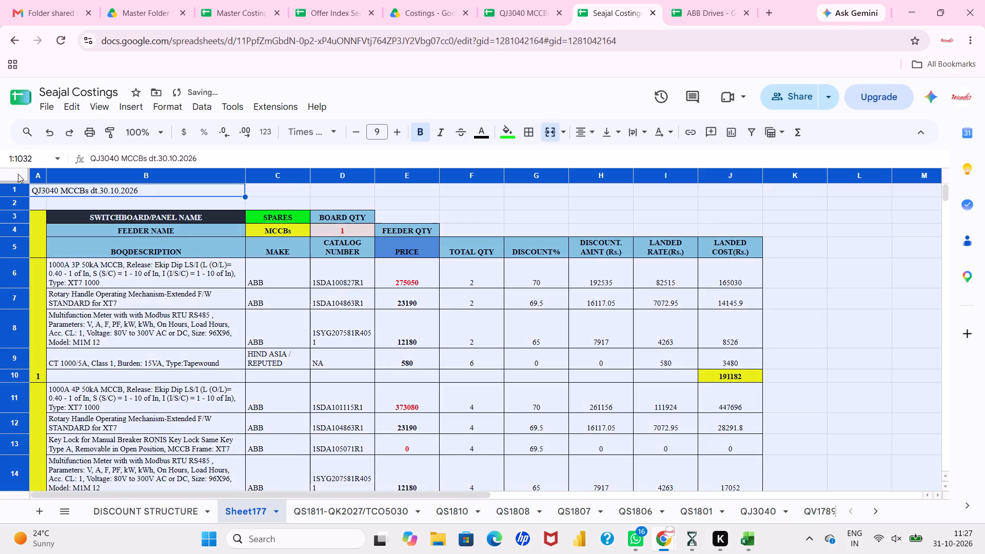
pyautogui.moveTo(617, 134); pyautogui.dragTo(623, 140)
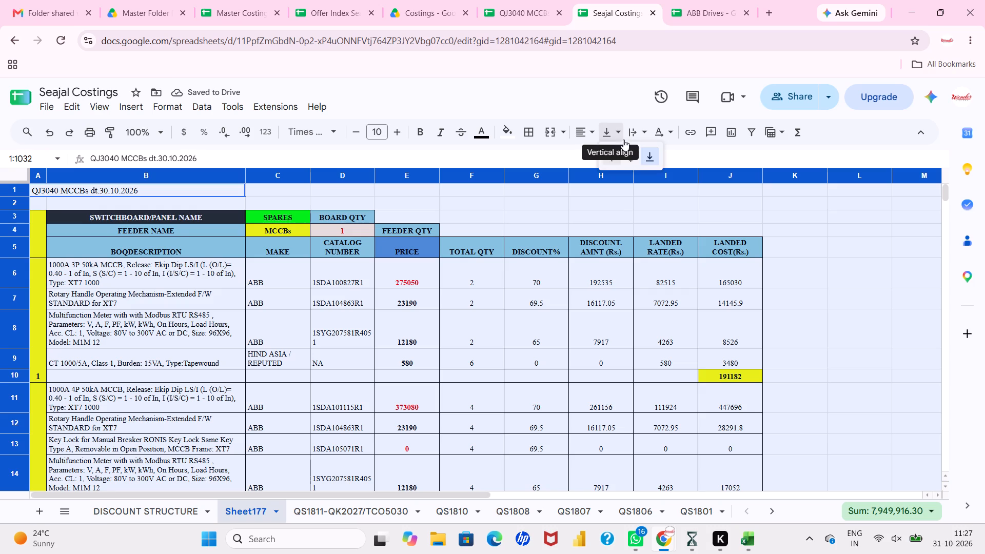
pyautogui.moveTo(623, 140); pyautogui.dragTo(635, 154)
pyautogui.click(635, 154)
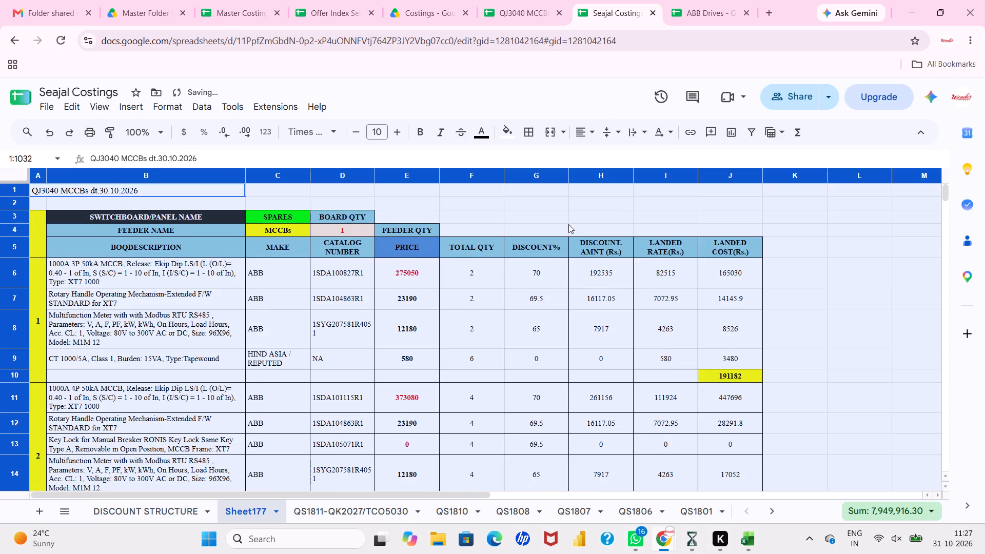
pyautogui.click(533, 221)
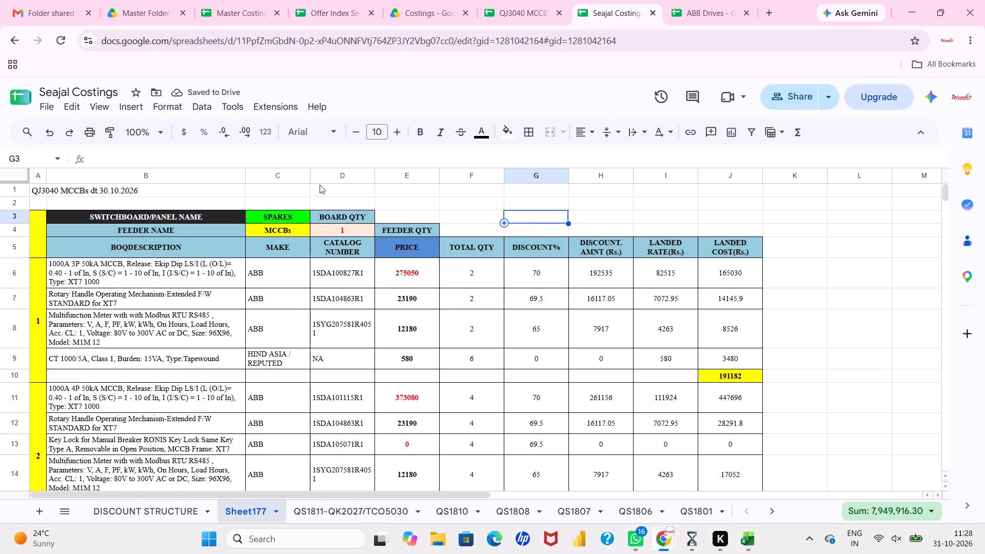
# Auto-fit the widths of columns C through J to their contents.
pyautogui.moveTo(285, 177); pyautogui.dragTo(721, 188)
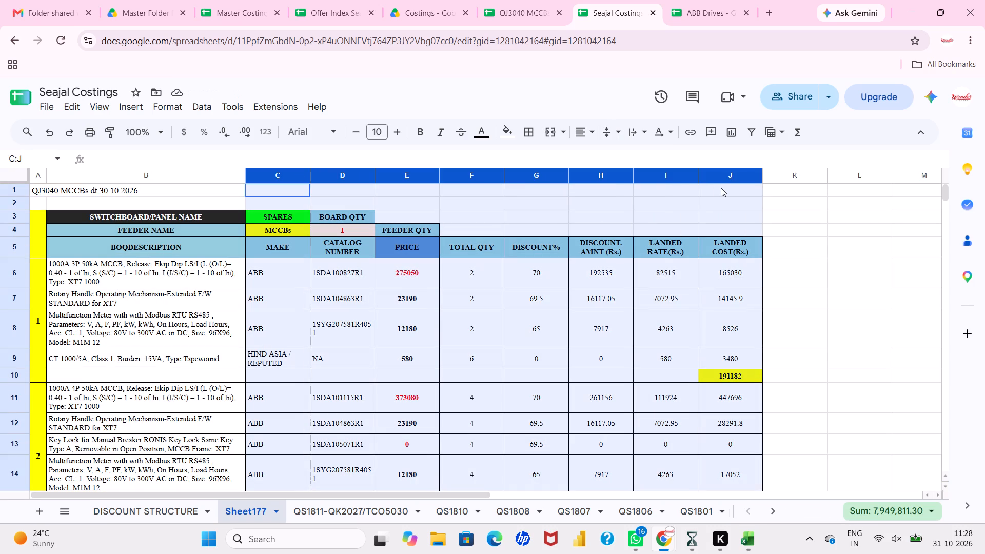
pyautogui.moveTo(721, 188); pyautogui.dragTo(721, 188)
pyautogui.doubleClick(695, 175)
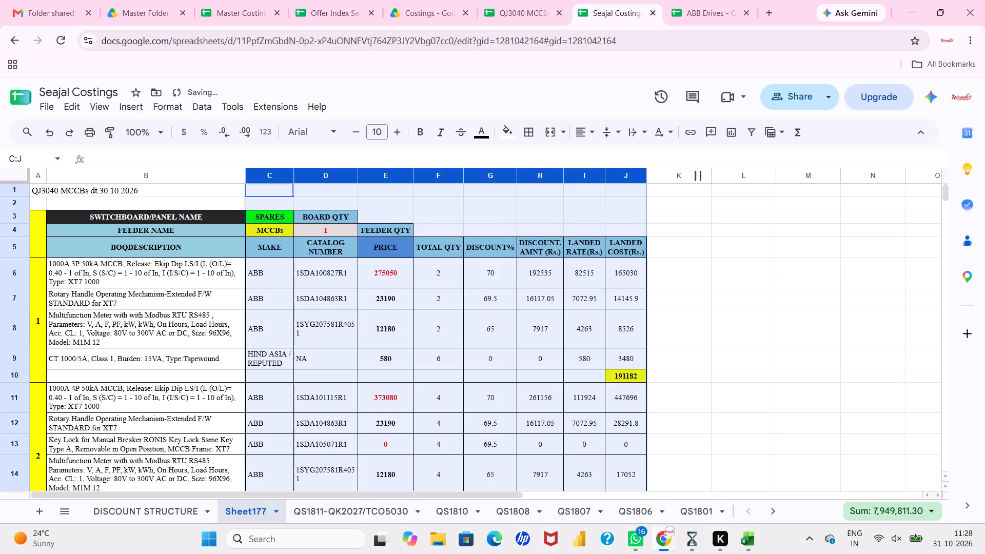
pyautogui.click(684, 291)
pyautogui.hscroll(3, 684, 291)
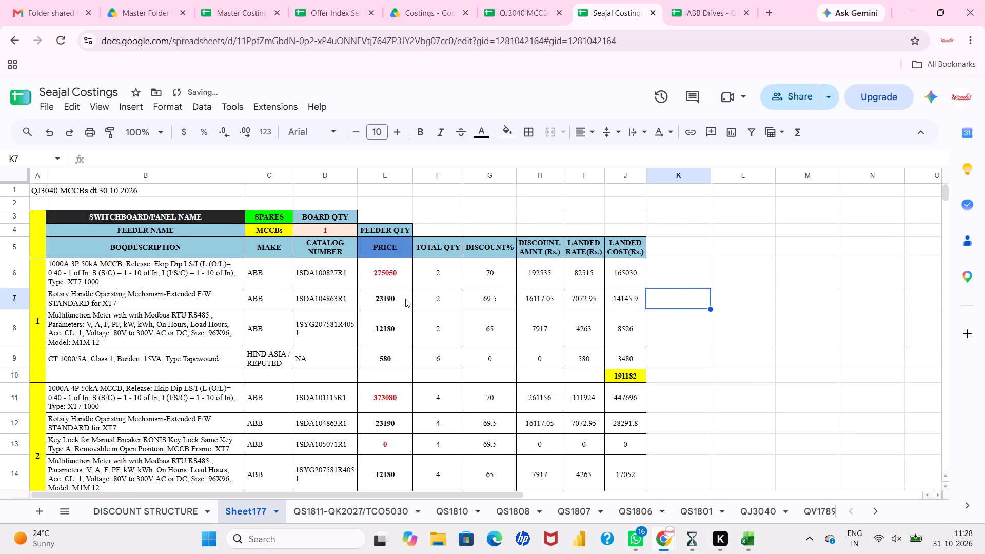
# Widen column C to fit HIND ASIA / REPUTED on one line and column D to fit catalog number 1SYG207581R4051 on one line.
pyautogui.moveTo(290, 175); pyautogui.dragTo(339, 174)
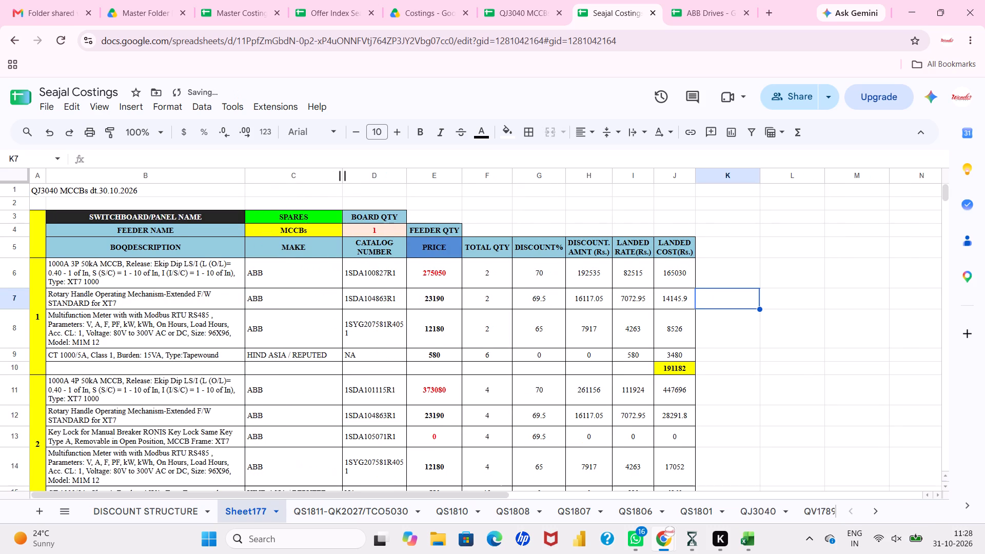
pyautogui.hscroll(1, 295, 295)
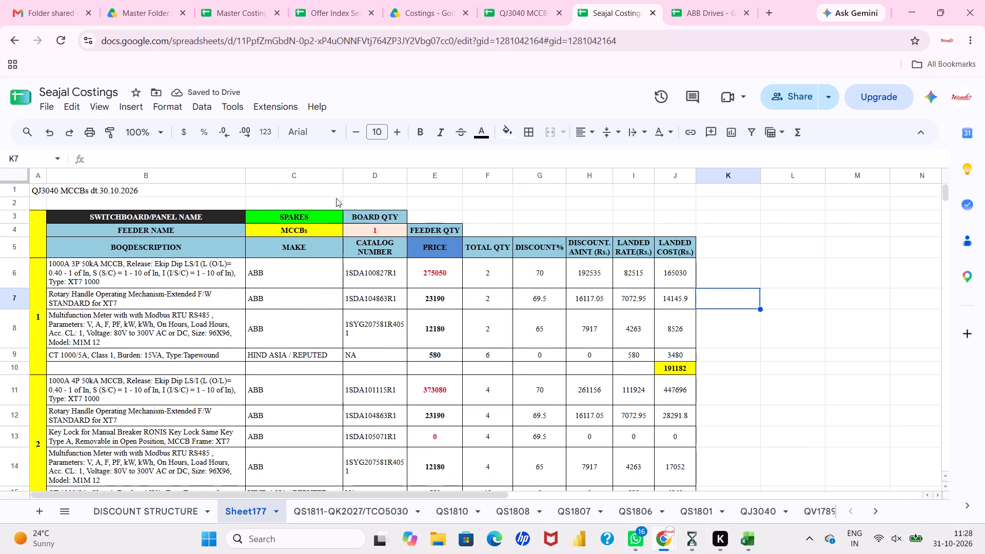
pyautogui.doubleClick(343, 176)
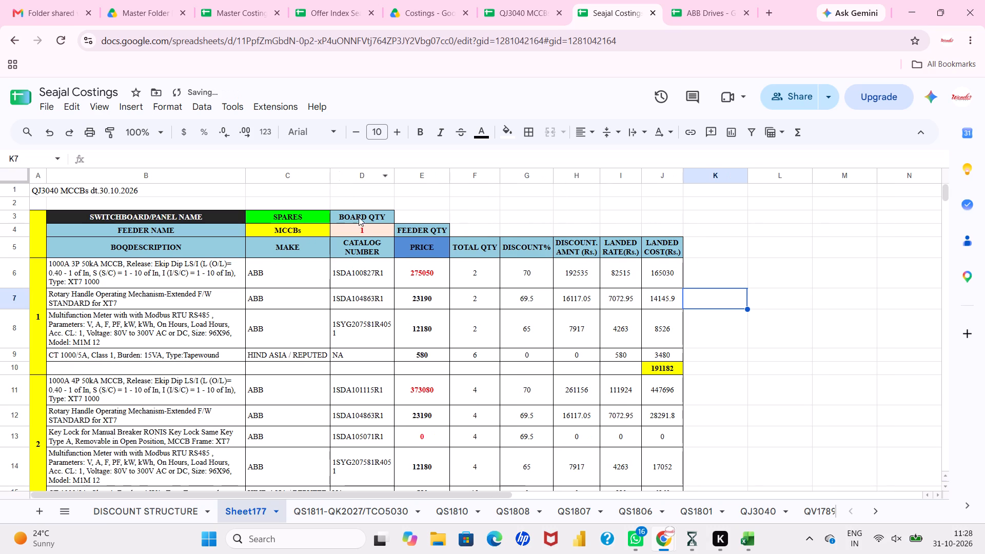
pyautogui.doubleClick(394, 177)
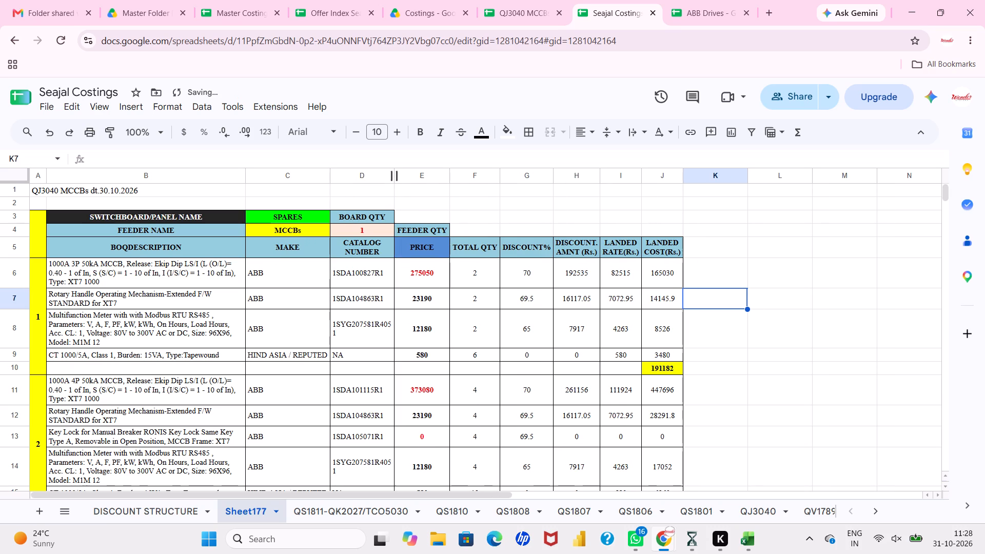
pyautogui.moveTo(394, 177); pyautogui.dragTo(404, 180)
pyautogui.doubleClick(404, 180)
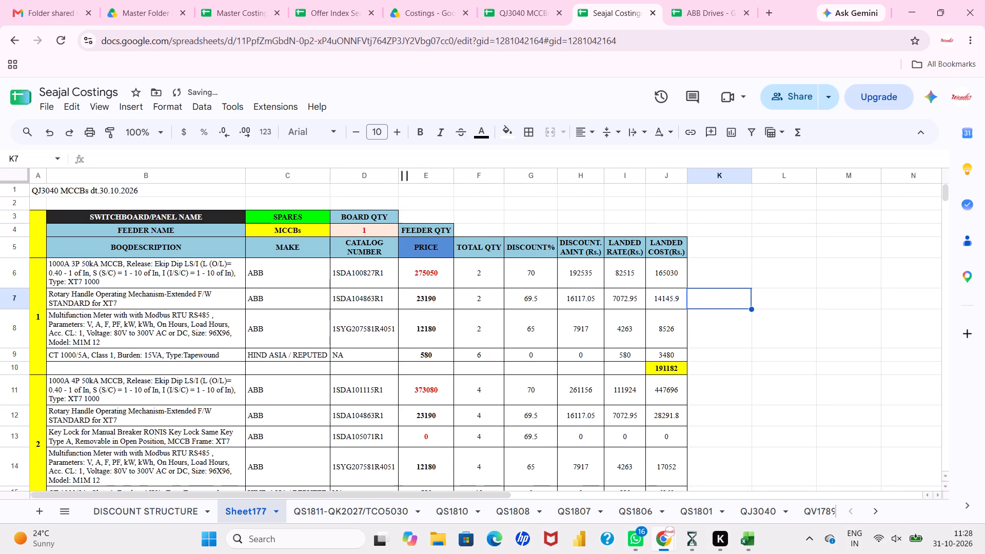
pyautogui.hscroll(1, 326, 270)
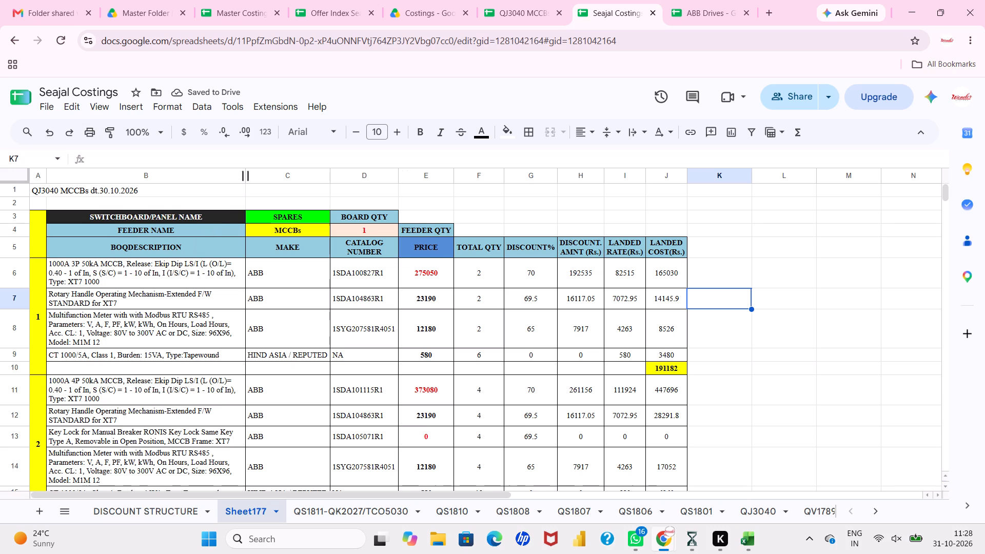
# Widen description column B further so the item texts wrap over at most three lines.
pyautogui.moveTo(245, 176); pyautogui.dragTo(299, 180)
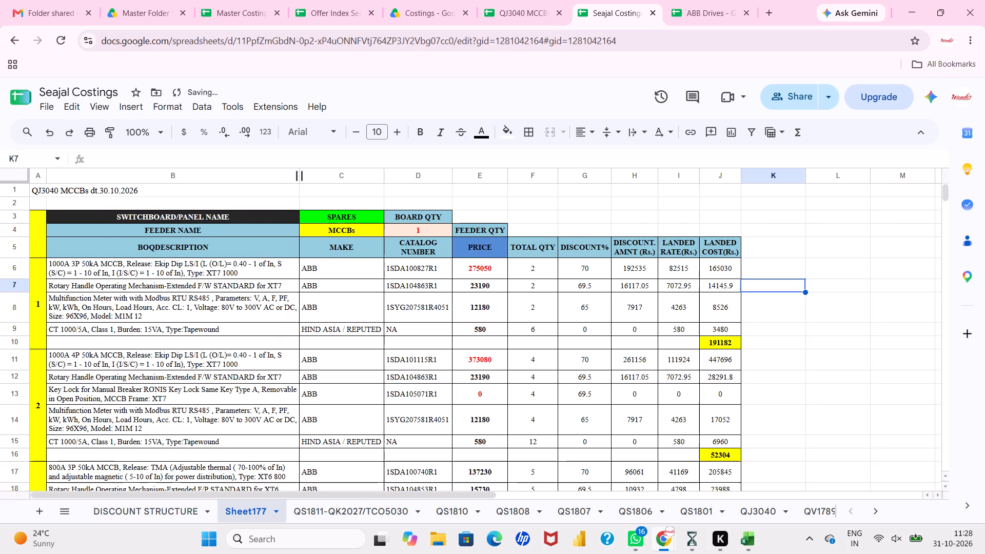
pyautogui.click(255, 306)
# Insert five blank rows below row 21, directly after the feeder 3 block.
pyautogui.scroll(-2, 255, 306)
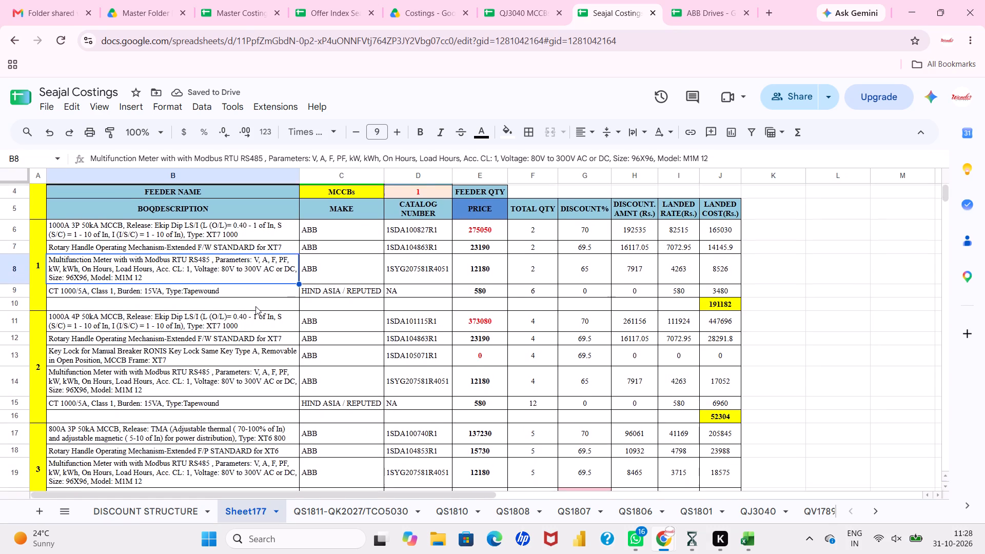
pyautogui.scroll(-3, 255, 306)
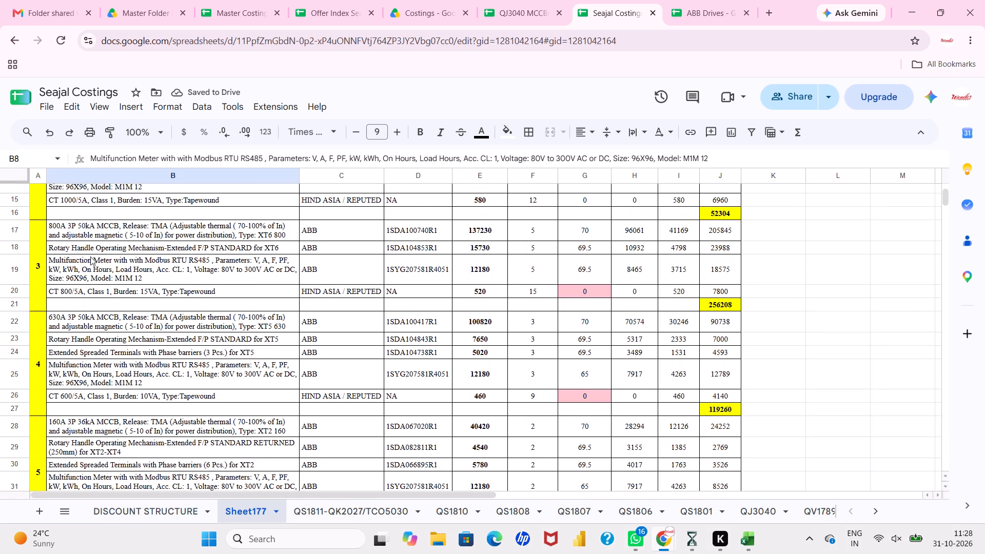
pyautogui.moveTo(18, 228); pyautogui.dragTo(18, 247)
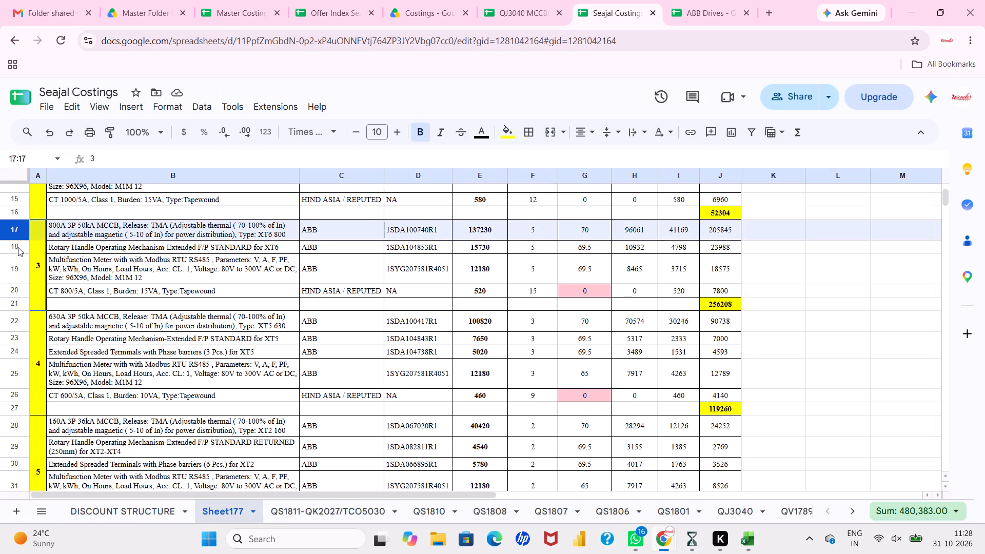
pyautogui.moveTo(18, 247); pyautogui.dragTo(19, 305)
pyautogui.rightClick(19, 305)
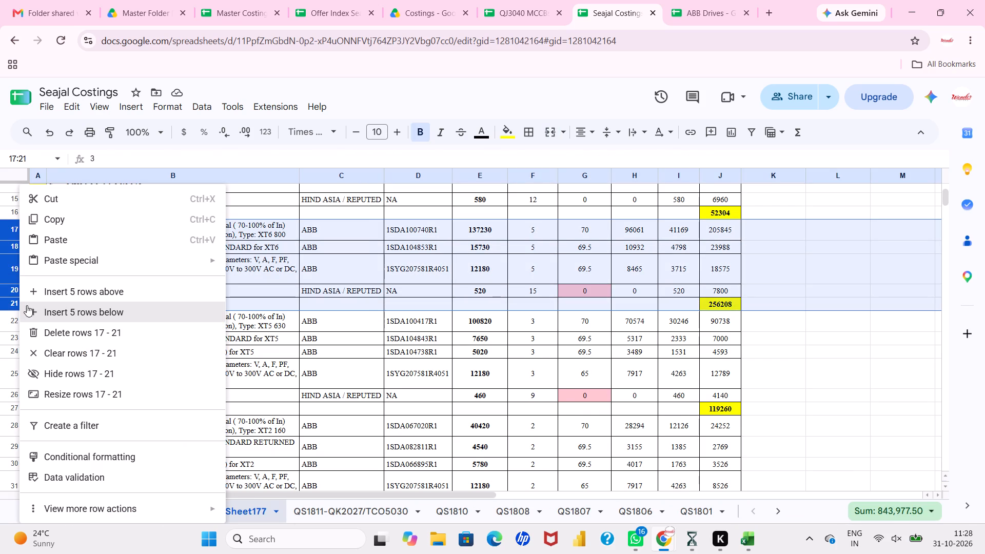
pyautogui.click(31, 308)
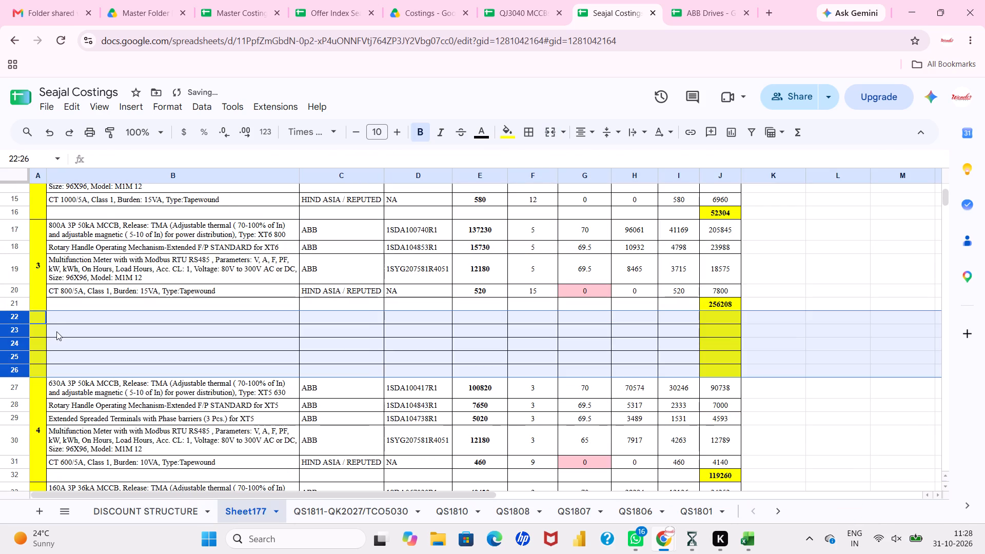
pyautogui.click(56, 331)
# Insert six more blank rows between the feeder 3 and feeder 4 blocks, below row 26.
pyautogui.scroll(-2, 56, 331)
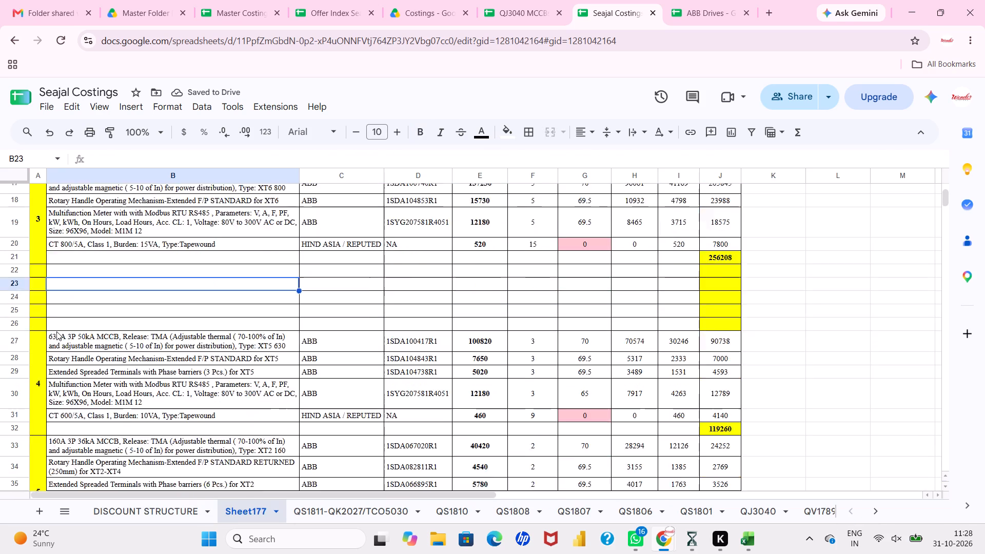
pyautogui.scroll(-2, 56, 331)
pyautogui.scroll(2, 56, 331)
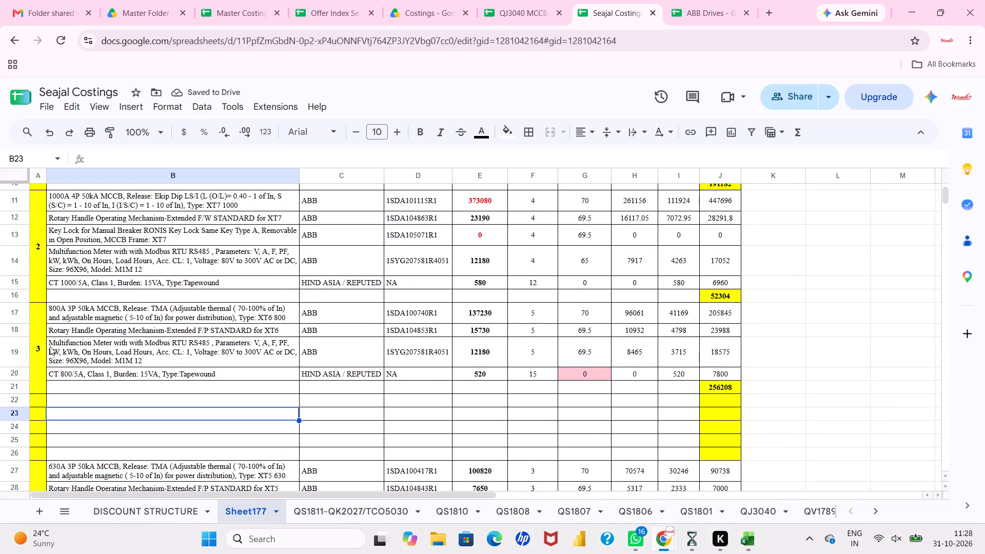
pyautogui.moveTo(21, 390); pyautogui.dragTo(21, 449)
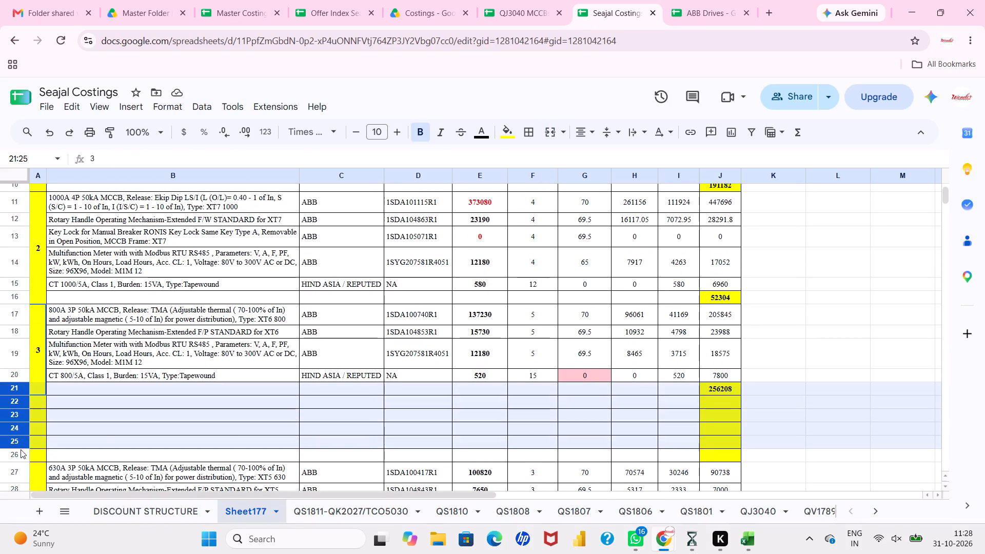
pyautogui.moveTo(21, 449); pyautogui.dragTo(21, 454)
pyautogui.rightClick(21, 454)
pyautogui.click(62, 236)
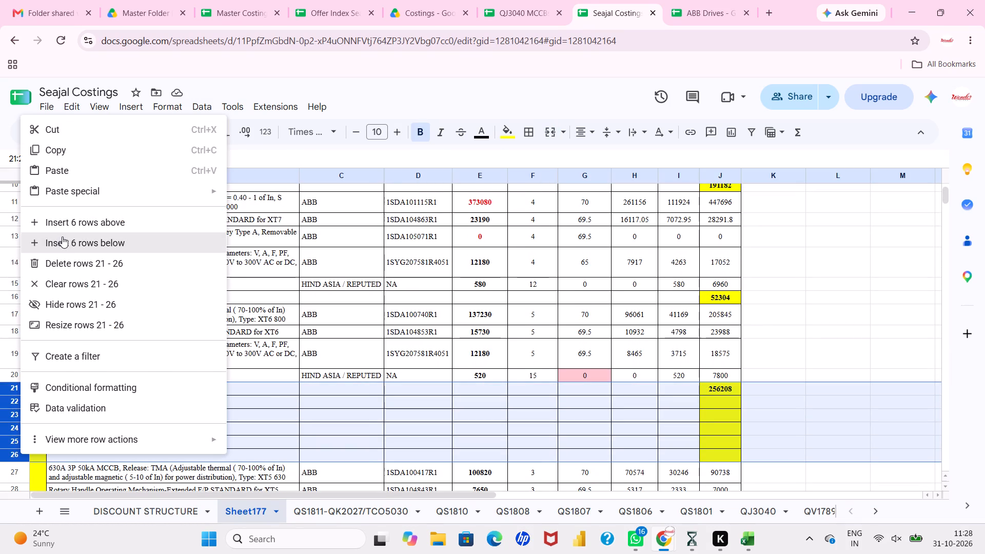
pyautogui.scroll(-3, 117, 501)
pyautogui.click(133, 422)
# Insert another seven blank rows in the gap between the feeder 3 and feeder 4 blocks, below row 28.
pyautogui.scroll(-4, 133, 422)
pyautogui.scroll(2, 133, 422)
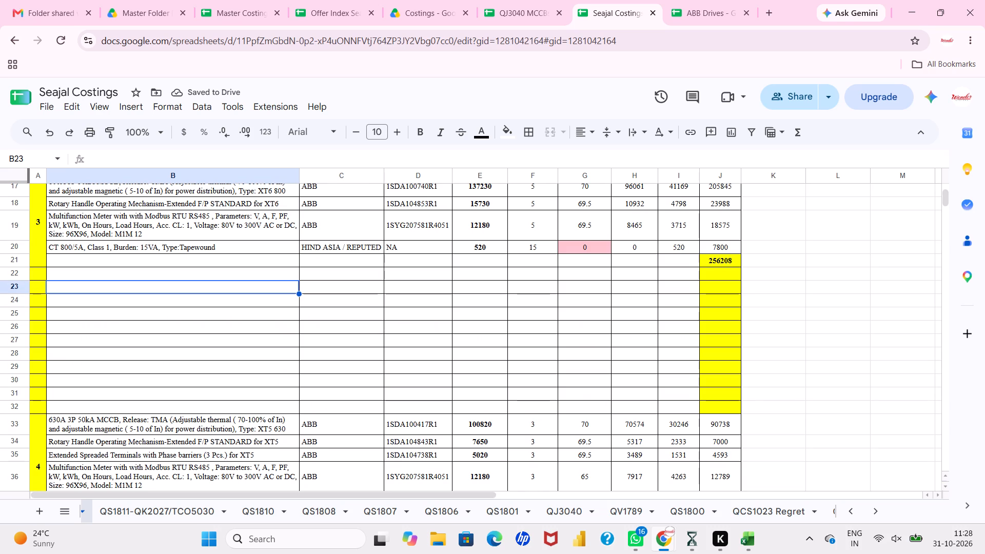
pyautogui.moveTo(21, 273); pyautogui.dragTo(17, 352)
pyautogui.rightClick(17, 352)
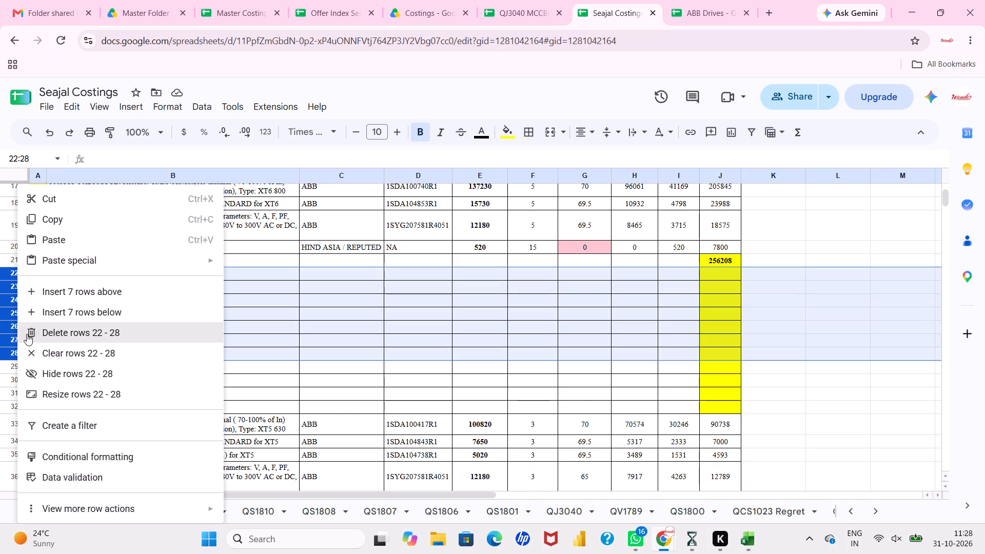
pyautogui.click(36, 320)
pyautogui.click(109, 320)
# Copy the feeder 8 and 9 blocks, A64:J73, into the blank rows starting at A22 below feeder 3.
pyautogui.scroll(-2, 109, 320)
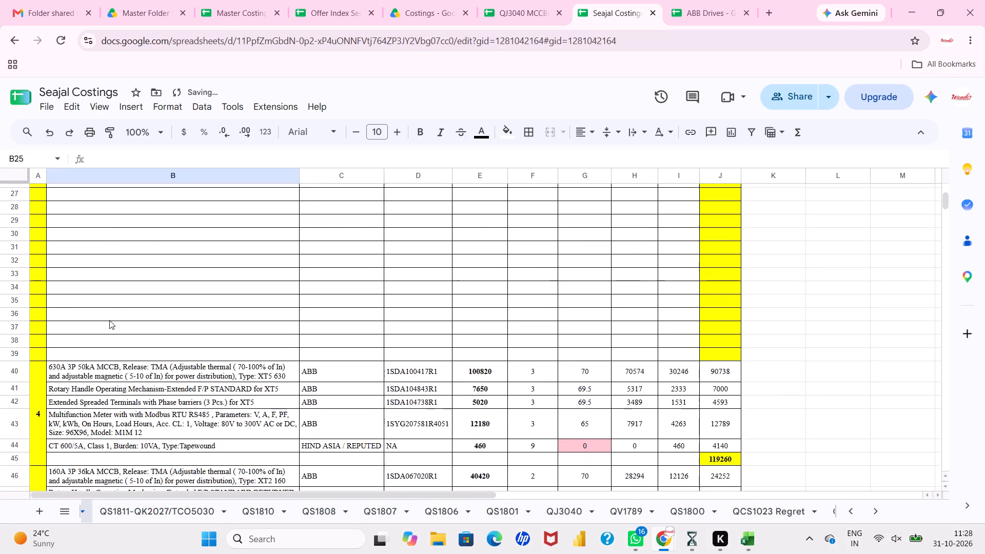
pyautogui.scroll(-4, 109, 320)
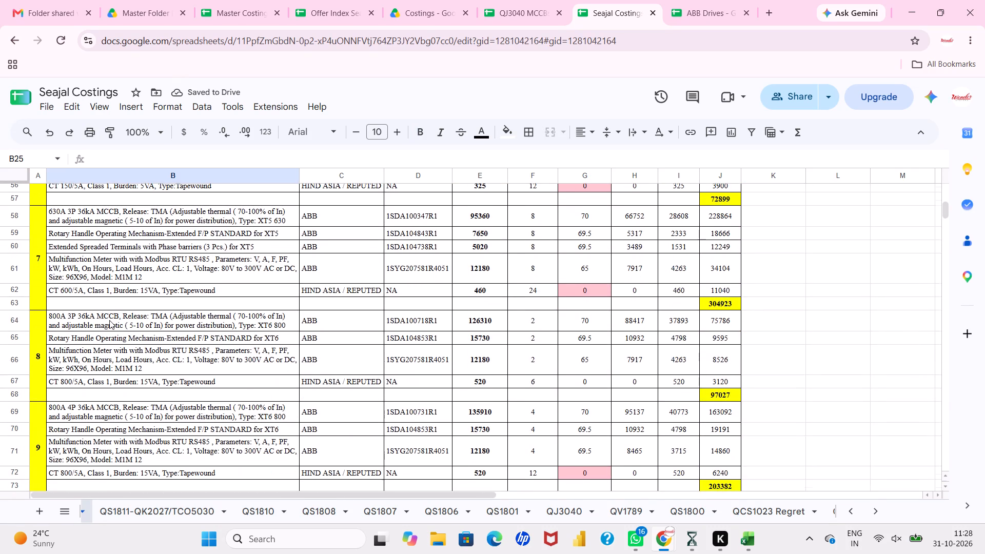
pyautogui.scroll(-1, 109, 320)
pyautogui.moveTo(42, 286); pyautogui.dragTo(403, 323)
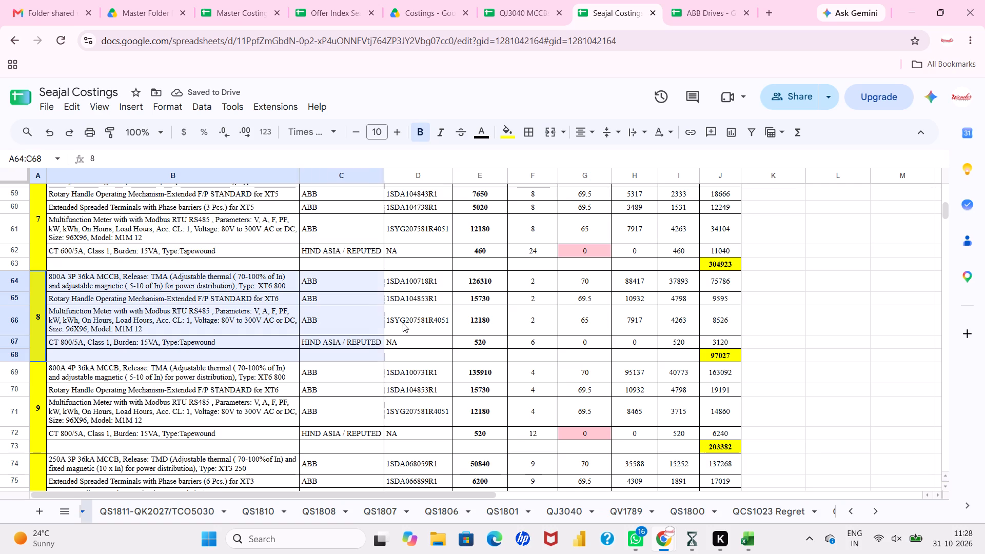
pyautogui.moveTo(403, 323); pyautogui.dragTo(715, 424)
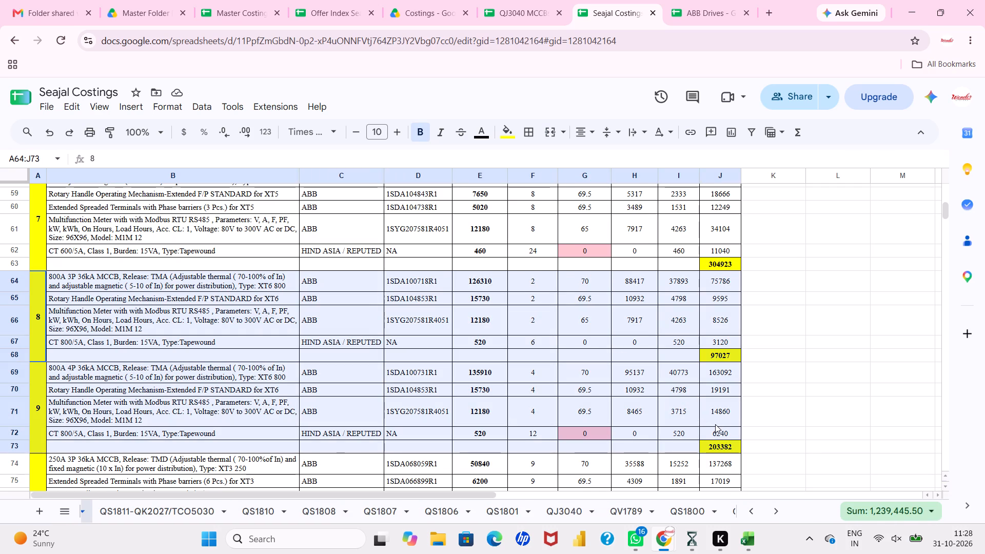
pyautogui.moveTo(715, 424); pyautogui.dragTo(715, 424)
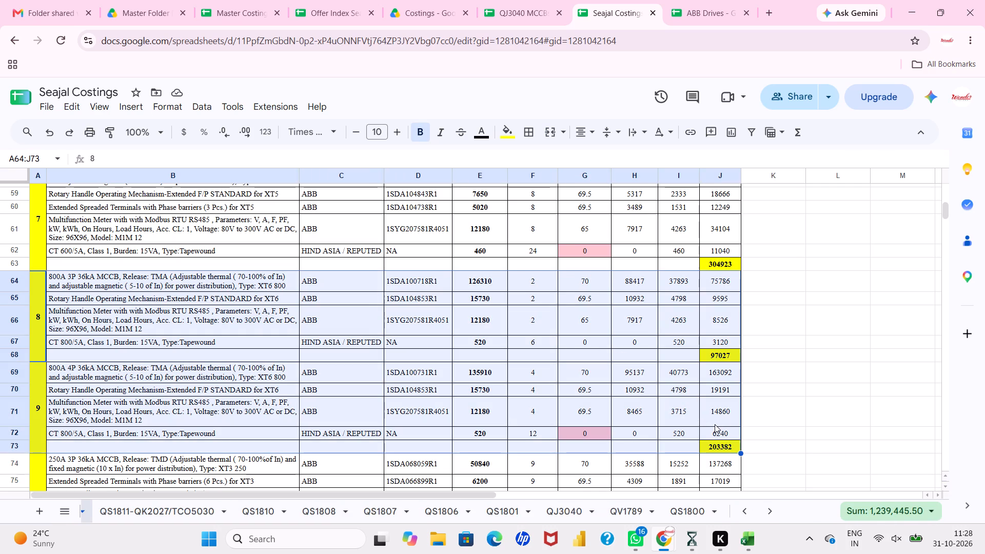
pyautogui.hotkey('ctrl', 'c')
pyautogui.scroll(5, 715, 424)
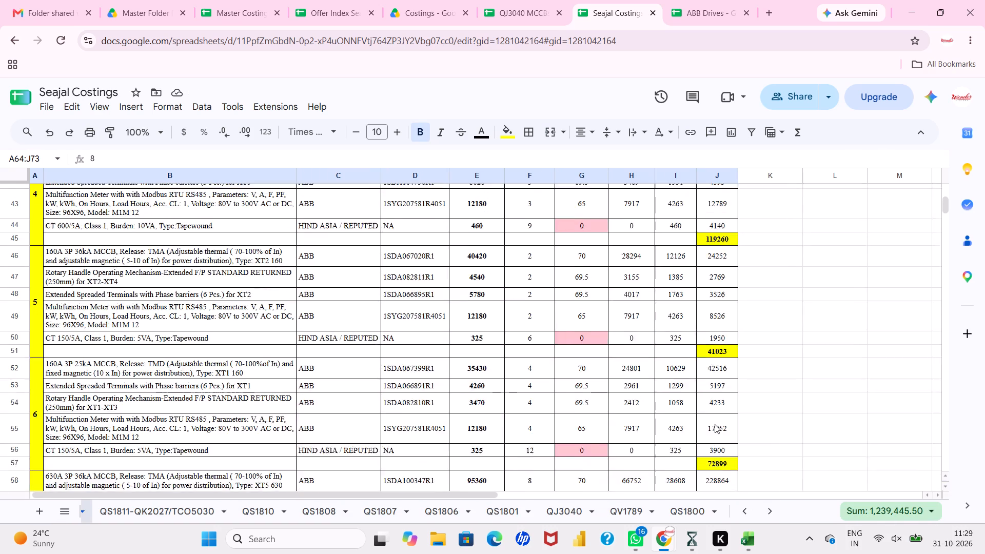
pyautogui.scroll(4, 715, 424)
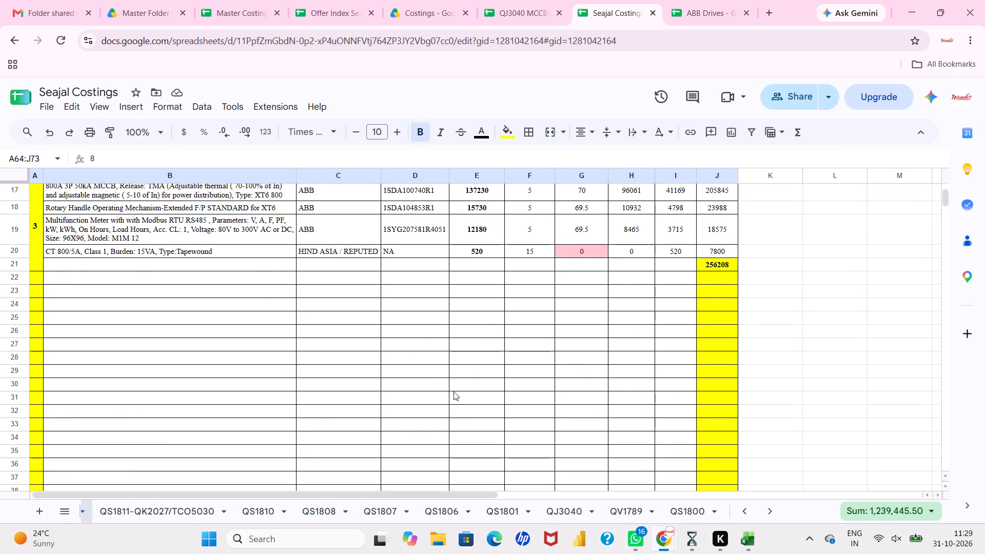
pyautogui.scroll(1, 454, 391)
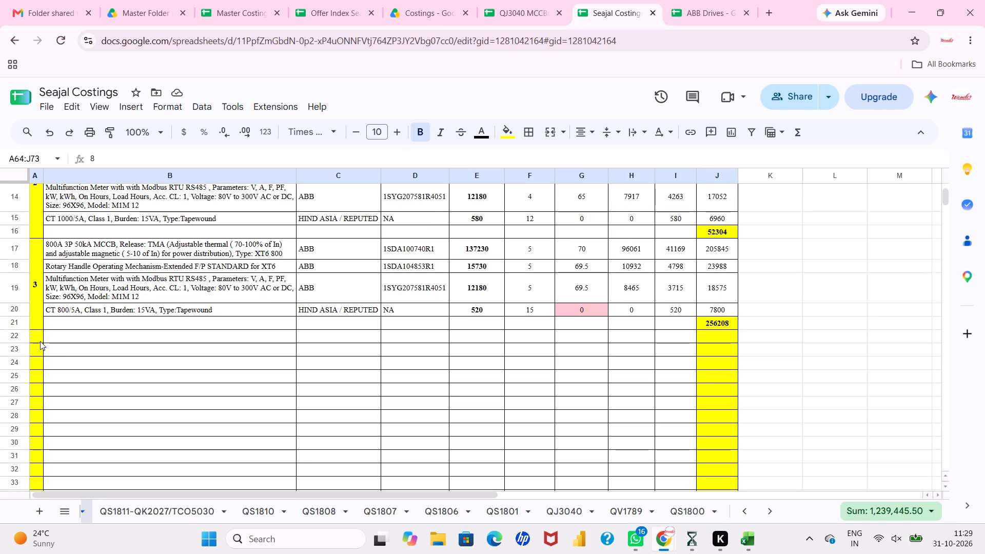
pyautogui.click(40, 341)
pyautogui.hotkey('ctrl', 'v')
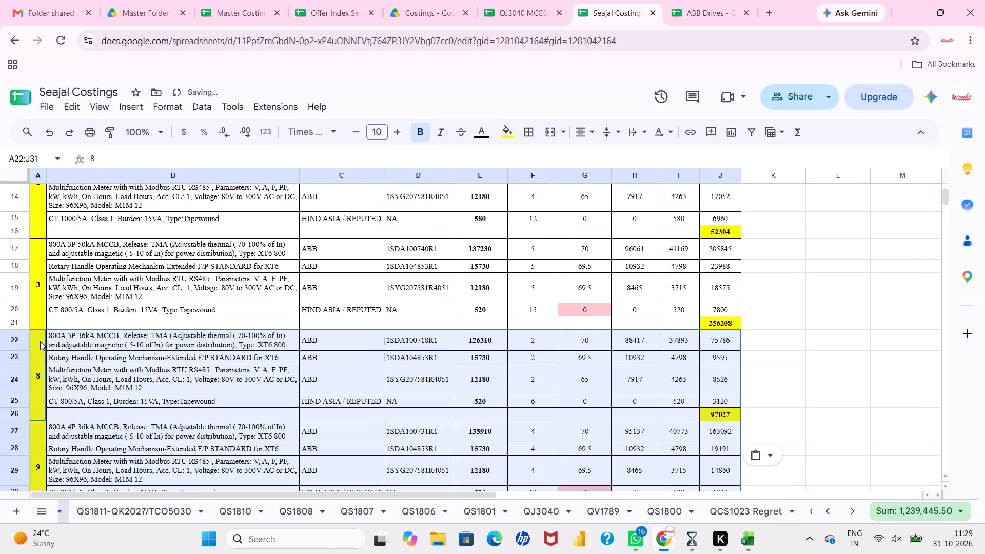
pyautogui.scroll(-1, 90, 357)
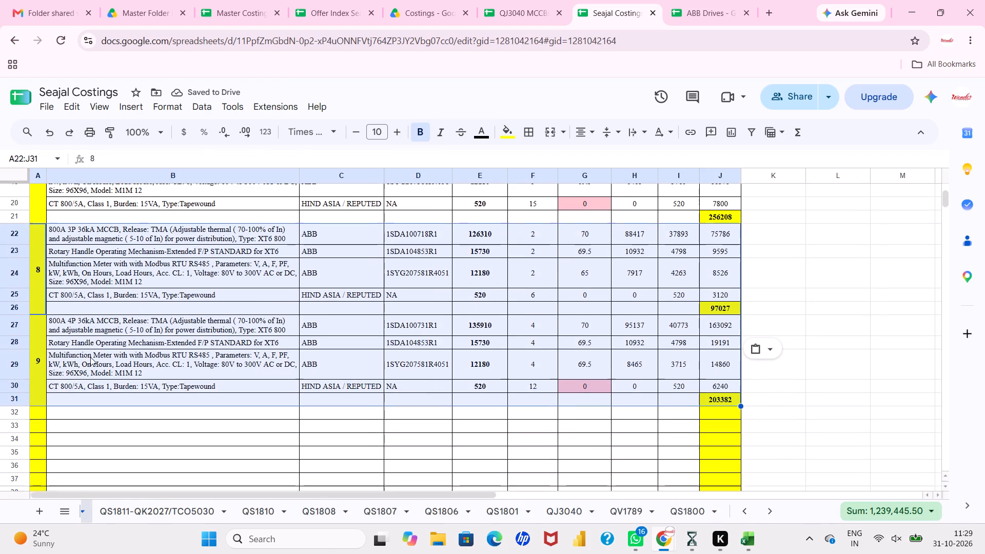
# Renumber the two copied 800A feeder blocks below feeder 3 as 4 and 5.
pyautogui.scroll(-1, 90, 357)
pyautogui.click(43, 271)
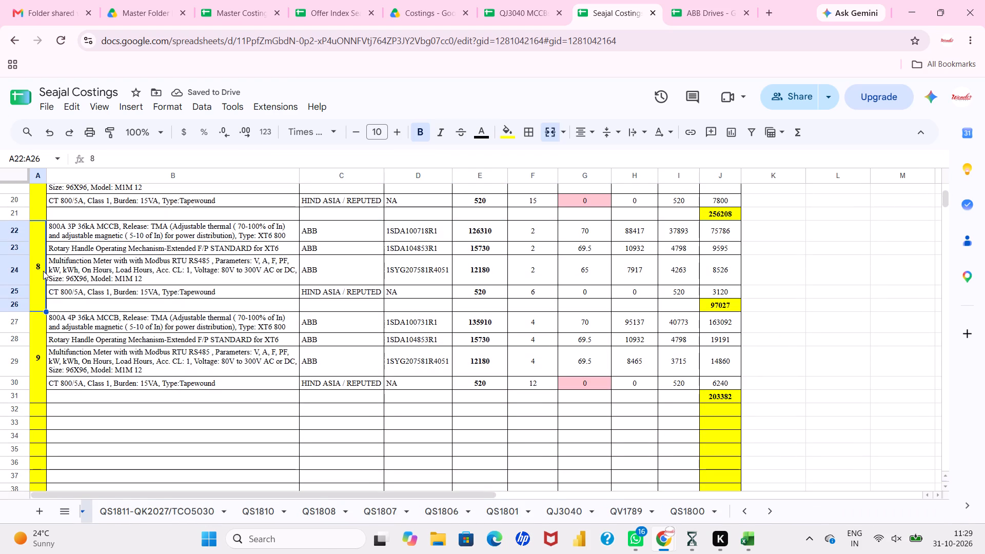
pyautogui.press('4')
pyautogui.press('Down')
pyautogui.press('5')
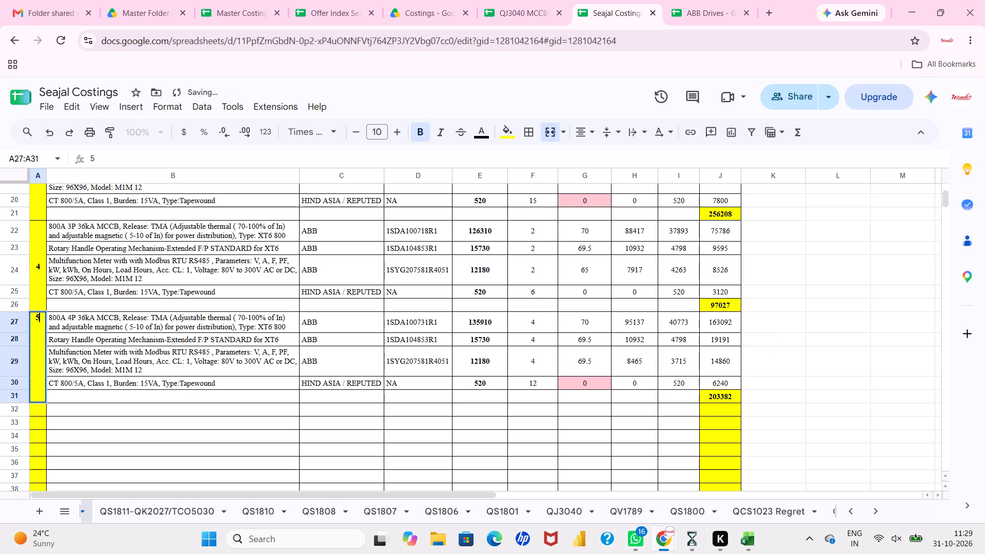
pyautogui.press('Return')
pyautogui.click(116, 398)
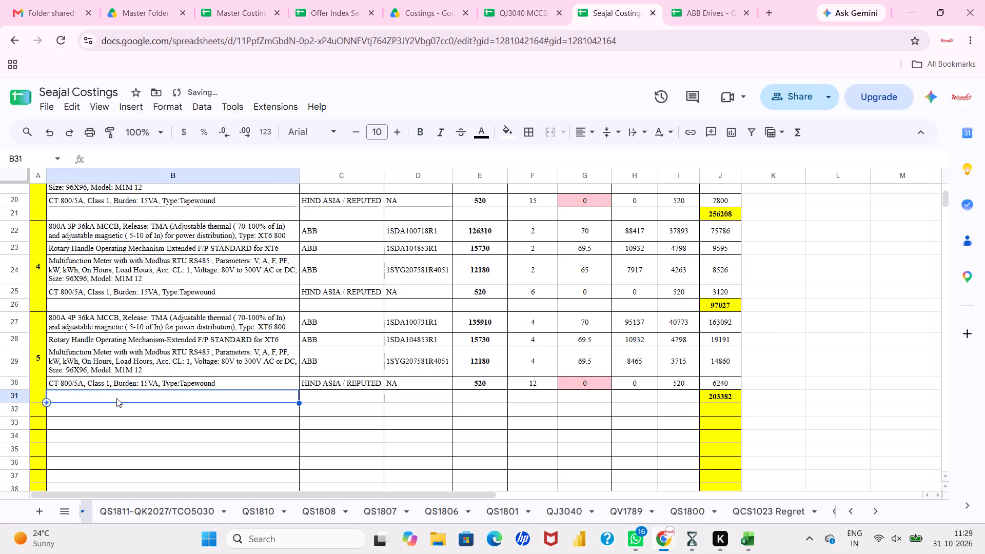
# Delete the leftover blank rows 32 to 39 below the new feeder 5 block.
pyautogui.scroll(-4, 116, 398)
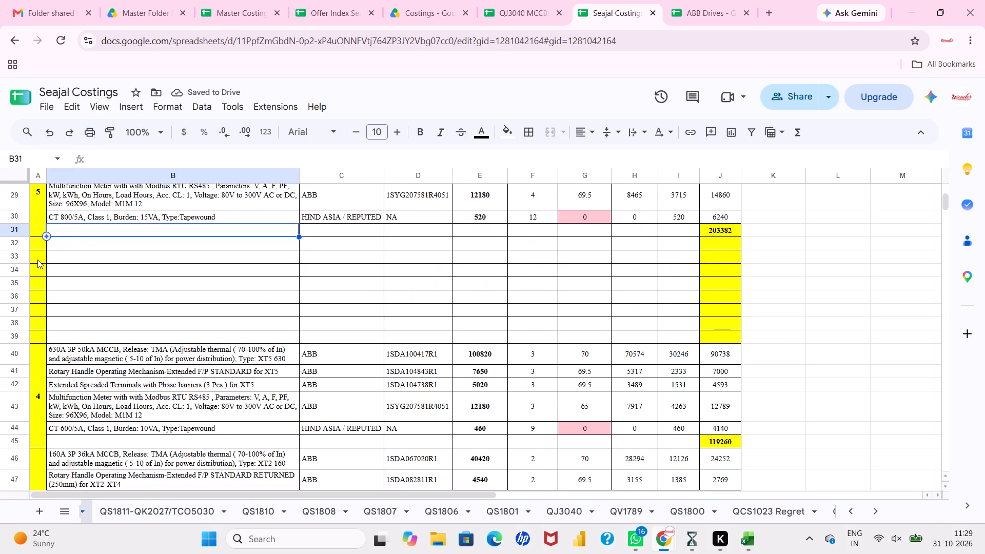
pyautogui.moveTo(16, 243); pyautogui.dragTo(5, 342)
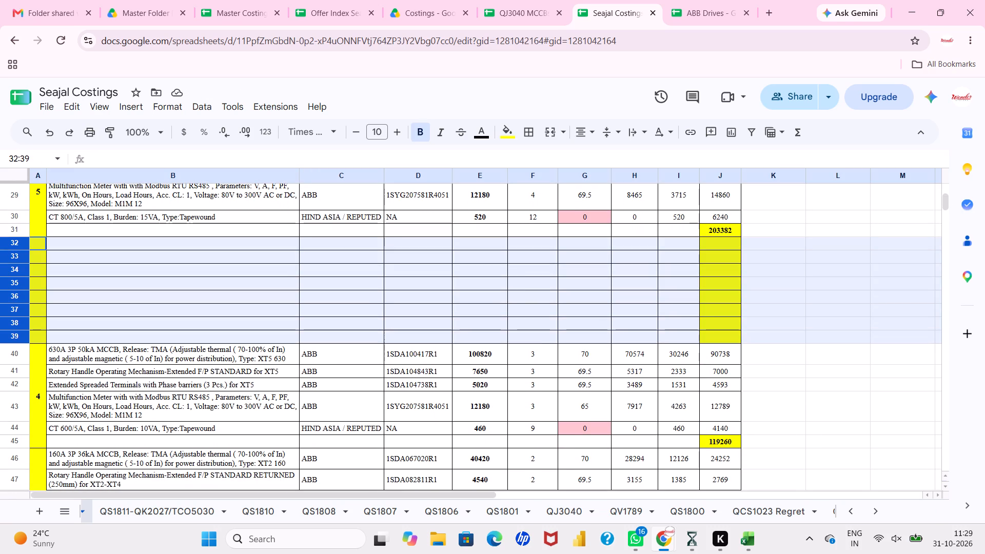
pyautogui.moveTo(5, 342); pyautogui.dragTo(5, 345)
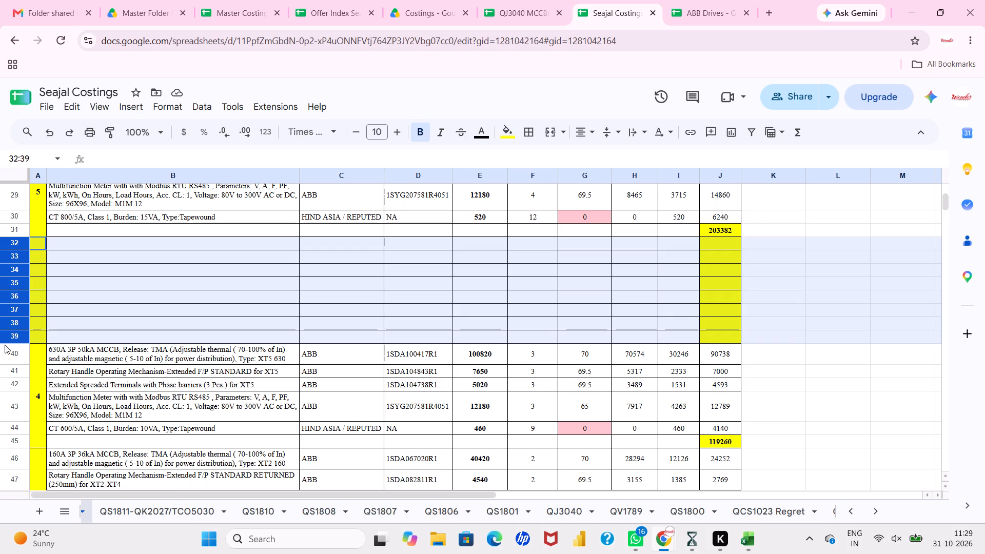
pyautogui.moveTo(5, 345); pyautogui.dragTo(7, 335)
pyautogui.rightClick(7, 335)
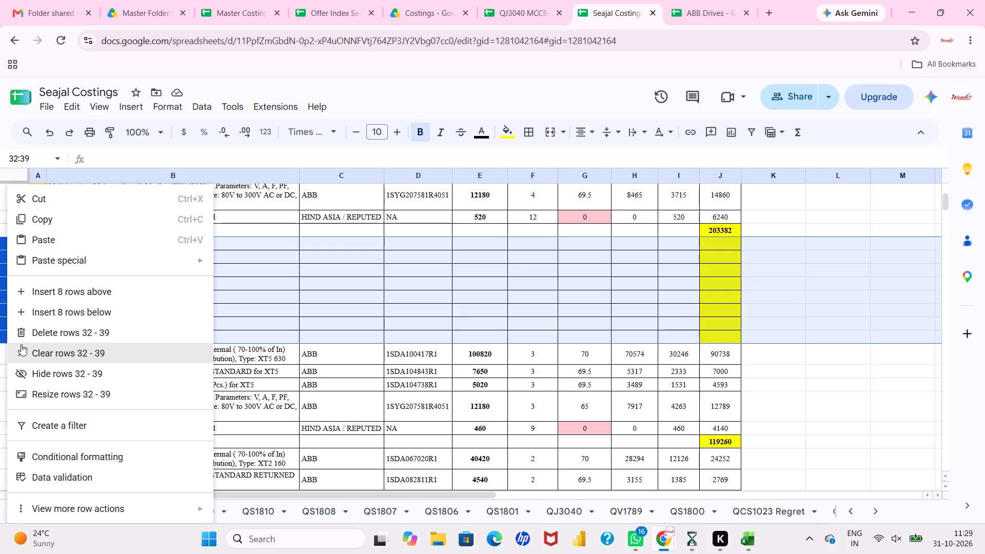
pyautogui.moveTo(21, 344); pyautogui.dragTo(22, 338)
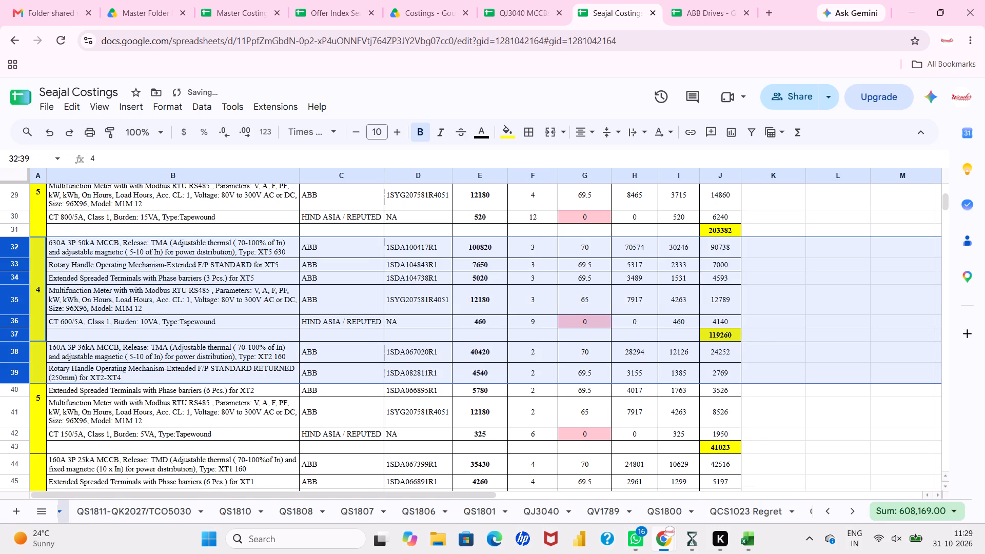
pyautogui.click(128, 324)
# Insert six blank rows below row 37, directly after the 630A 3P 50kA feeder block.
pyautogui.scroll(-3, 128, 324)
pyautogui.scroll(1, 128, 324)
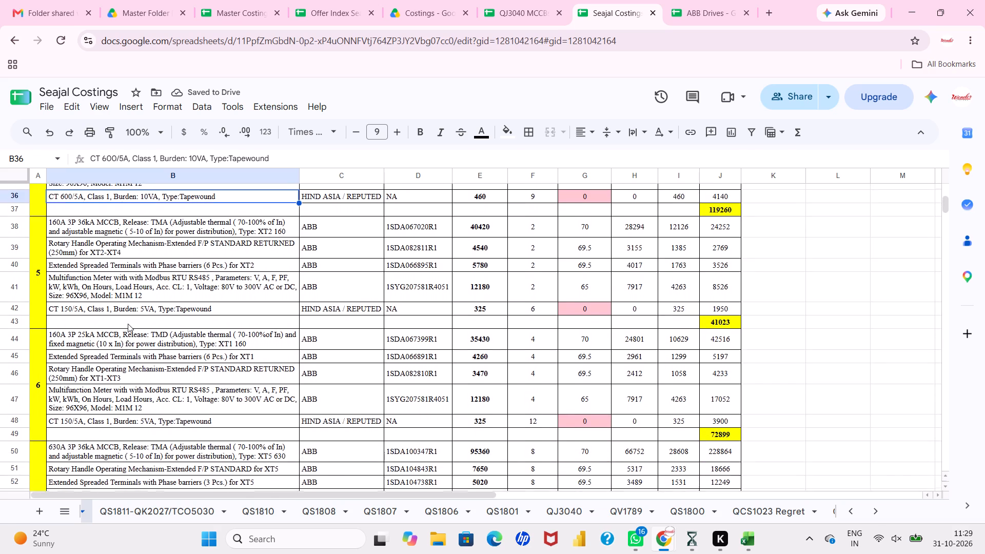
pyautogui.scroll(1, 128, 324)
pyautogui.scroll(-1, 128, 324)
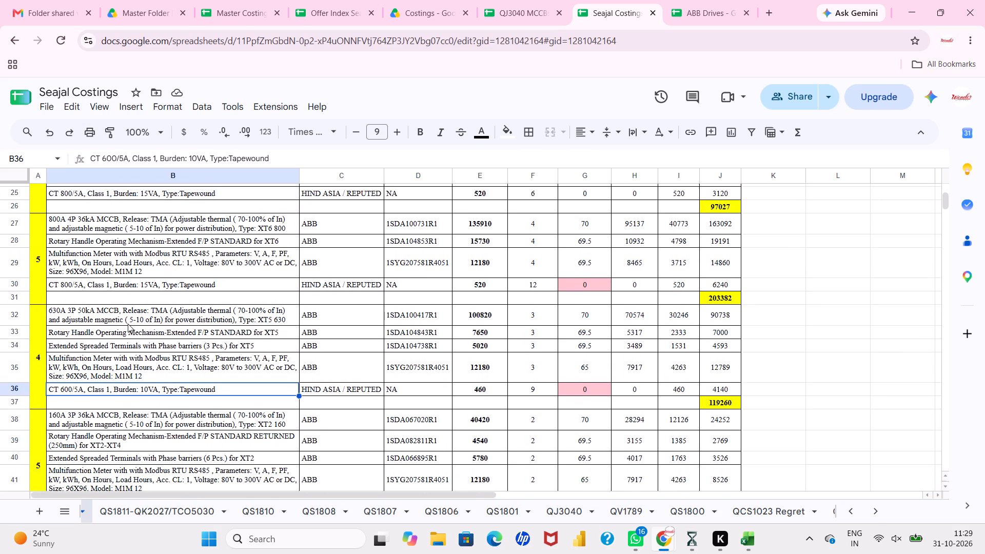
pyautogui.scroll(-1, 128, 324)
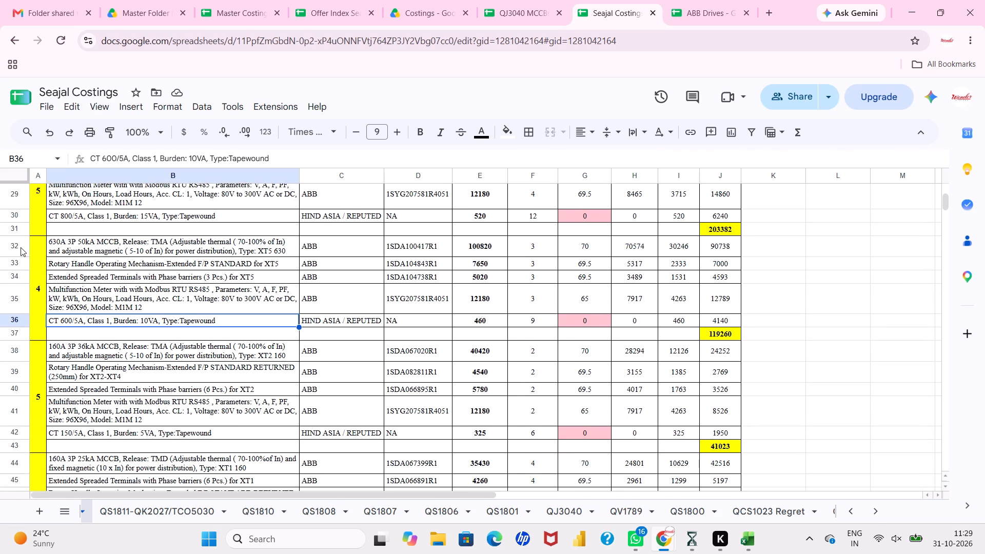
pyautogui.moveTo(21, 247); pyautogui.dragTo(18, 335)
pyautogui.rightClick(18, 335)
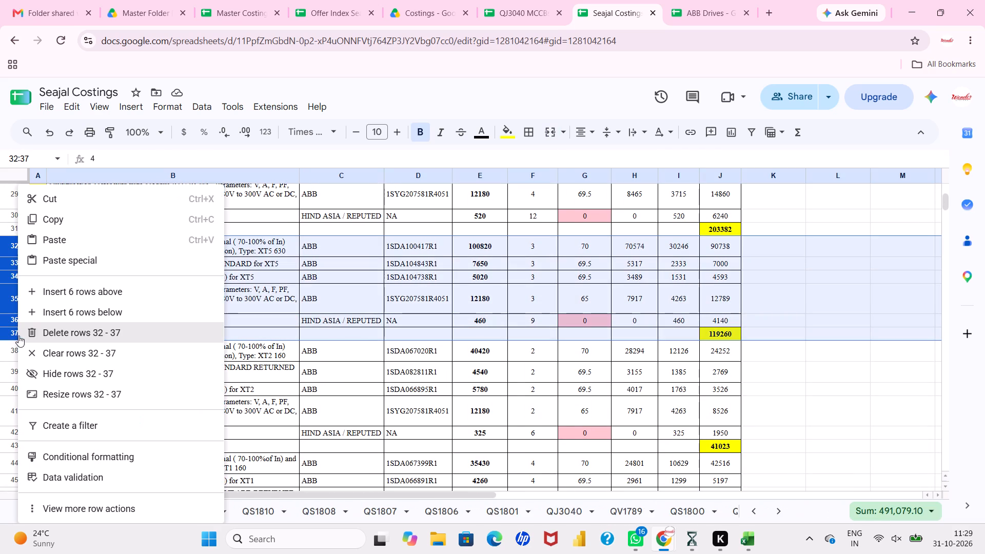
pyautogui.click(34, 316)
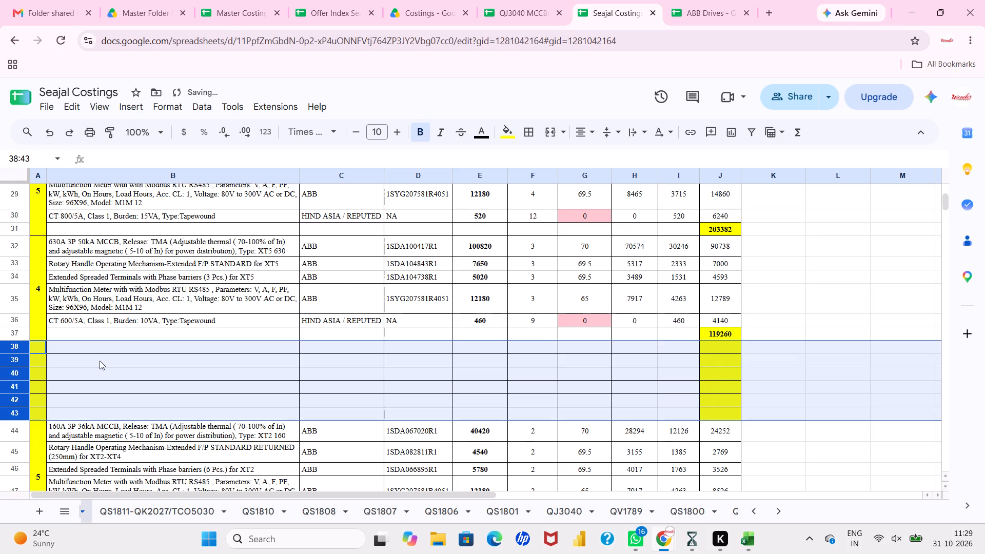
# Copy the 630A 3P 36kA feeder 7 block, A56:J61, into the blank rows starting at A38.
pyautogui.scroll(-3, 100, 361)
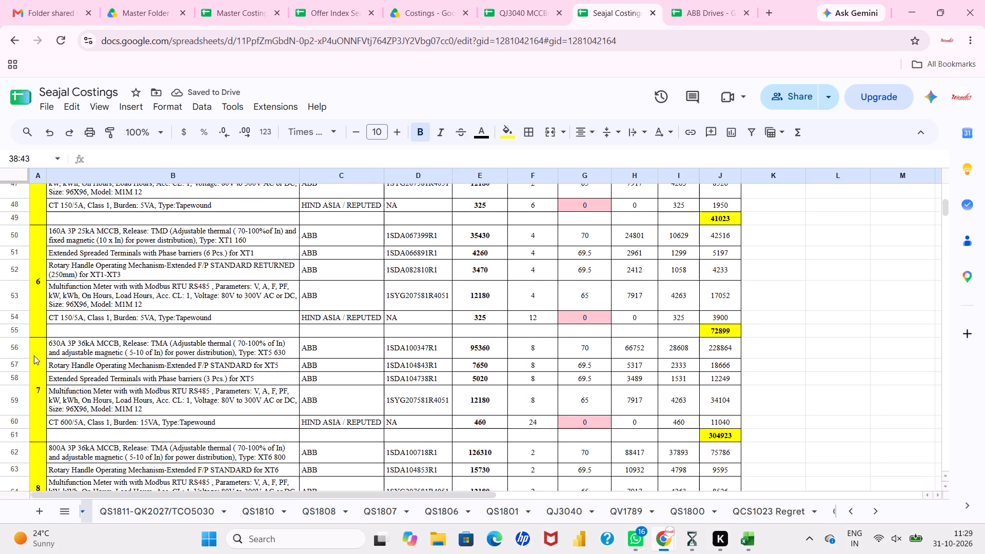
pyautogui.moveTo(34, 355); pyautogui.dragTo(745, 431)
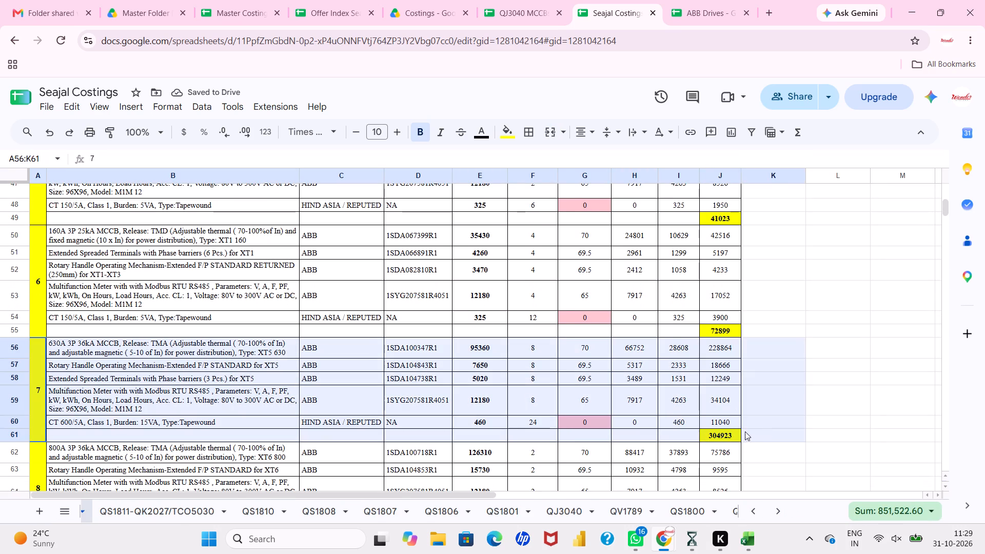
pyautogui.moveTo(745, 431); pyautogui.dragTo(737, 433)
pyautogui.hotkey('ctrl', 'c')
pyautogui.scroll(1, 737, 433)
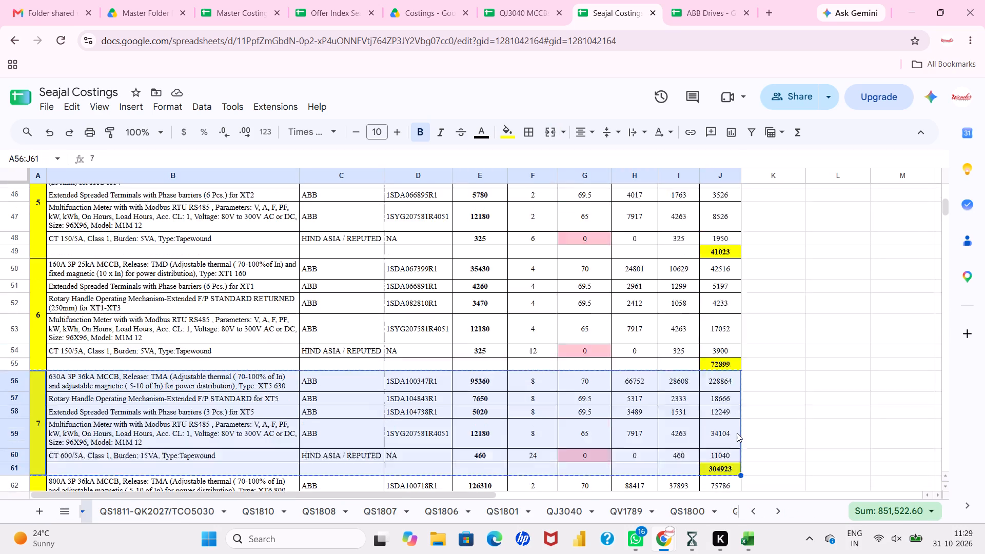
pyautogui.scroll(4, 737, 433)
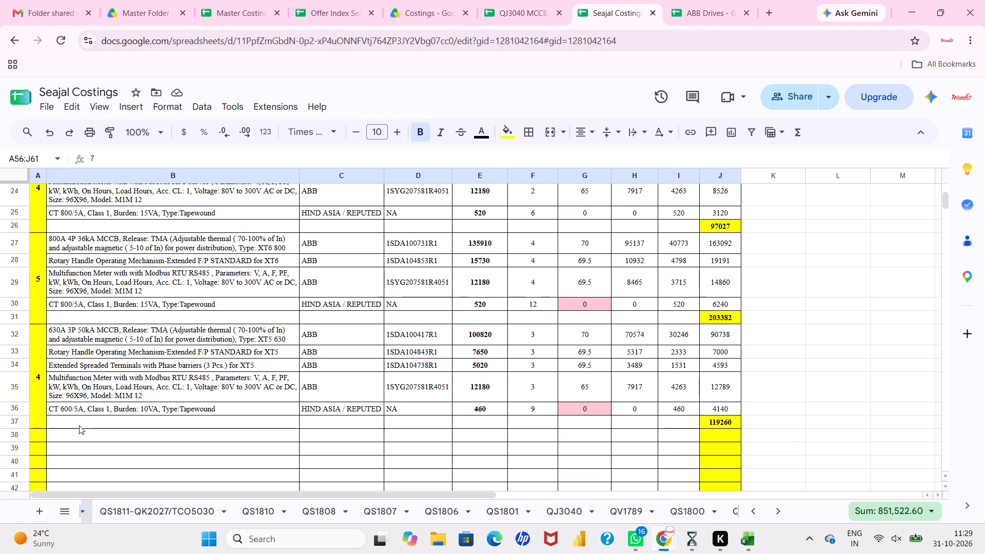
pyautogui.click(38, 427)
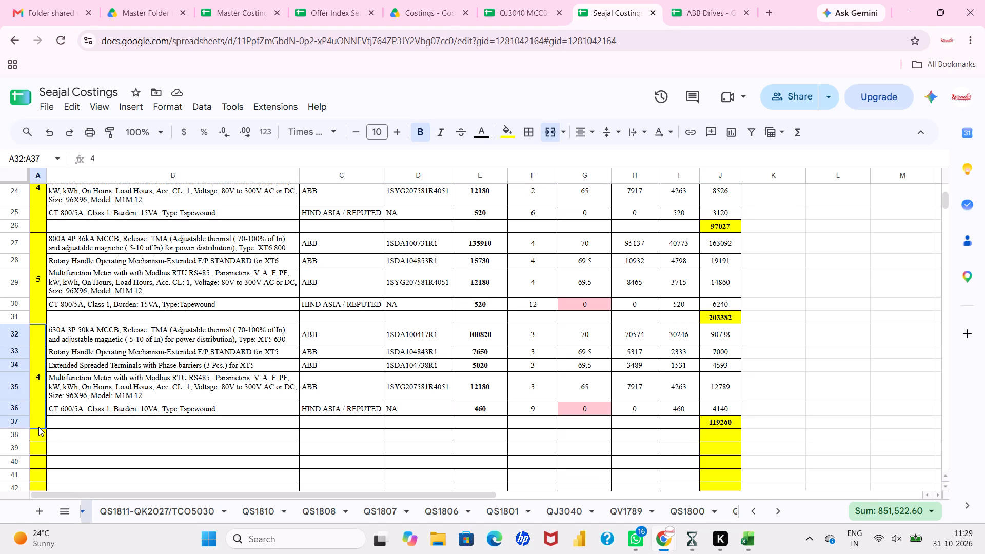
pyautogui.click(37, 436)
pyautogui.hotkey('ctrl', 'v')
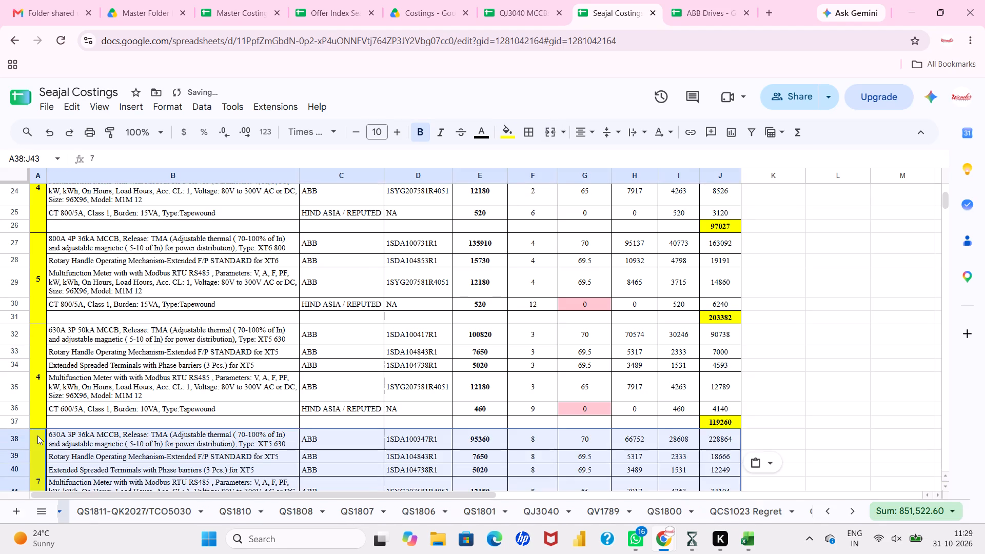
# Delete rows 56 to 61, which hold the original feeder 7 block.
pyautogui.scroll(-4, 37, 436)
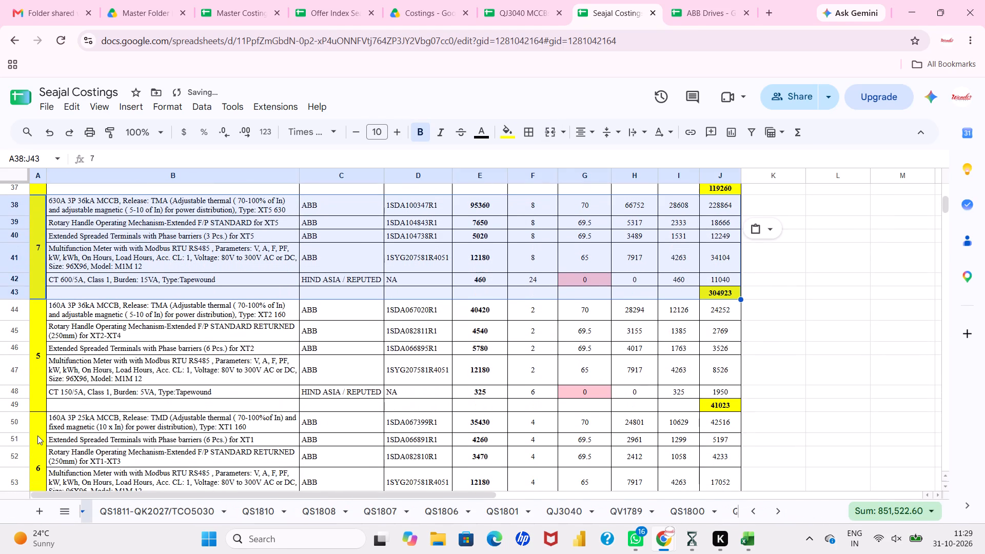
pyautogui.click(134, 374)
pyautogui.scroll(-2, 134, 374)
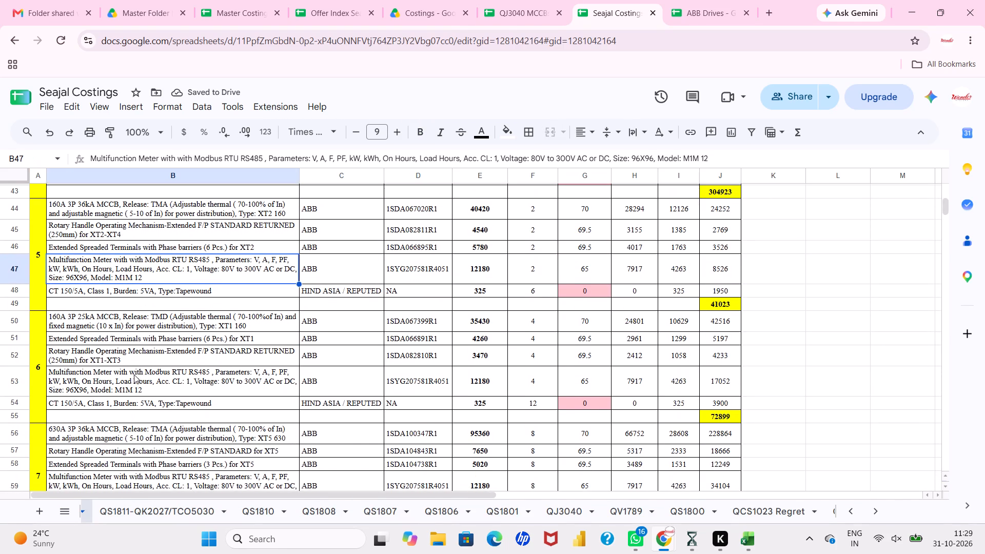
pyautogui.scroll(1, 134, 374)
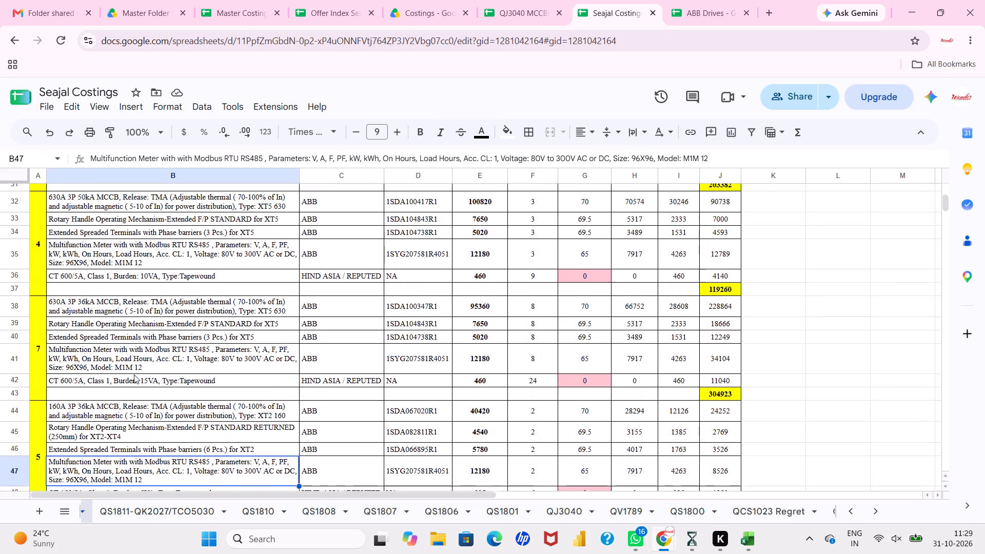
pyautogui.scroll(-3, 134, 374)
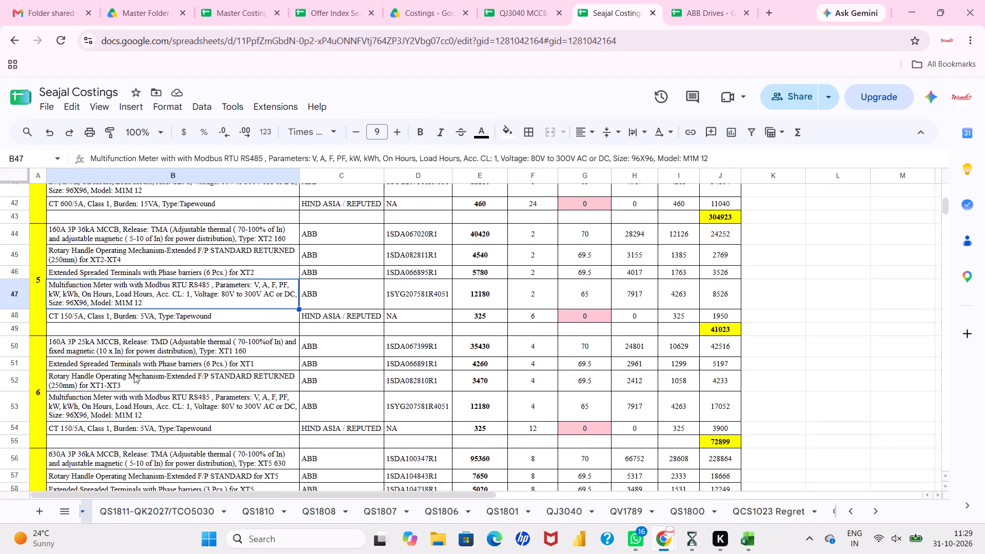
pyautogui.scroll(-3, 134, 374)
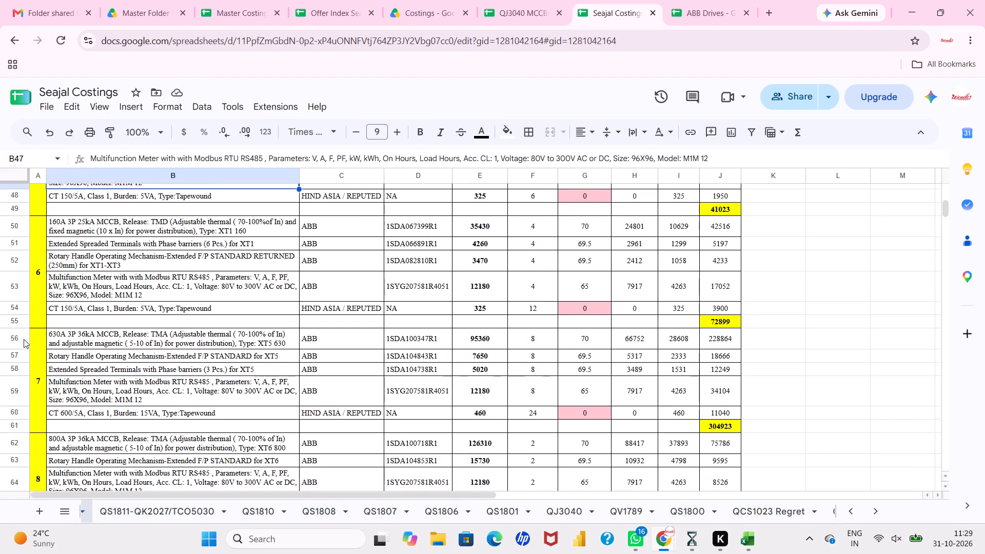
pyautogui.moveTo(22, 339); pyautogui.dragTo(17, 430)
pyautogui.rightClick(17, 430)
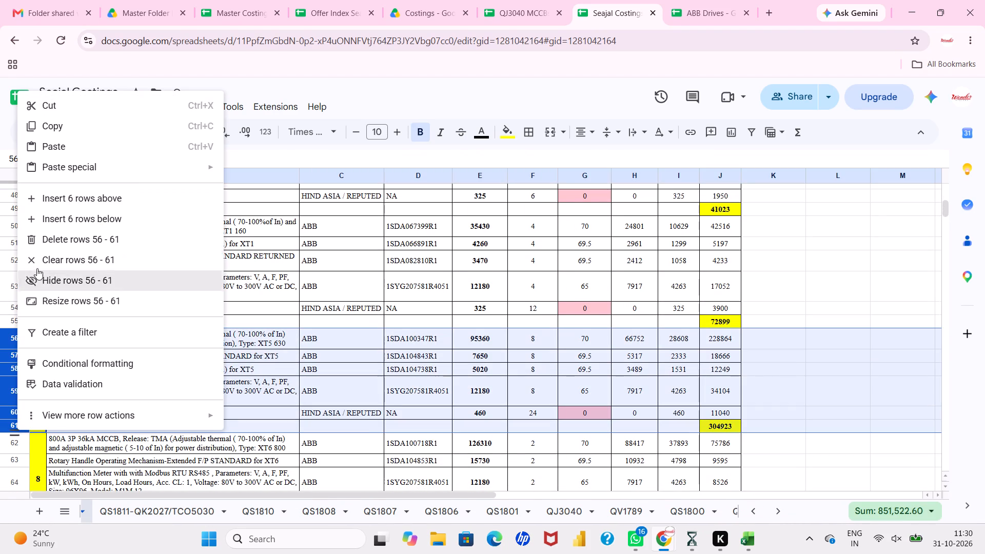
pyautogui.click(40, 243)
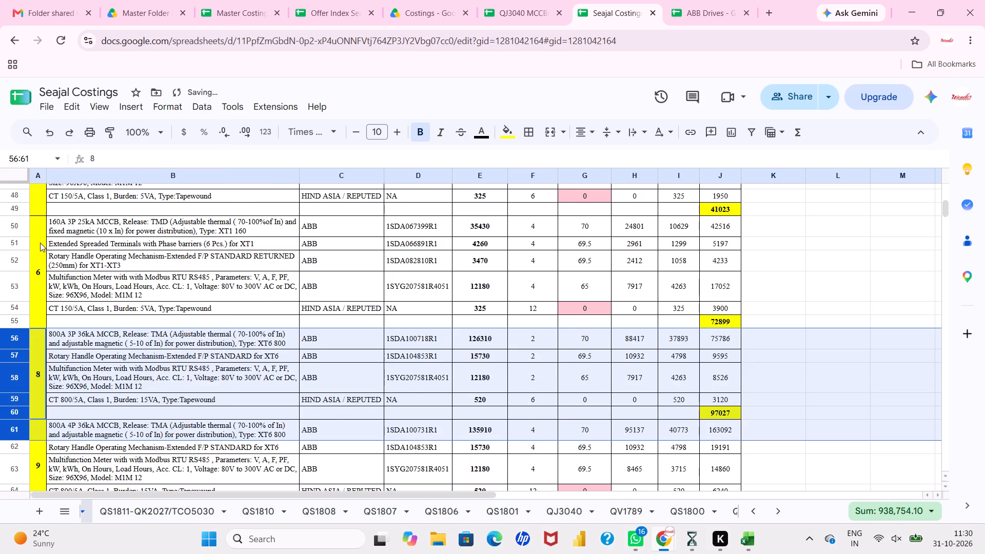
# Delete rows 56 to 64, which hold the item lines of the original 800A feeder 8 and 9 blocks.
pyautogui.scroll(4, 320, 340)
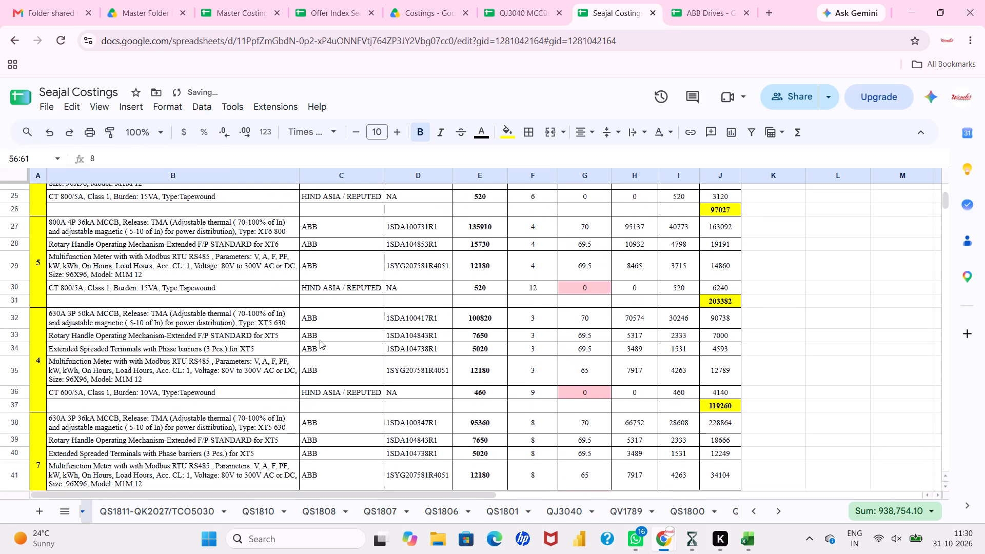
pyautogui.scroll(2, 320, 340)
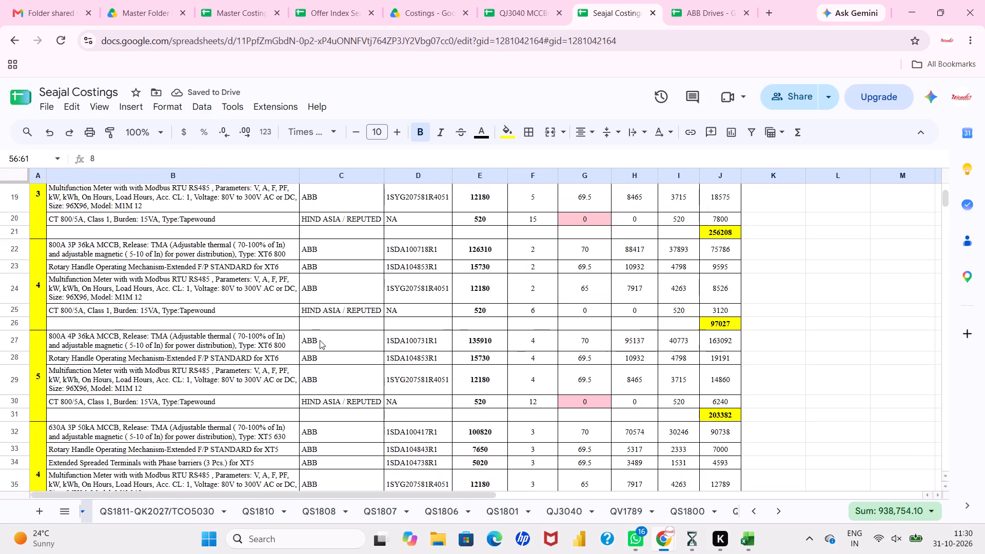
pyautogui.scroll(-5, 320, 340)
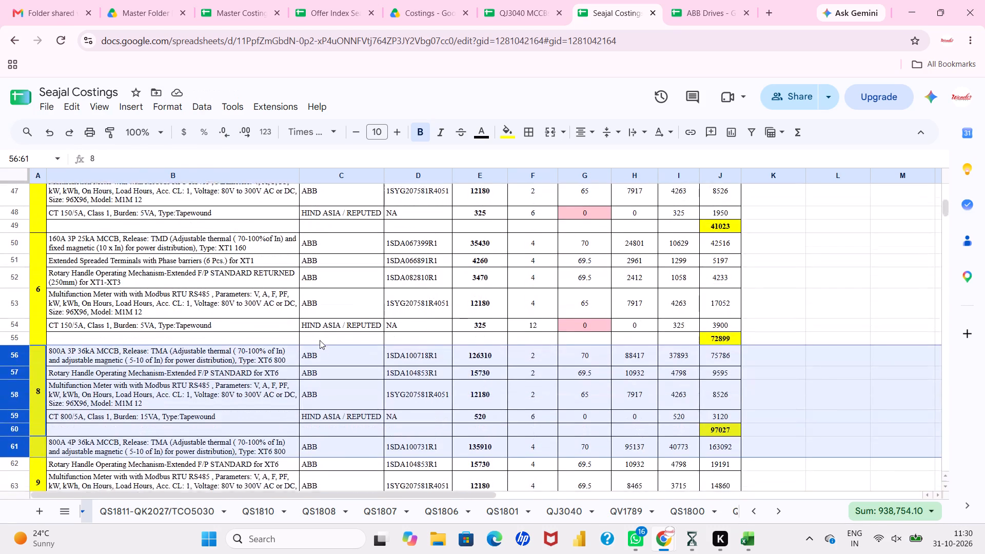
pyautogui.scroll(-2, 320, 340)
pyautogui.click(242, 337)
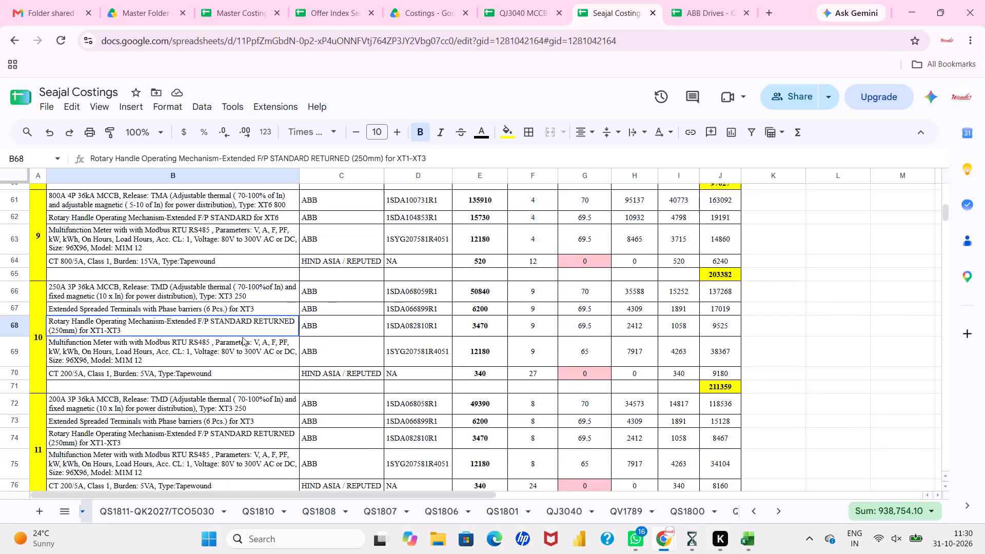
pyautogui.scroll(2, 242, 337)
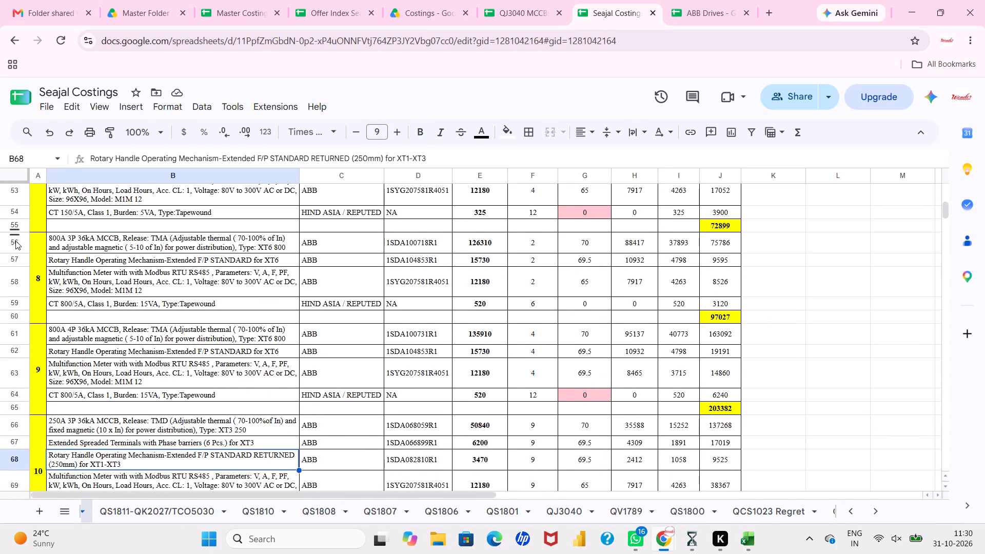
pyautogui.moveTo(15, 241); pyautogui.dragTo(17, 394)
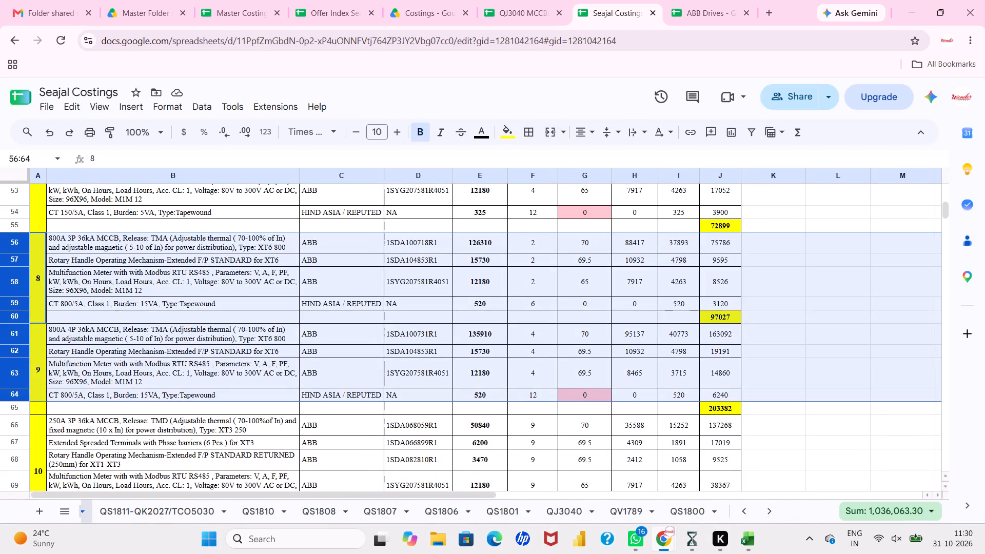
pyautogui.rightClick(17, 394)
pyautogui.click(29, 341)
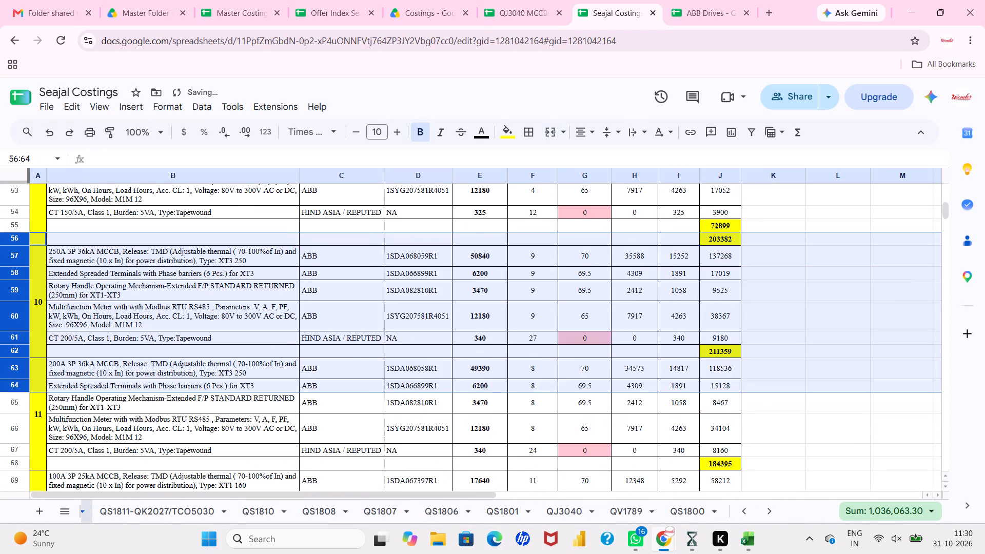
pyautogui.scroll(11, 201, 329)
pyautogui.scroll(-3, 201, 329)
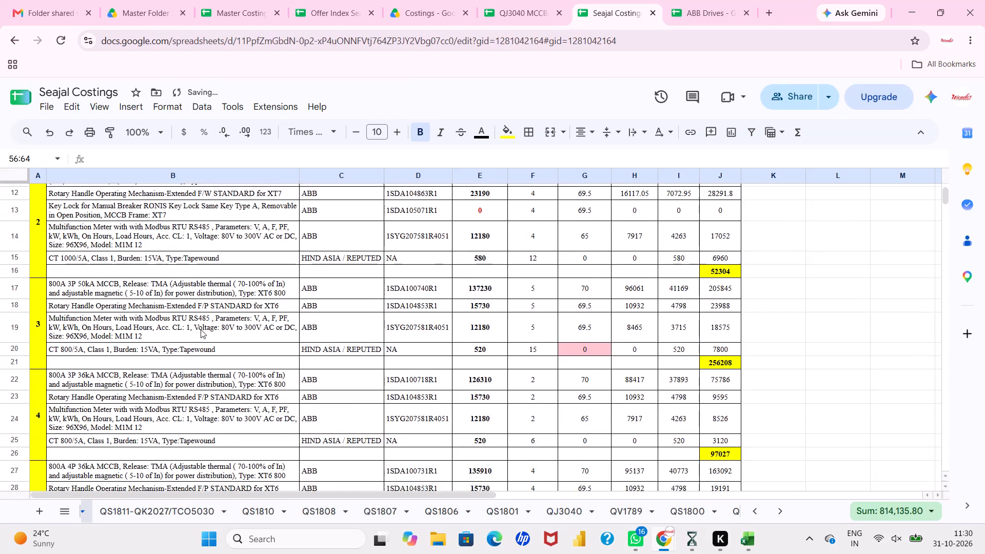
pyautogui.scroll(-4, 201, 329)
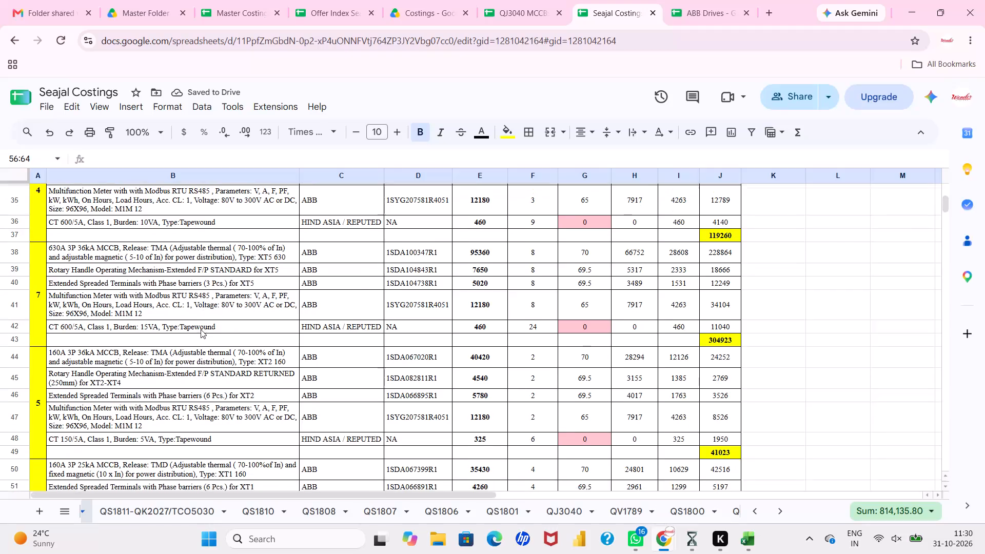
# Insert eleven blank rows below row 73, after the CT 100/5A line of the 100A 3P 25kA feeder 12 block.
pyautogui.scroll(-5, 201, 329)
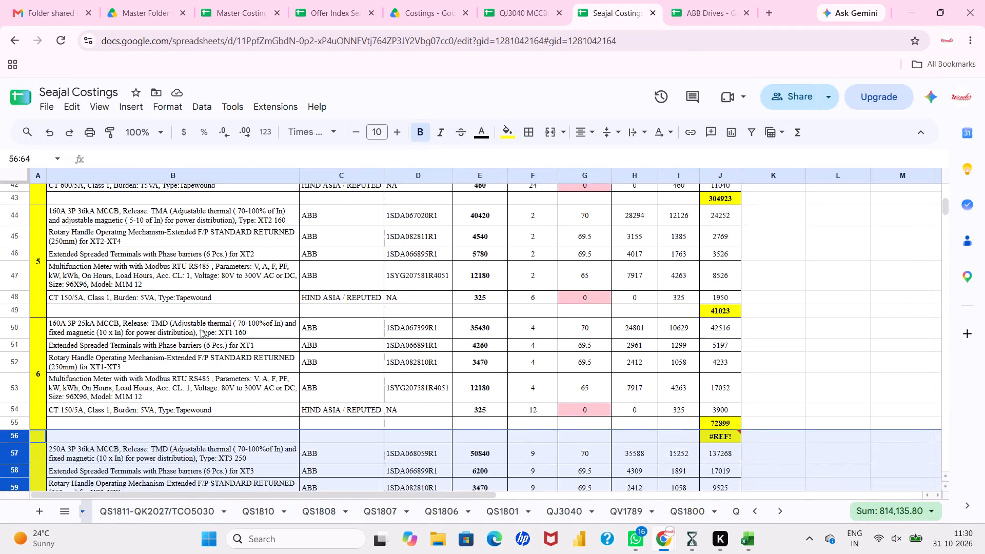
pyautogui.scroll(-2, 201, 329)
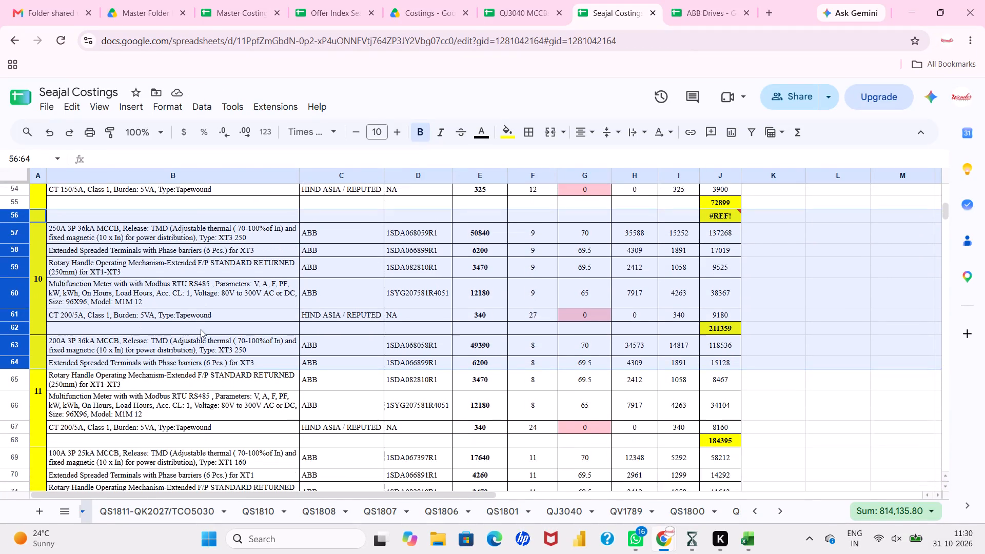
pyautogui.scroll(-4, 201, 329)
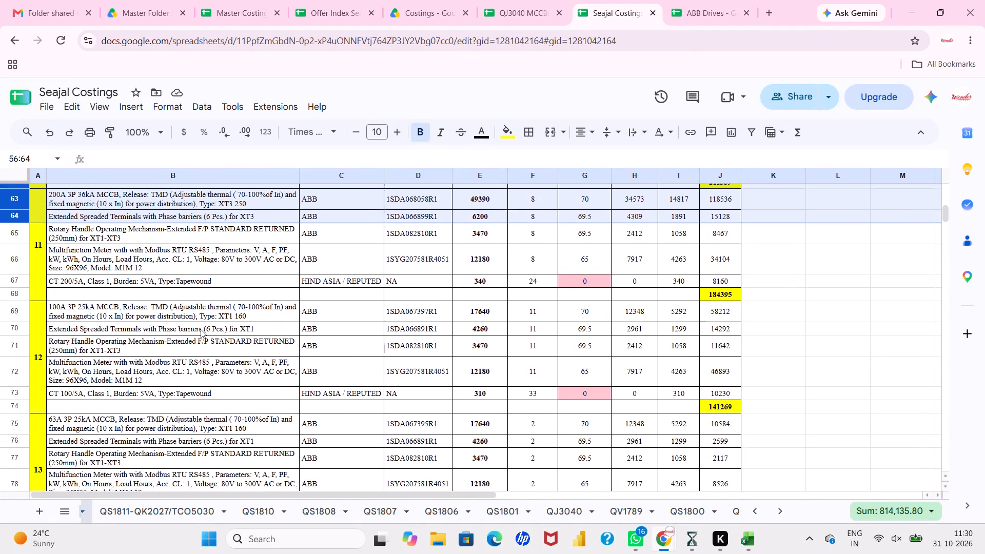
pyautogui.scroll(-1, 201, 329)
pyautogui.scroll(1, 201, 329)
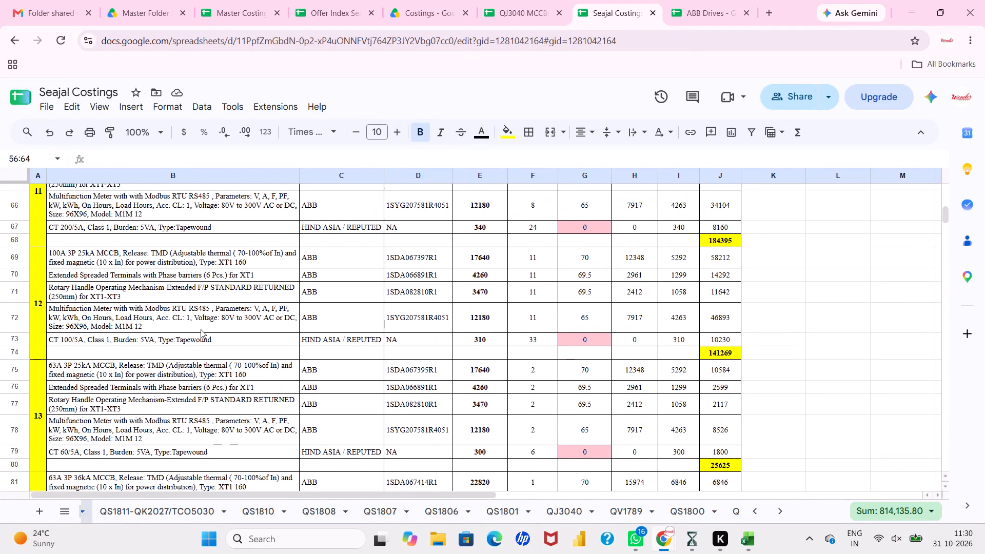
pyautogui.click(178, 360)
pyautogui.scroll(2, 178, 360)
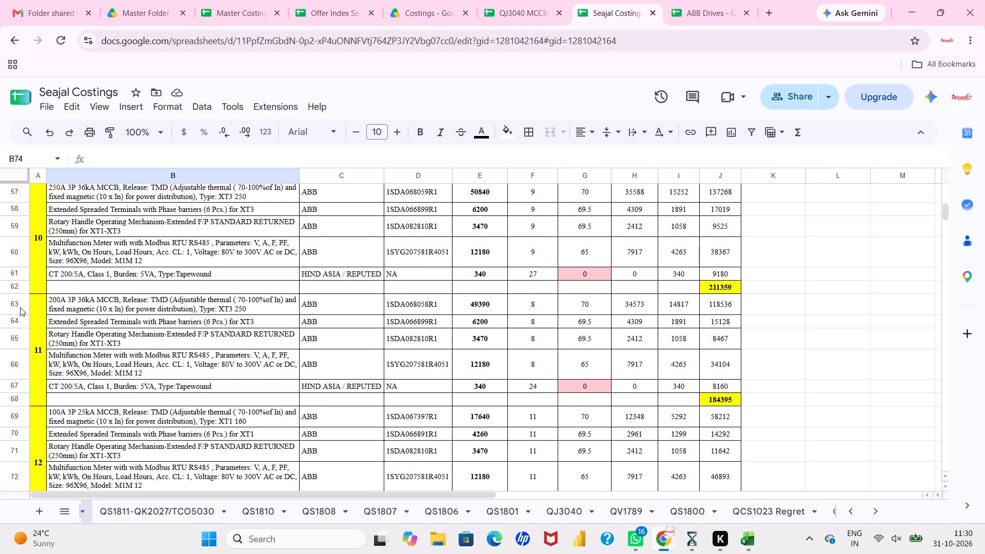
pyautogui.moveTo(20, 307); pyautogui.dragTo(30, 540)
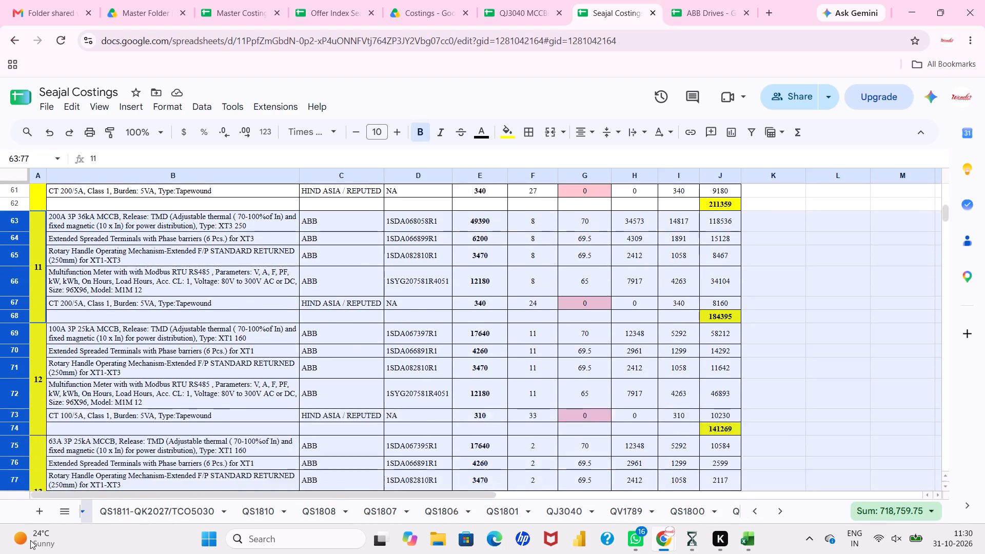
pyautogui.moveTo(30, 540); pyautogui.dragTo(20, 261)
pyautogui.rightClick(20, 261)
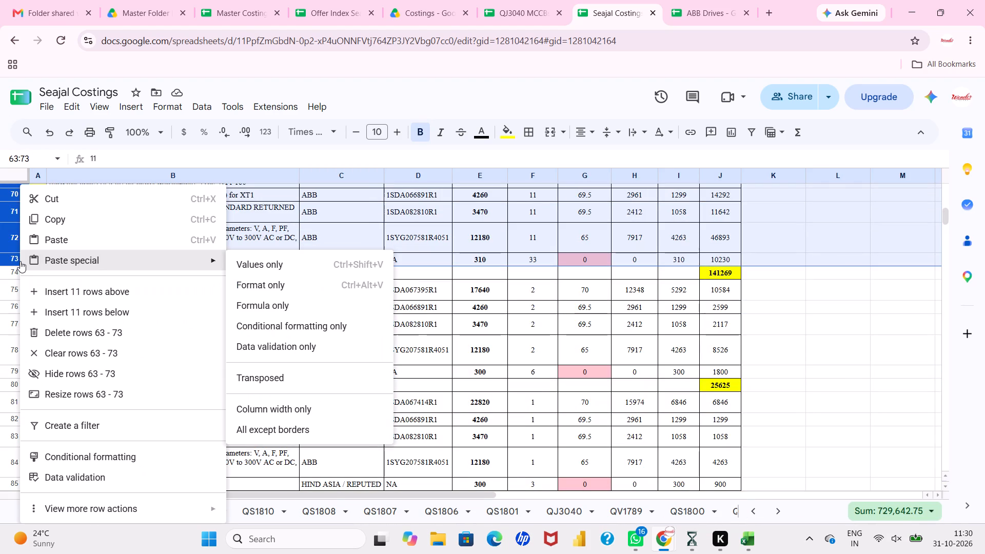
pyautogui.click(152, 319)
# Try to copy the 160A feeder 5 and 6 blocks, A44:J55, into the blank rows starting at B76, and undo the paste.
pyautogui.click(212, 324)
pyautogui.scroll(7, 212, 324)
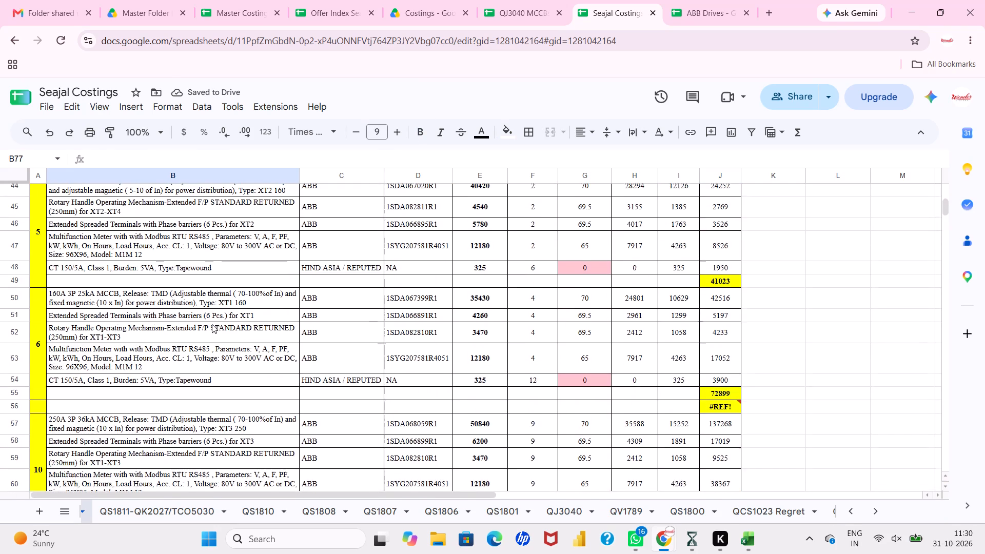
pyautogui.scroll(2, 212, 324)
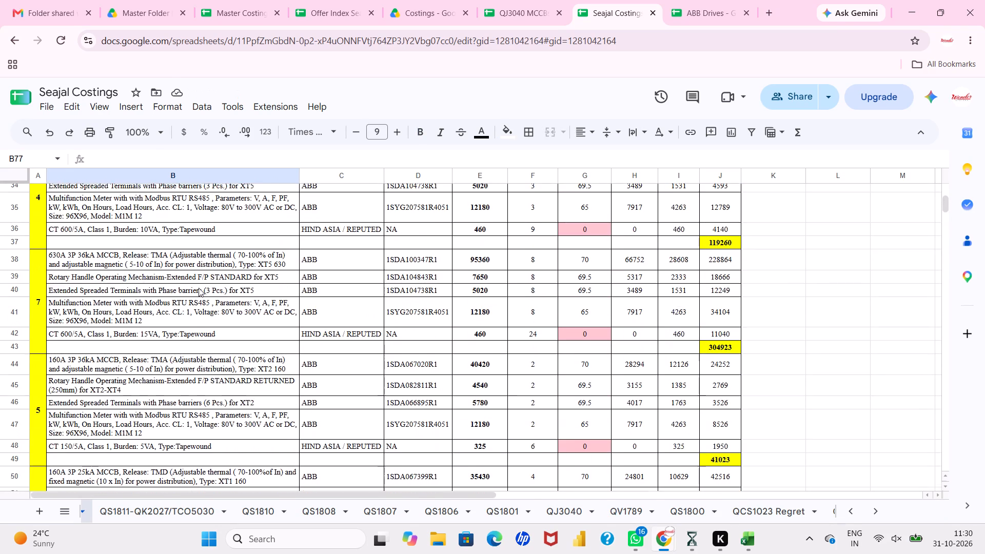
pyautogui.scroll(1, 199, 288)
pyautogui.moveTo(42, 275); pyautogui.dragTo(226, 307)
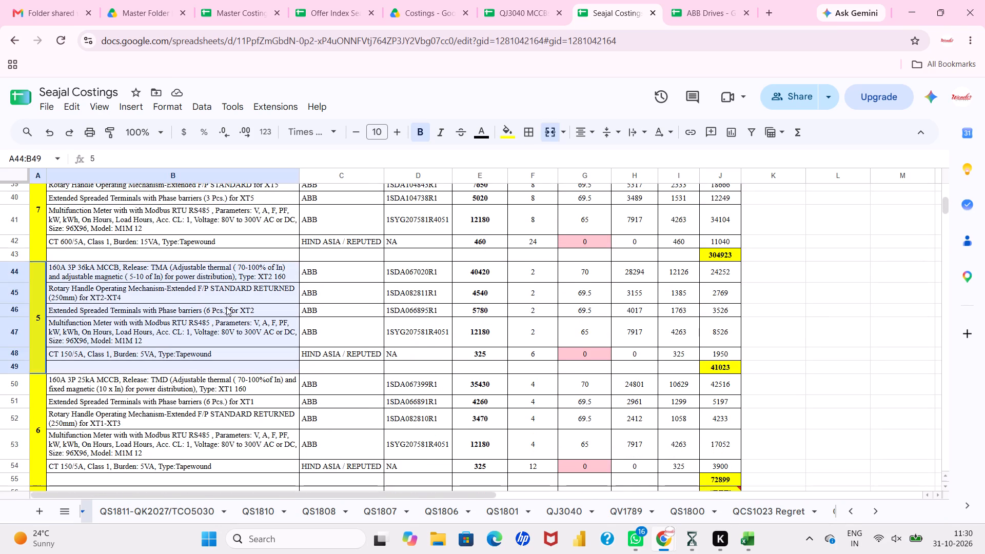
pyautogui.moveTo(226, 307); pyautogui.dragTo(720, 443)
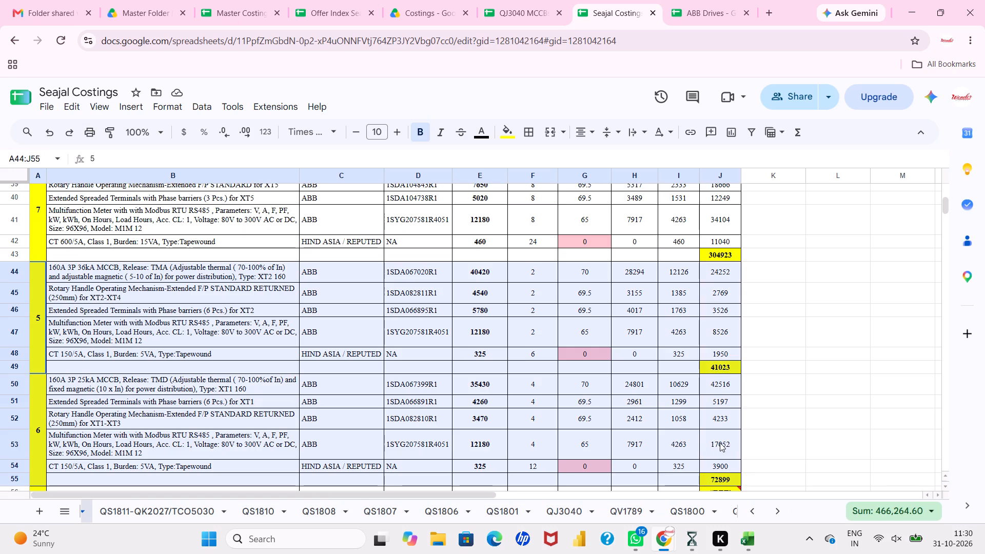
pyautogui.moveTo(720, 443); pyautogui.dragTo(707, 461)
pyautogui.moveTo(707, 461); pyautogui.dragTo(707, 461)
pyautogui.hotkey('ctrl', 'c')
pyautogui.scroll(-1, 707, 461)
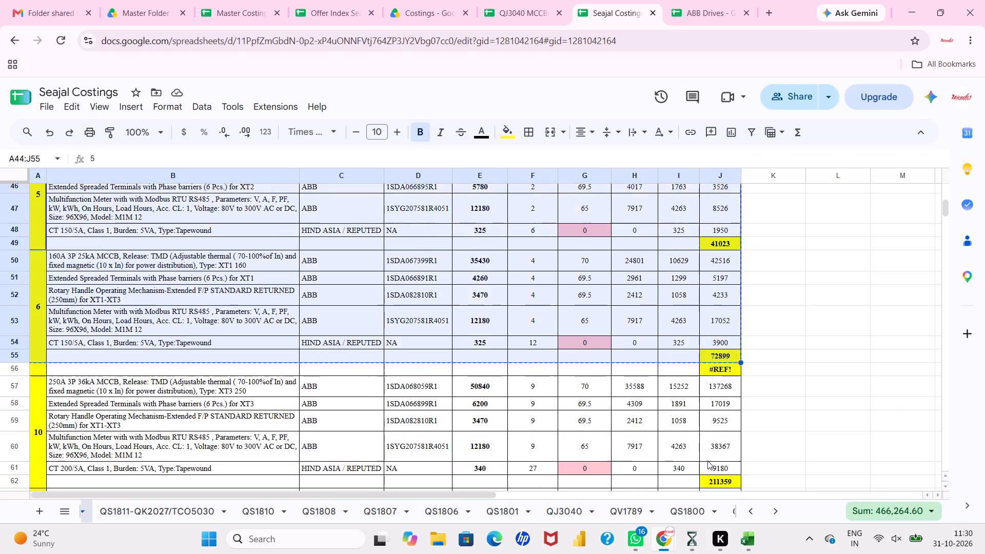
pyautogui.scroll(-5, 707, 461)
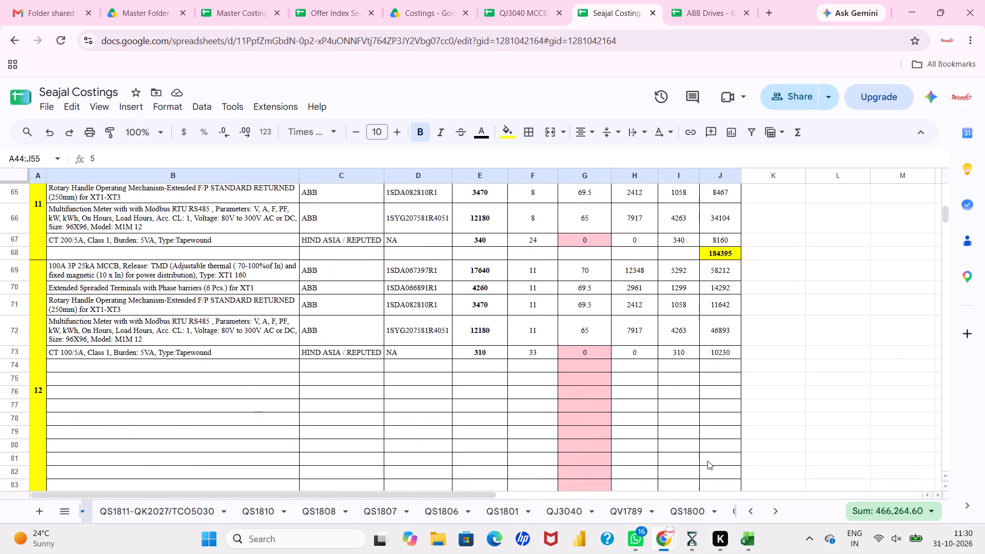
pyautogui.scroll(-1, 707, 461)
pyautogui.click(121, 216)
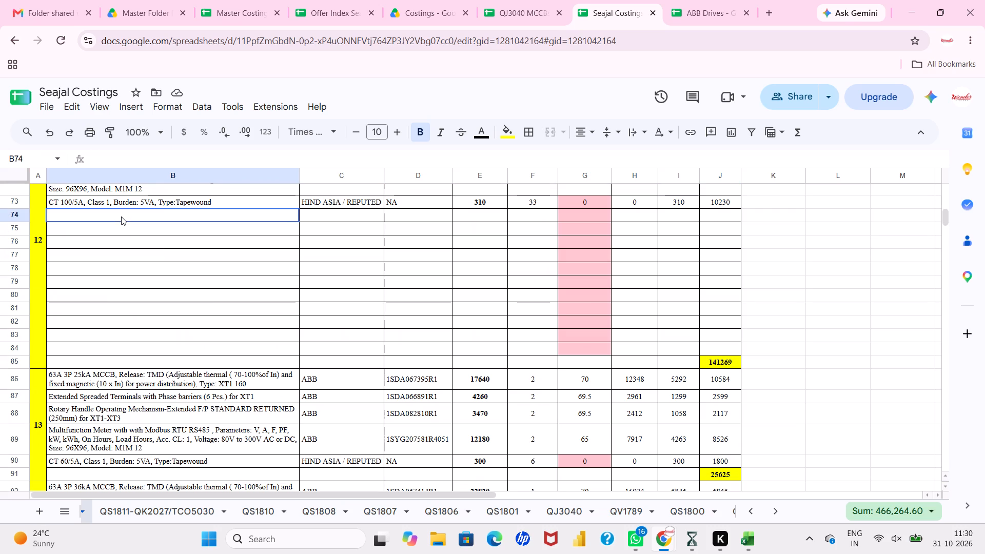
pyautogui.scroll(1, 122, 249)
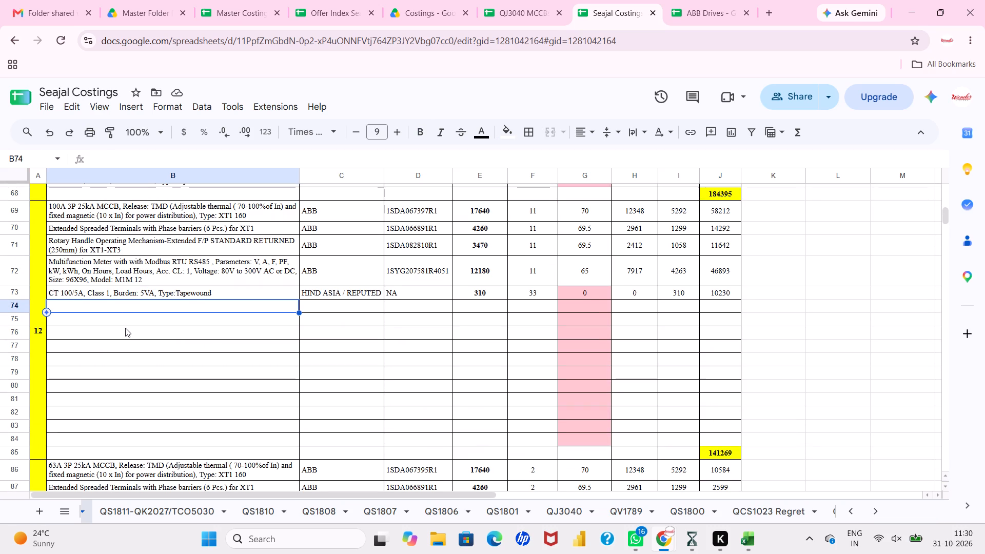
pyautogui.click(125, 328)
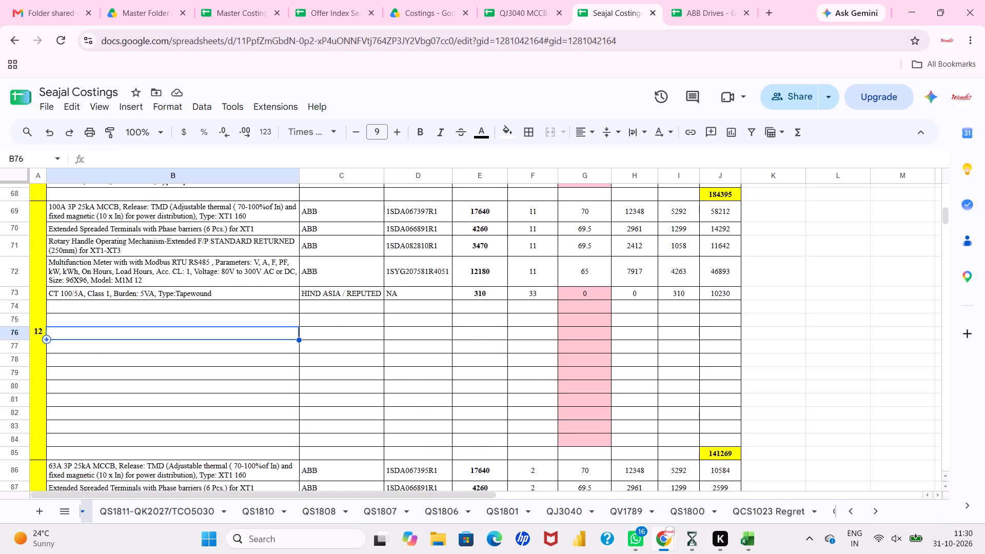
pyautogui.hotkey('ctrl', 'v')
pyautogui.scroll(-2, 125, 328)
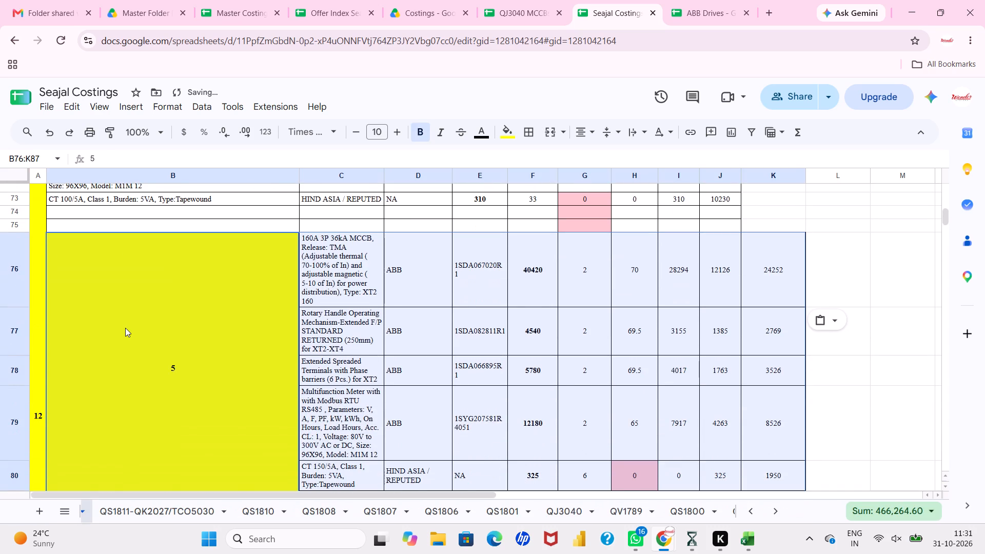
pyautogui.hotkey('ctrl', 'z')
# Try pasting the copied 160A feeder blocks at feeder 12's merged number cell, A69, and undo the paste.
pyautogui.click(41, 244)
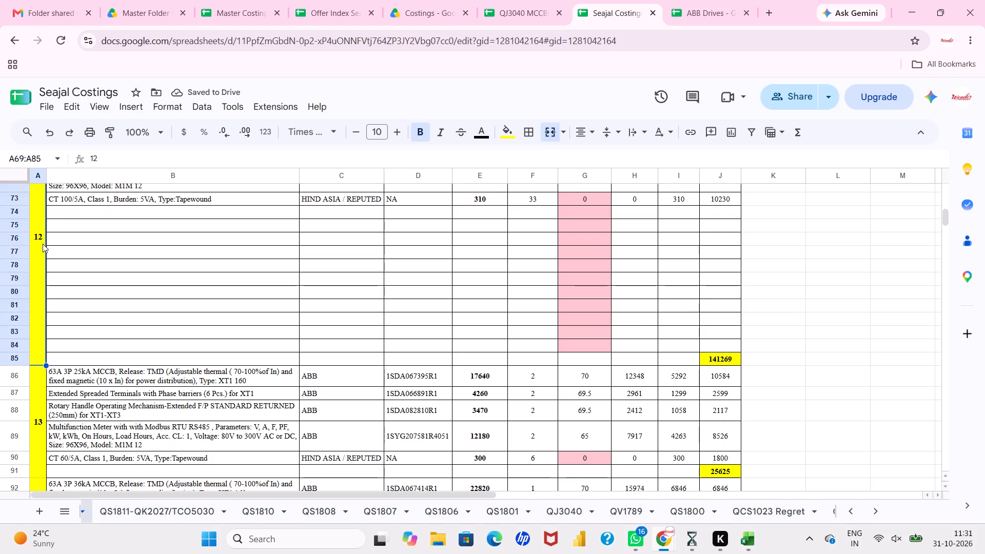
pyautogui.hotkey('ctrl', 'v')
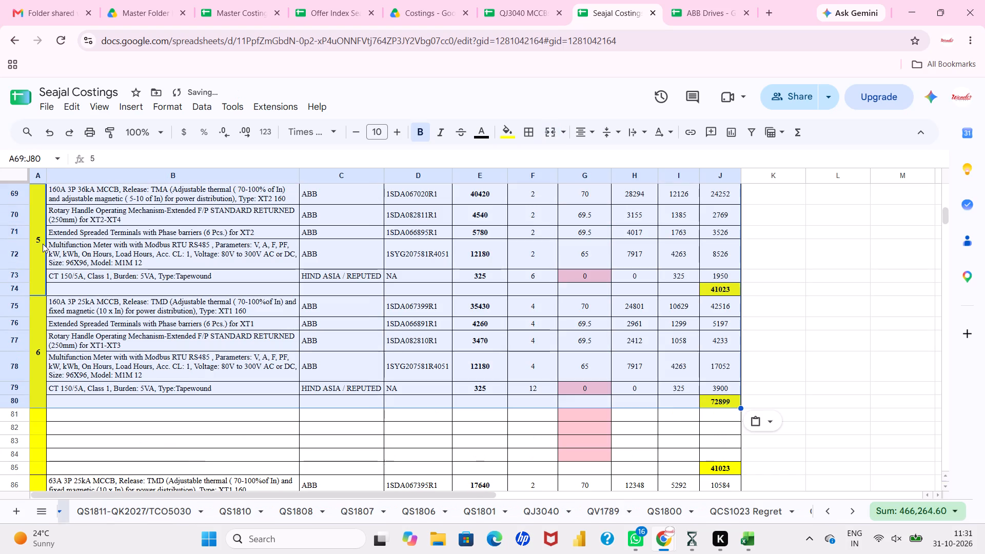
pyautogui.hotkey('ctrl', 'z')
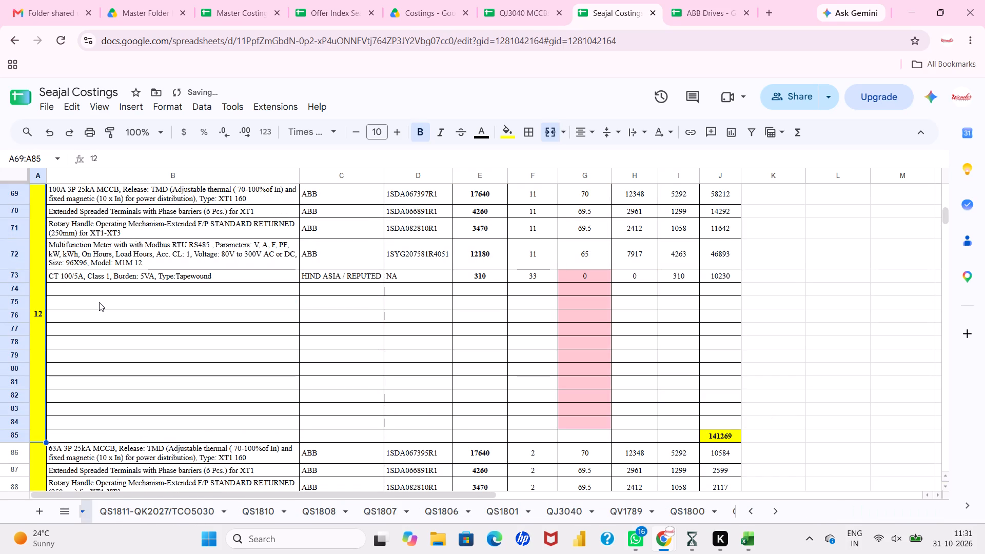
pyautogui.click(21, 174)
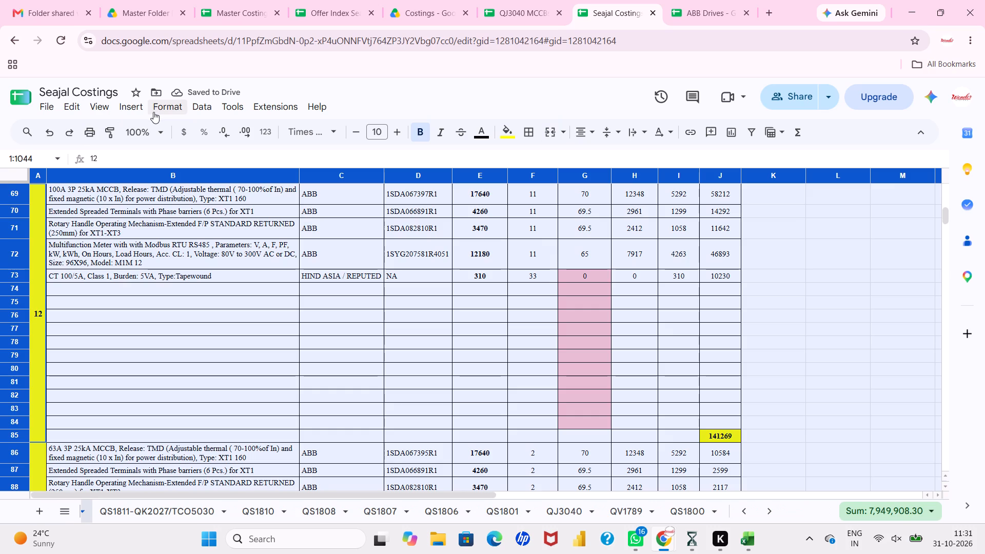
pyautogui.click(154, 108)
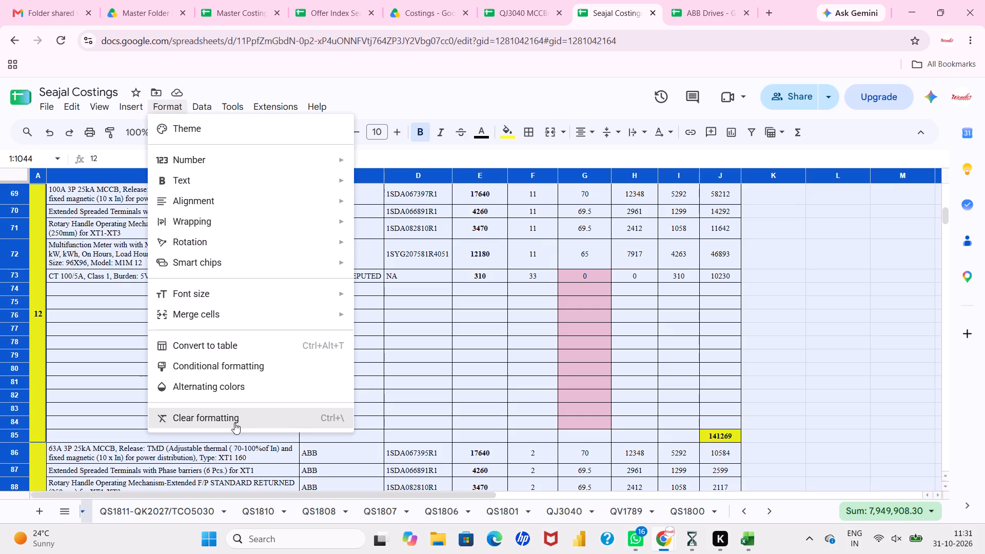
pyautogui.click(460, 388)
# Review the feeder blocks from the top of the sheet down to the 100A feeder, checking the order of their MCCB ratings.
pyautogui.scroll(8, 460, 388)
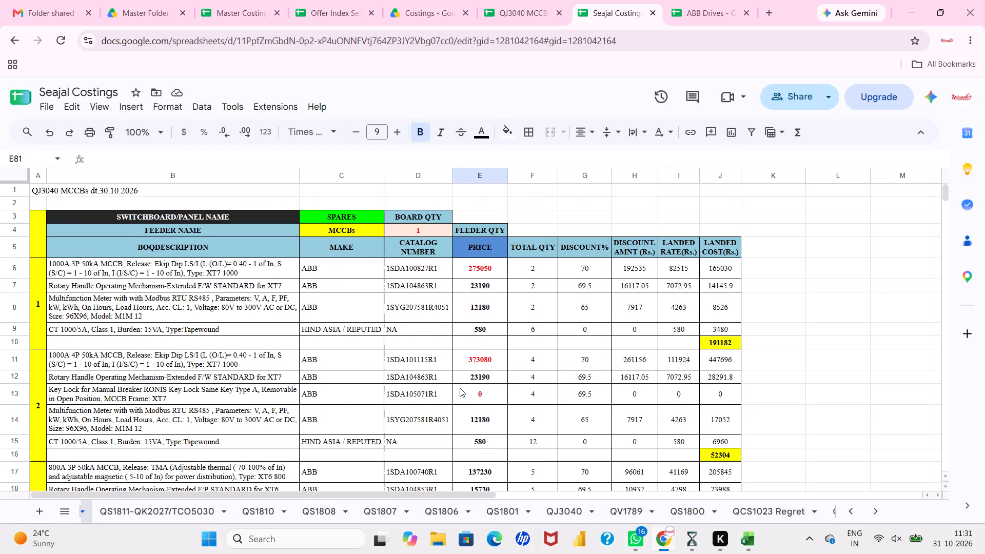
pyautogui.scroll(-1, 460, 388)
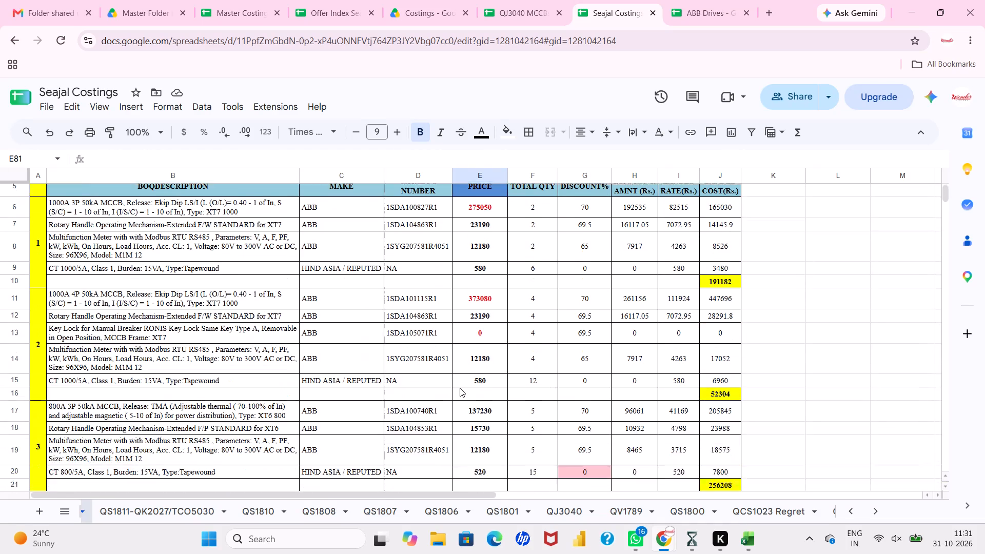
pyautogui.scroll(-4, 460, 388)
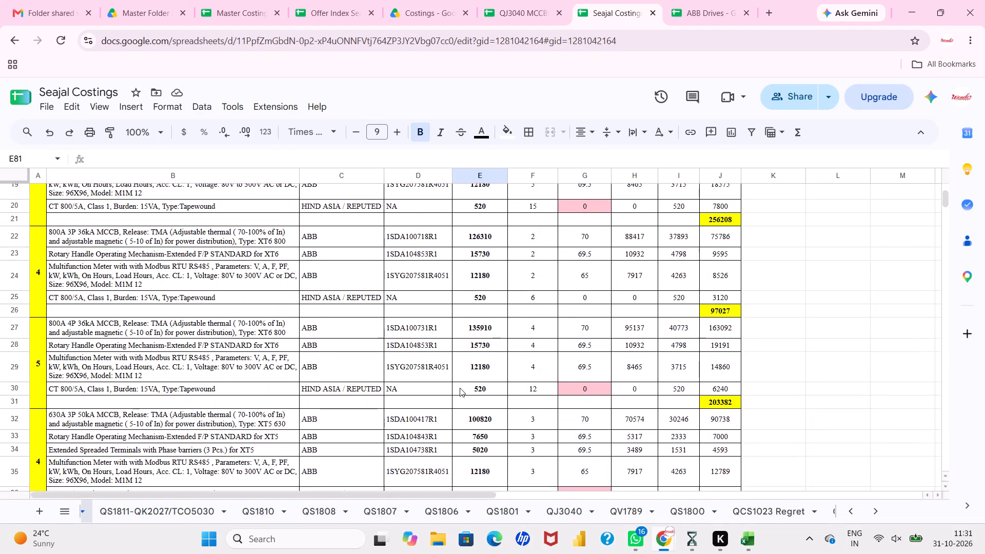
pyautogui.scroll(-2, 460, 388)
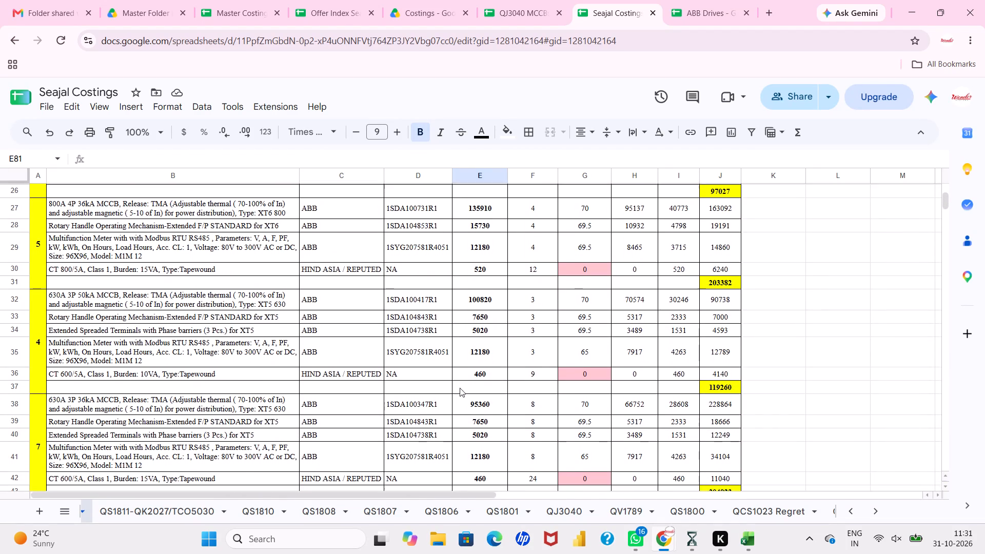
pyautogui.scroll(-3, 460, 388)
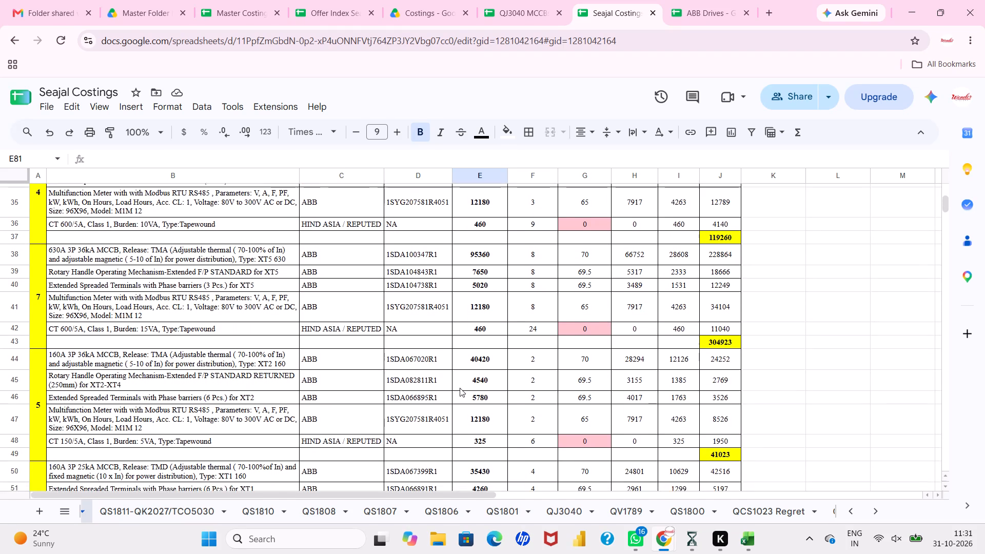
pyautogui.scroll(-3, 460, 388)
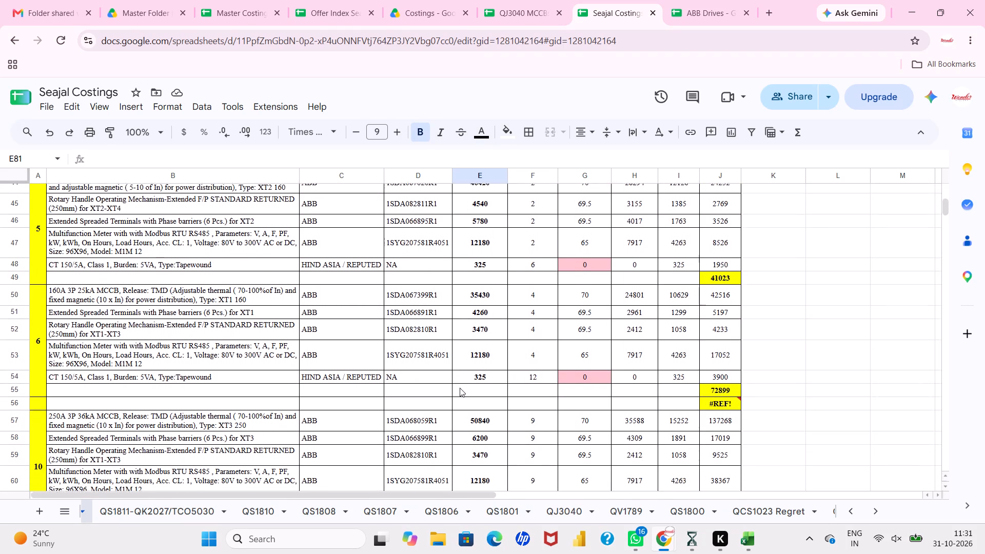
pyautogui.scroll(-2, 460, 388)
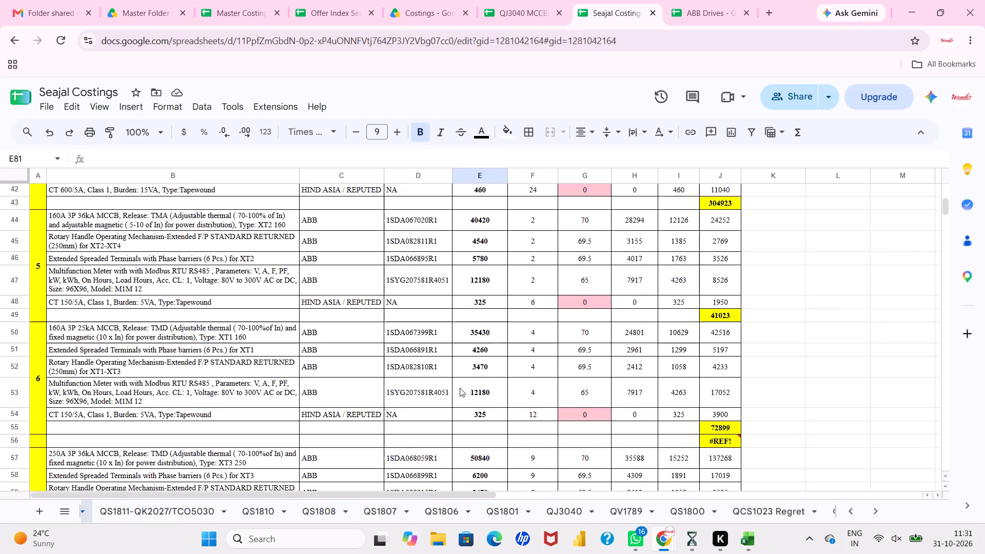
pyautogui.scroll(-2, 460, 388)
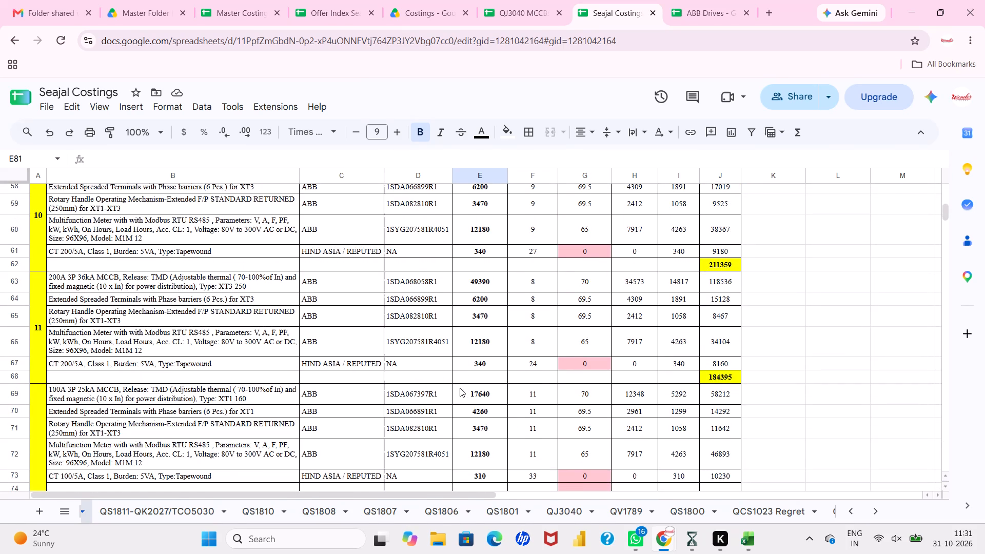
# Insert eleven blank rows below row 67, after the CT 200/5A line of the 200A 3P 36kA feeder 11 block.
pyautogui.scroll(1, 460, 388)
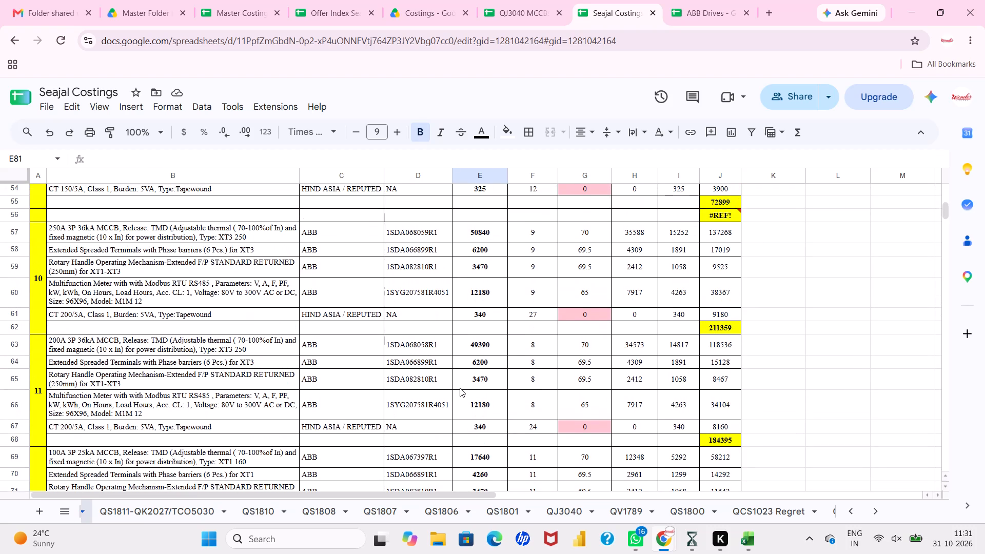
pyautogui.moveTo(24, 235); pyautogui.dragTo(24, 329)
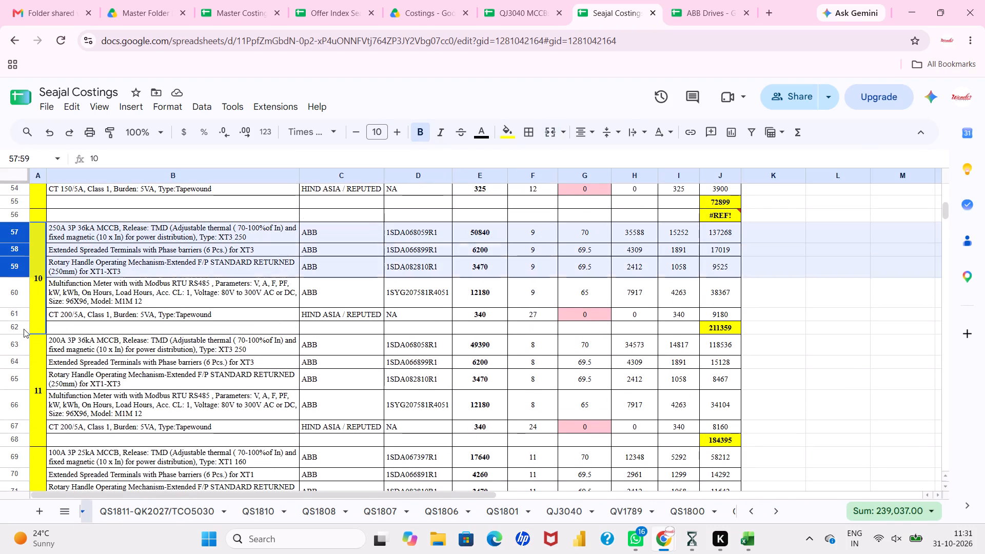
pyautogui.moveTo(24, 329); pyautogui.dragTo(25, 423)
pyautogui.rightClick(25, 423)
pyautogui.click(62, 216)
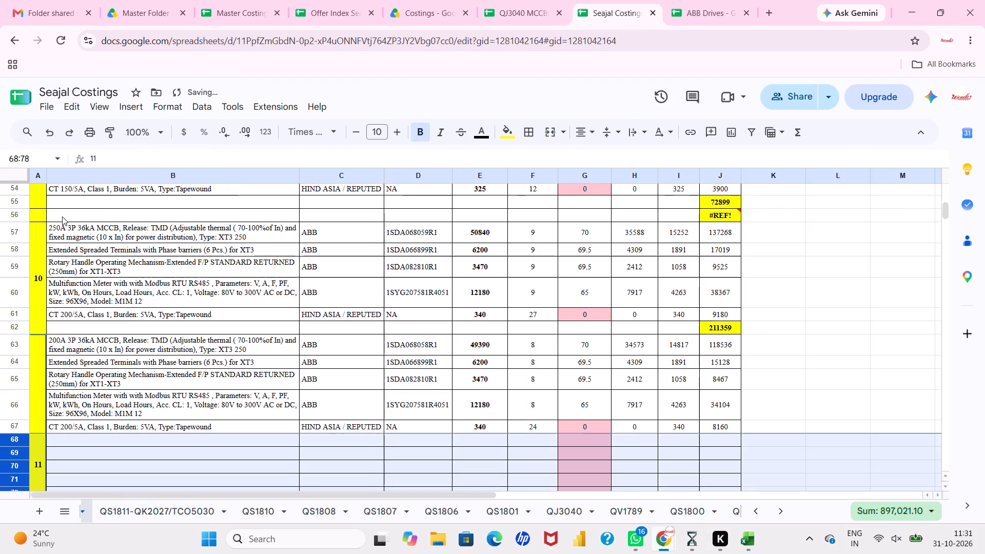
pyautogui.scroll(2, 140, 347)
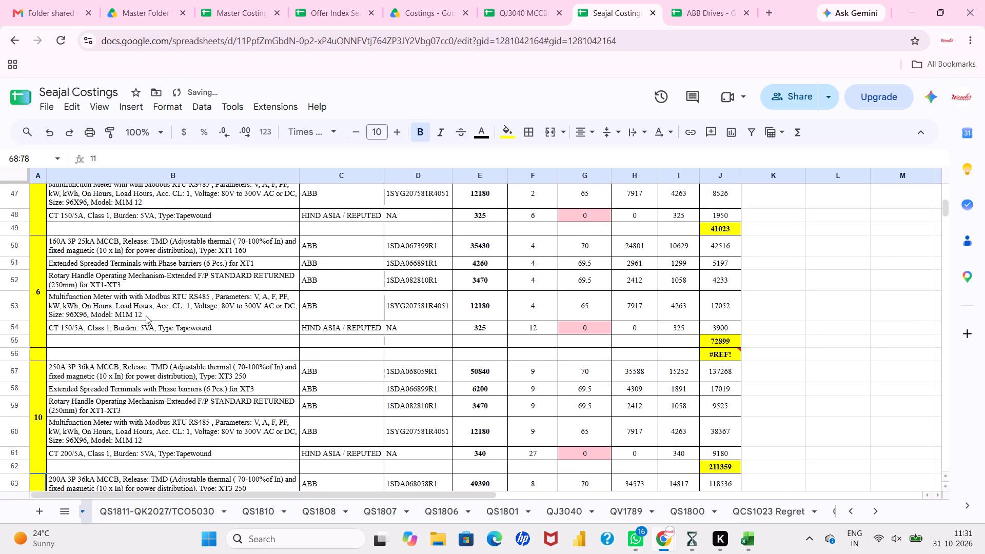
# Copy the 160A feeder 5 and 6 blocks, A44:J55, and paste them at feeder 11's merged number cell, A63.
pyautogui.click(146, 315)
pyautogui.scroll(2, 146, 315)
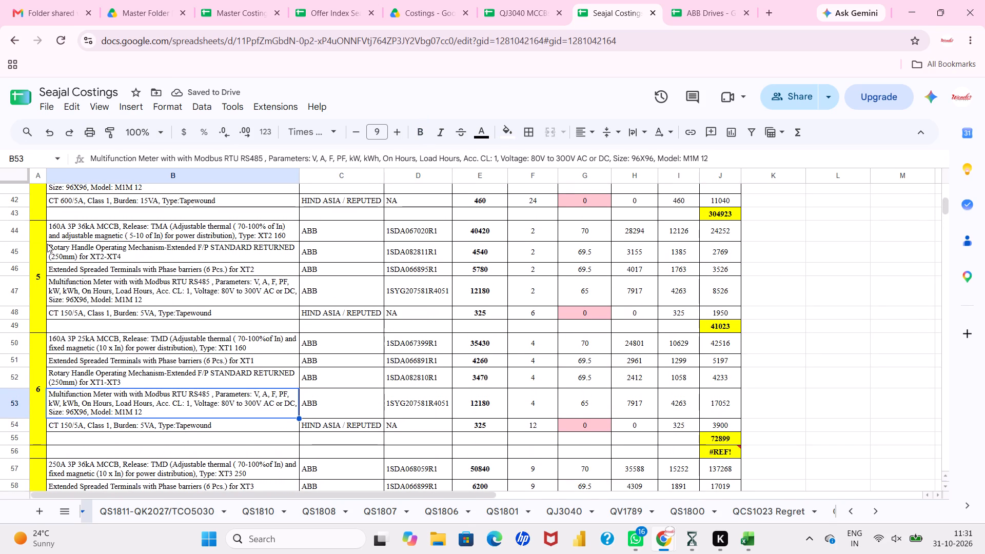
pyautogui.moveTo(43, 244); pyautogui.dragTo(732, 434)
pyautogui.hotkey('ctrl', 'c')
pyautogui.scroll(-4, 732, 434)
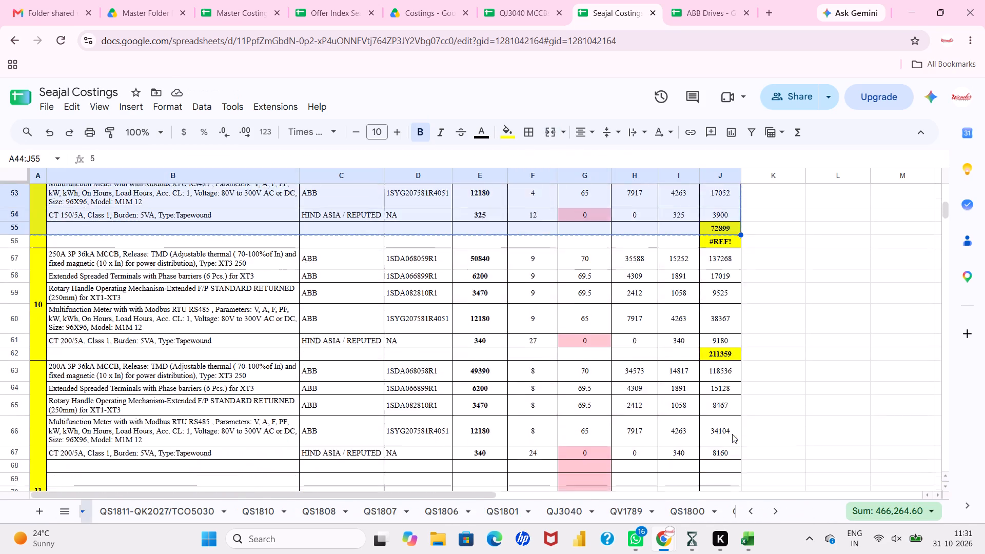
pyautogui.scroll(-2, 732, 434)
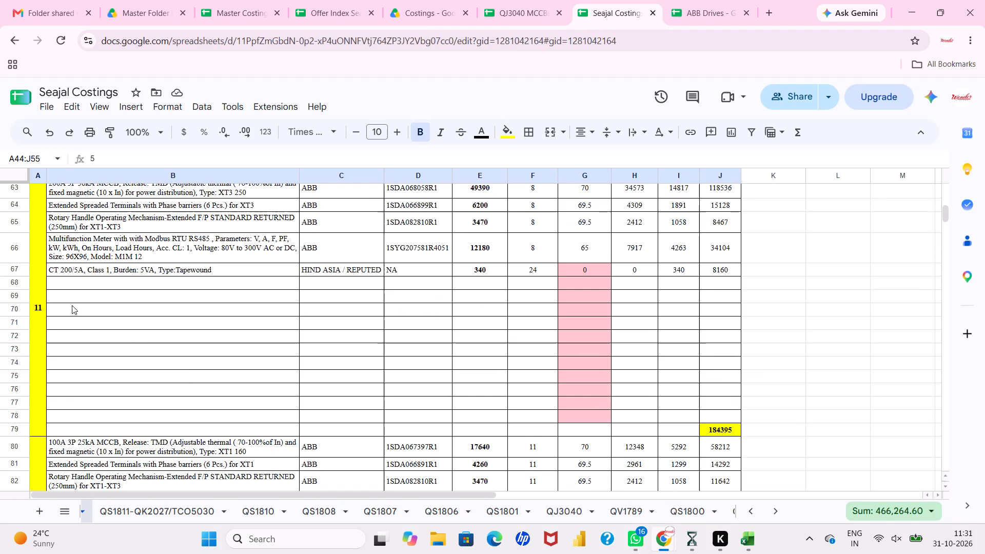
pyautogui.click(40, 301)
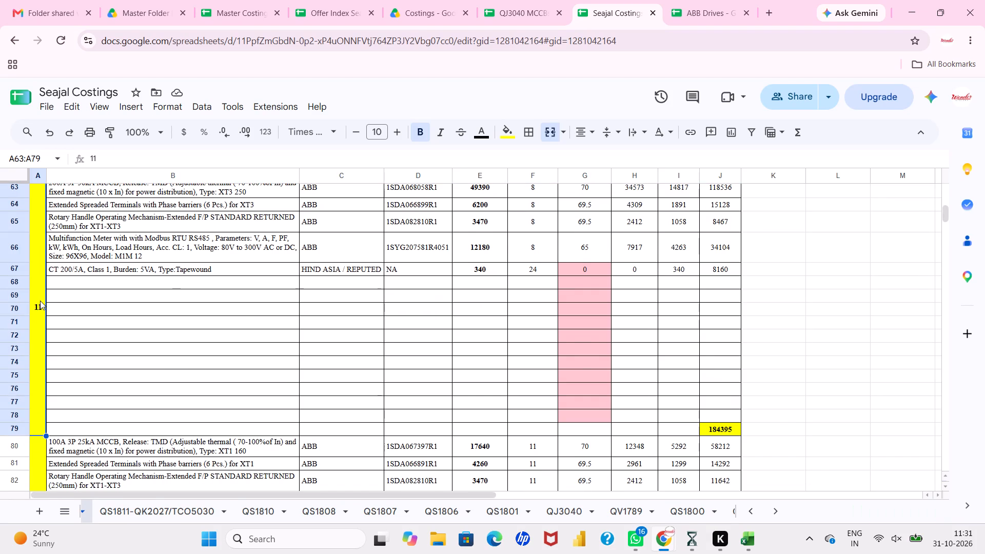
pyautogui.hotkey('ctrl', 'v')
# Check the pasted 160A blocks against the neighbouring feeder blocks, from the 160A originals down to the 100A feeder.
pyautogui.scroll(2, 40, 301)
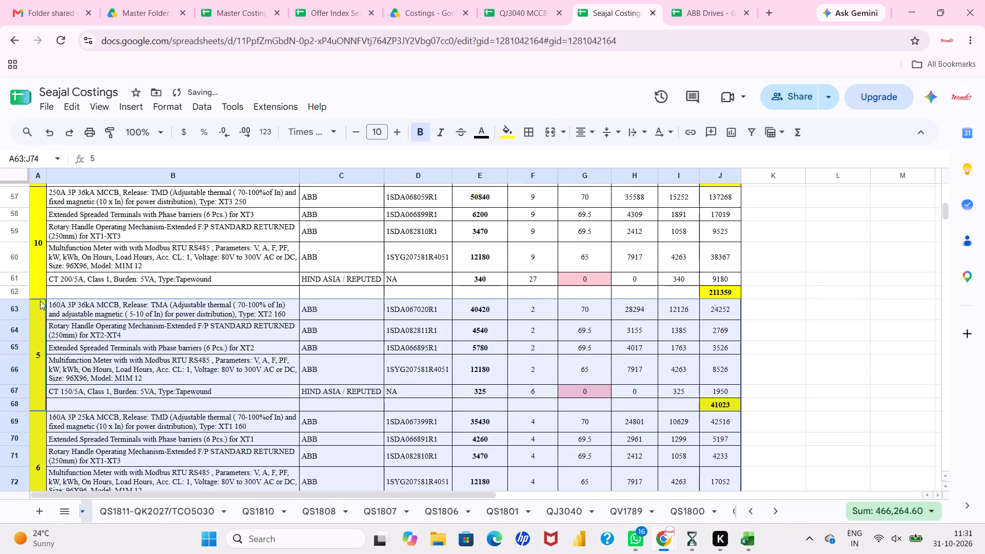
pyautogui.scroll(3, 40, 301)
pyautogui.scroll(-1, 40, 301)
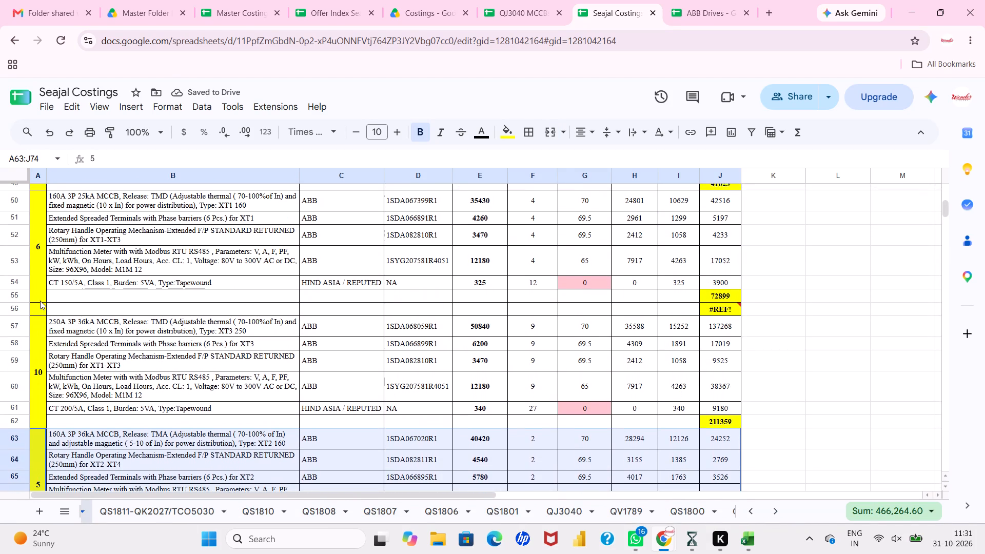
pyautogui.scroll(-1, 40, 301)
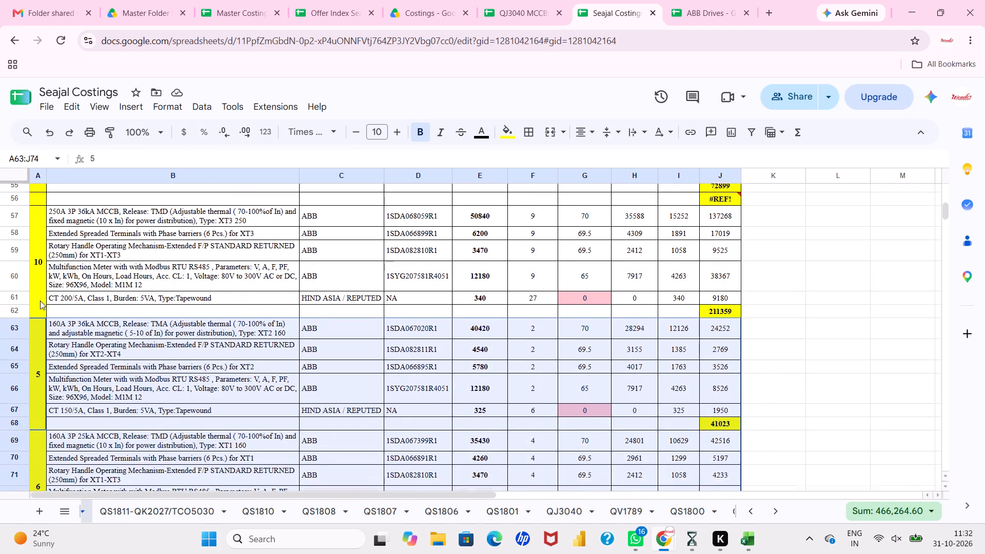
pyautogui.scroll(-1, 40, 301)
pyautogui.click(115, 329)
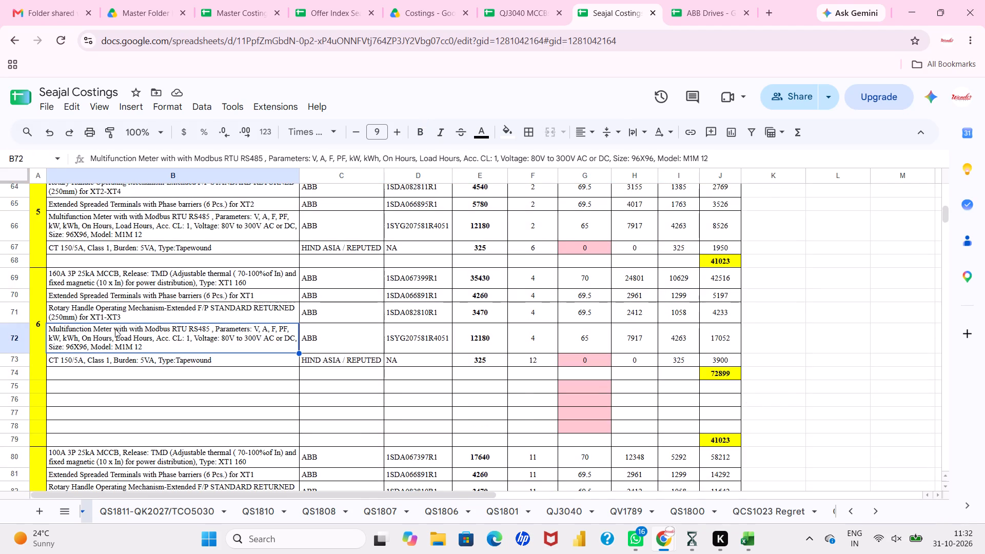
pyautogui.scroll(-1, 136, 373)
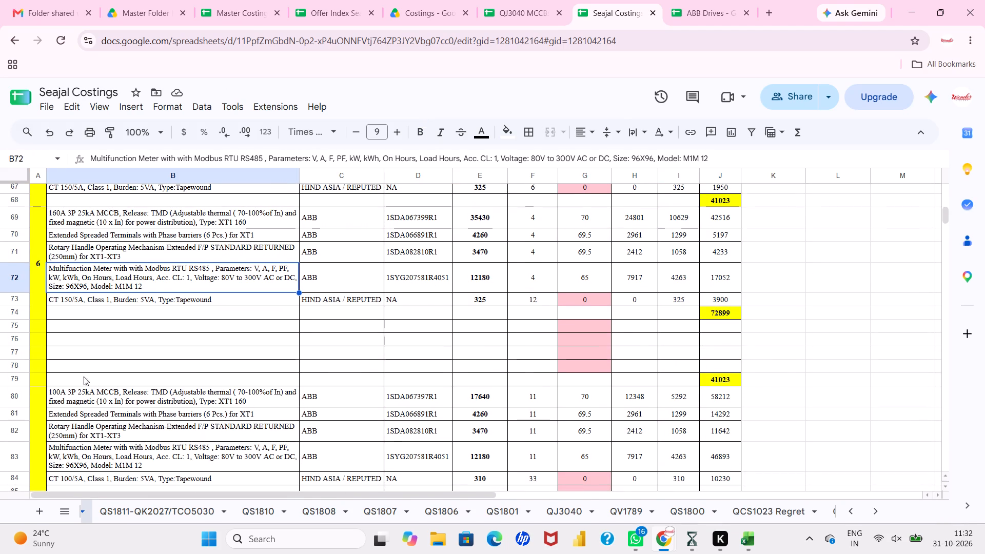
pyautogui.scroll(3, 88, 355)
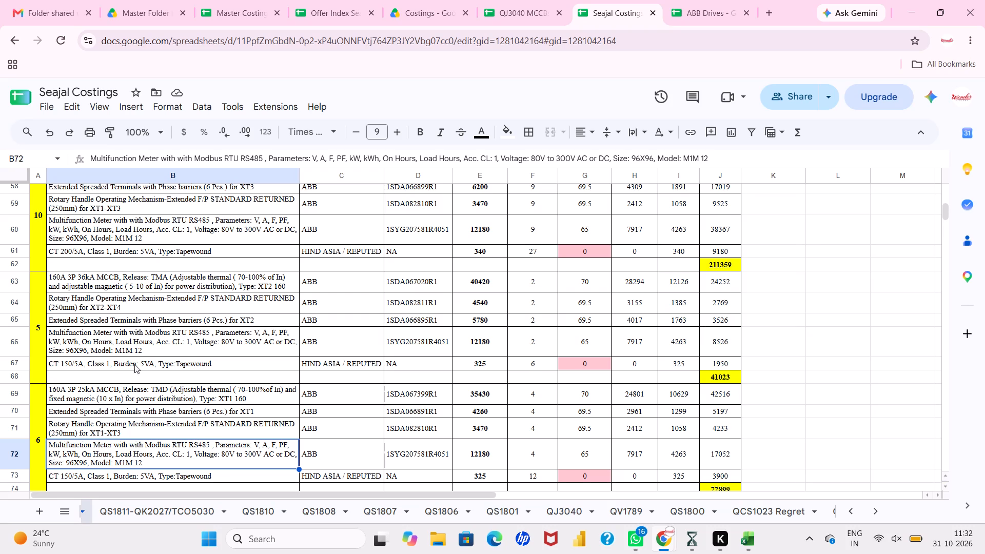
pyautogui.scroll(5, 159, 352)
# Clear all formatting and delete all contents of the whole Seajal Costings sheet.
pyautogui.click(10, 170)
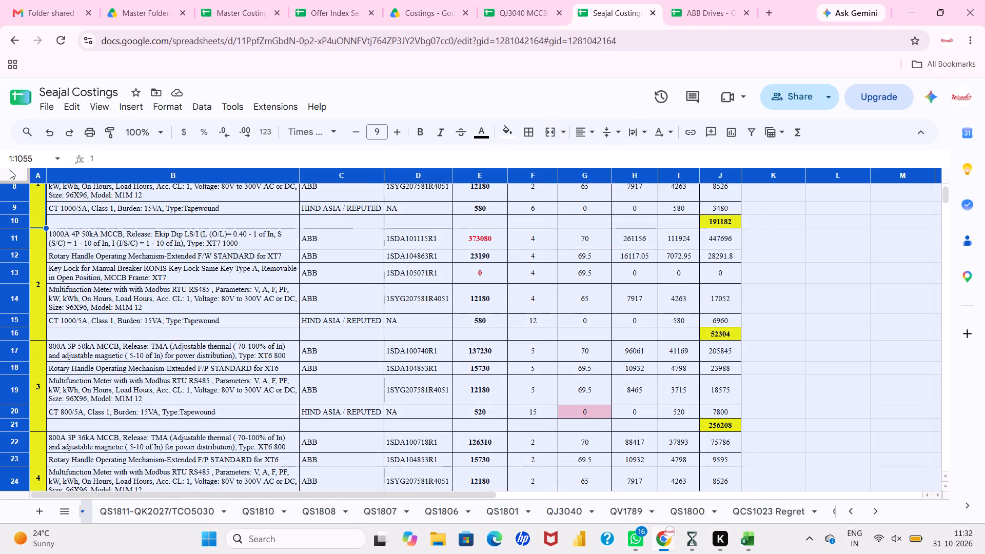
pyautogui.click(166, 106)
pyautogui.click(209, 411)
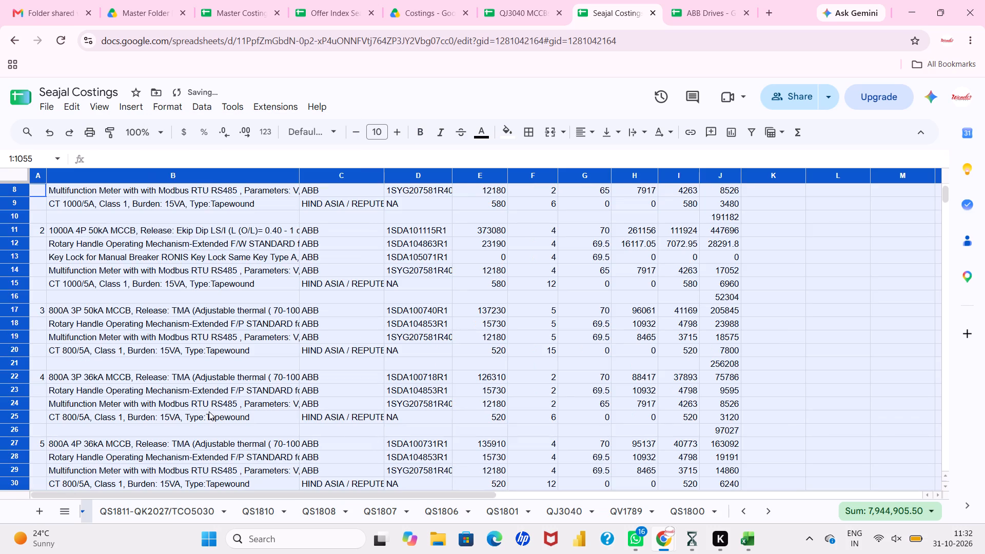
pyautogui.press('Delete')
pyautogui.click(263, 383)
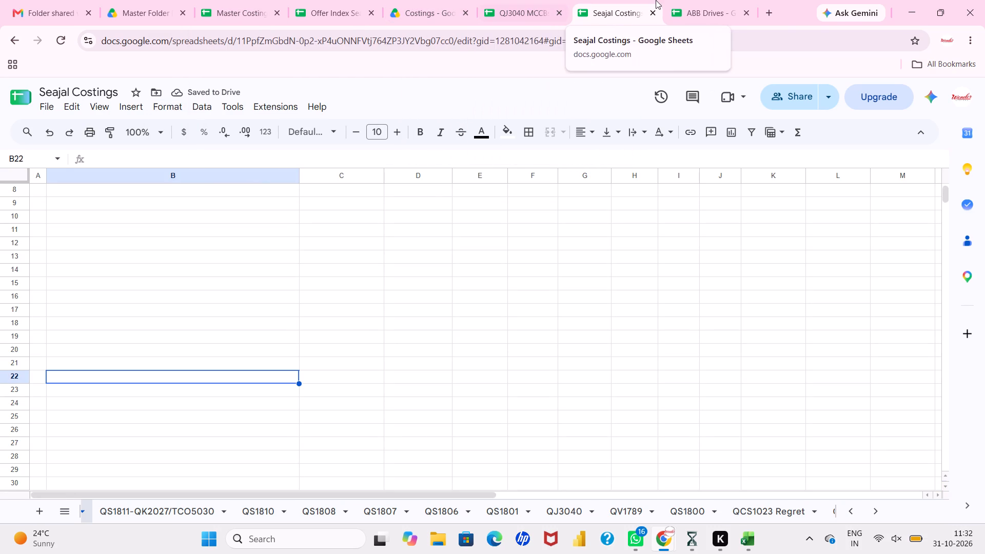
# Copy the header and feeder 1 and 2 blocks, A3:J16, from QJ3040 MCCBs BOM R1 and paste them at A8 of the emptied Seajal Costings sheet.
pyautogui.click(694, 0)
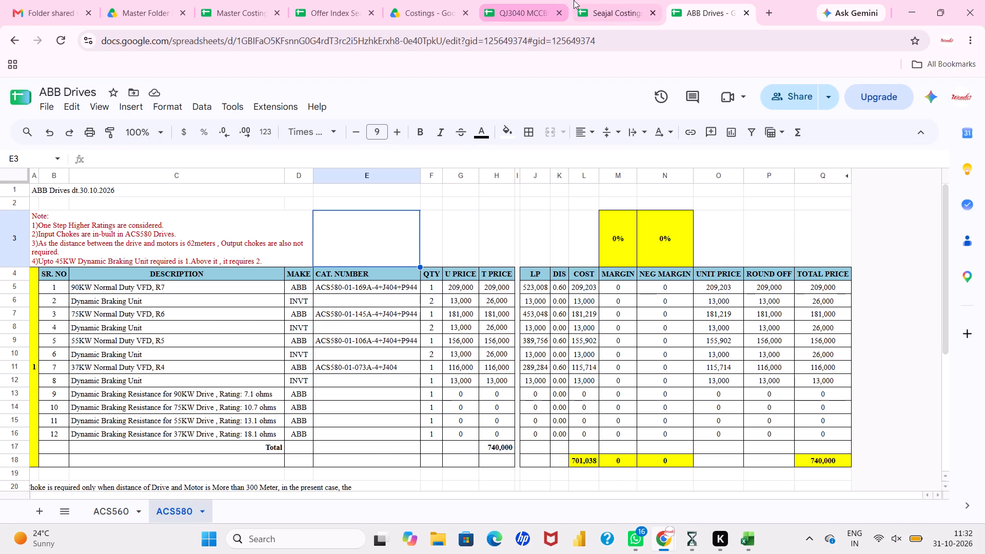
pyautogui.click(523, 10)
pyautogui.click(362, 343)
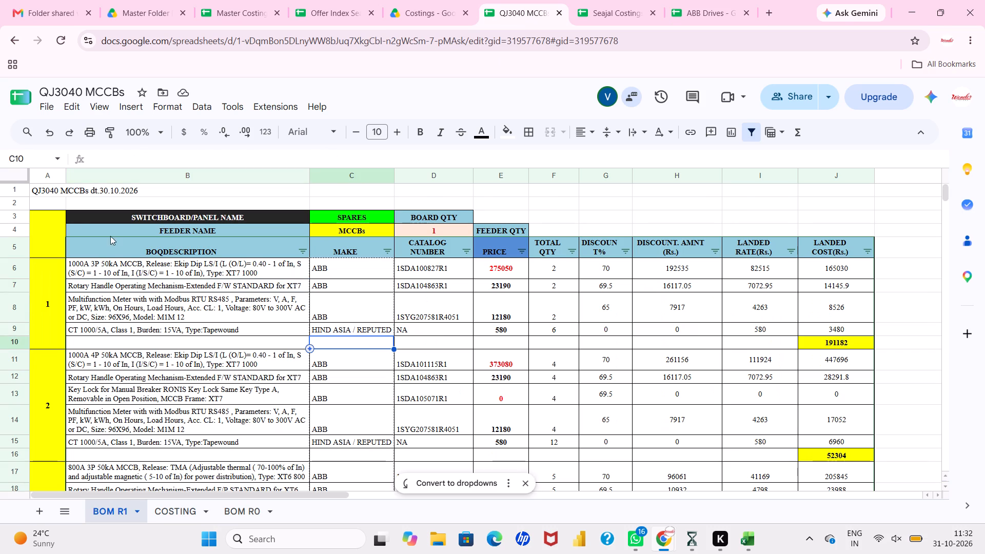
pyautogui.moveTo(56, 223); pyautogui.dragTo(851, 434)
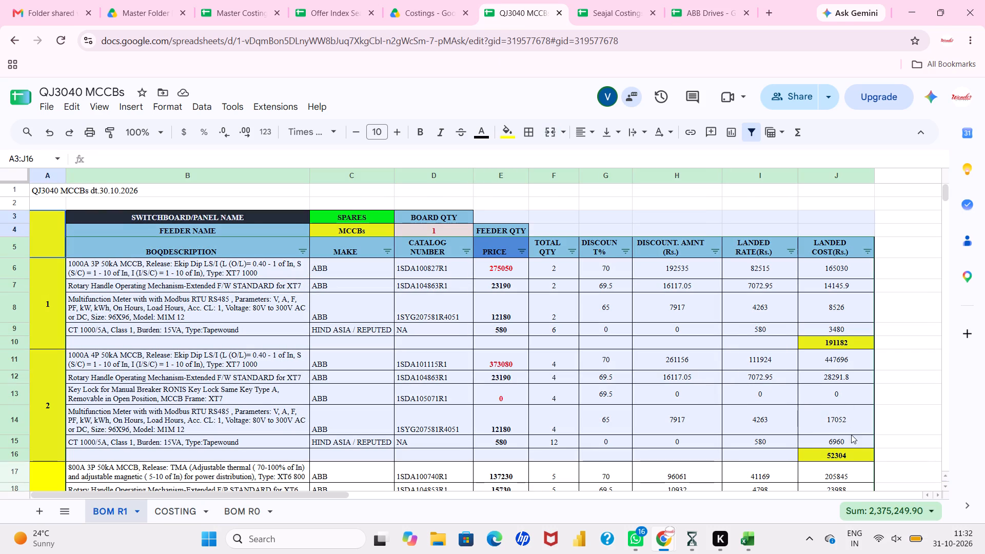
pyautogui.moveTo(851, 434); pyautogui.dragTo(826, 458)
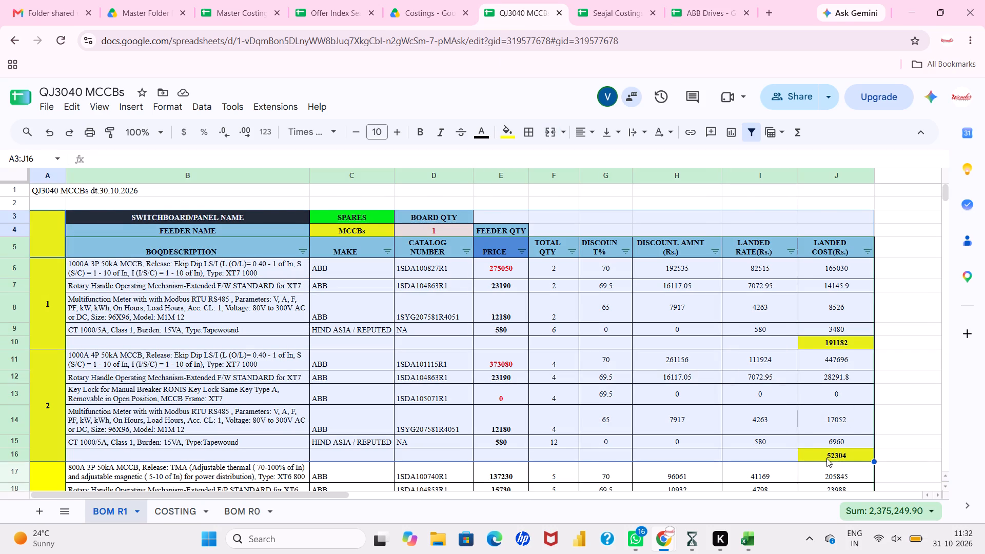
pyautogui.hotkey('ctrl', 'c')
pyautogui.scroll(-5, 826, 458)
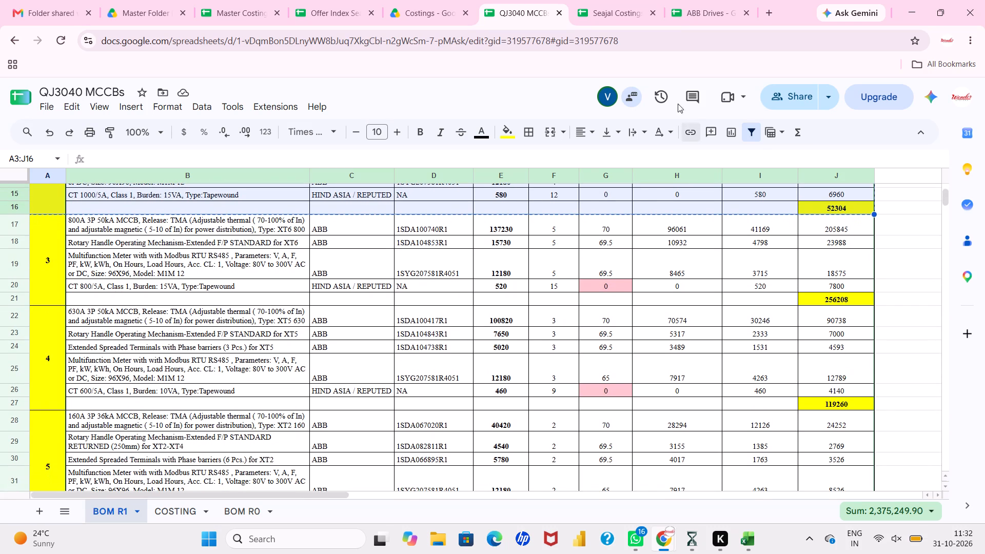
pyautogui.click(645, 2)
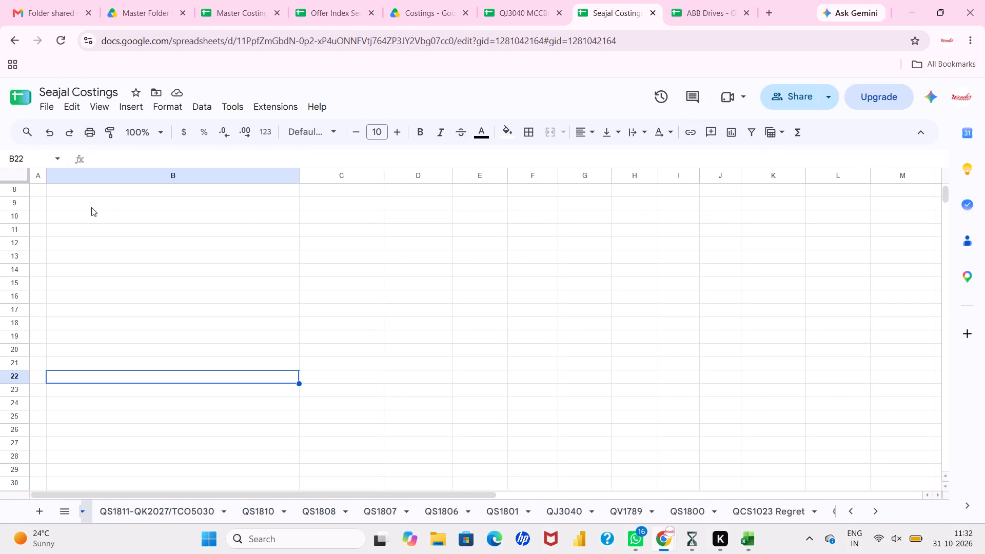
pyautogui.click(42, 194)
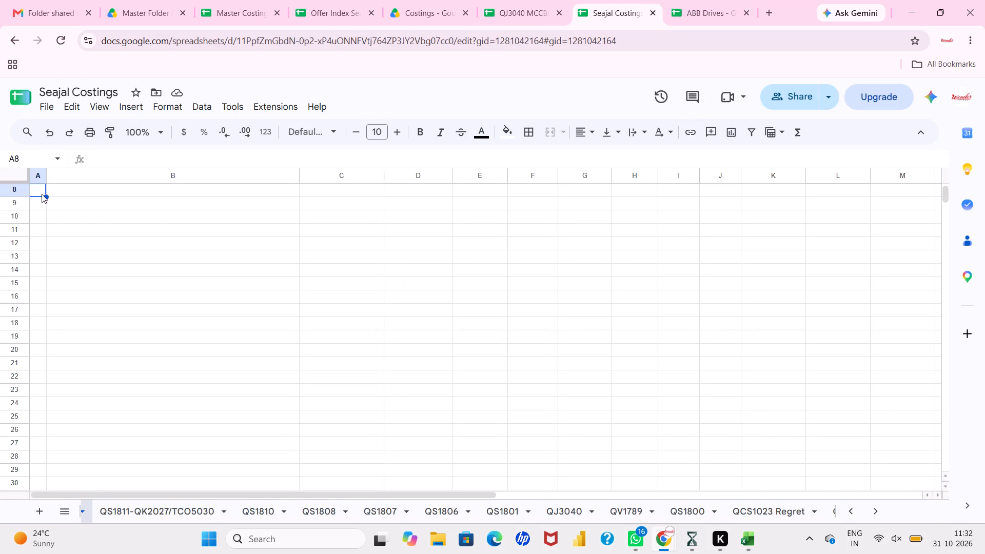
pyautogui.hotkey('ctrl', 'v')
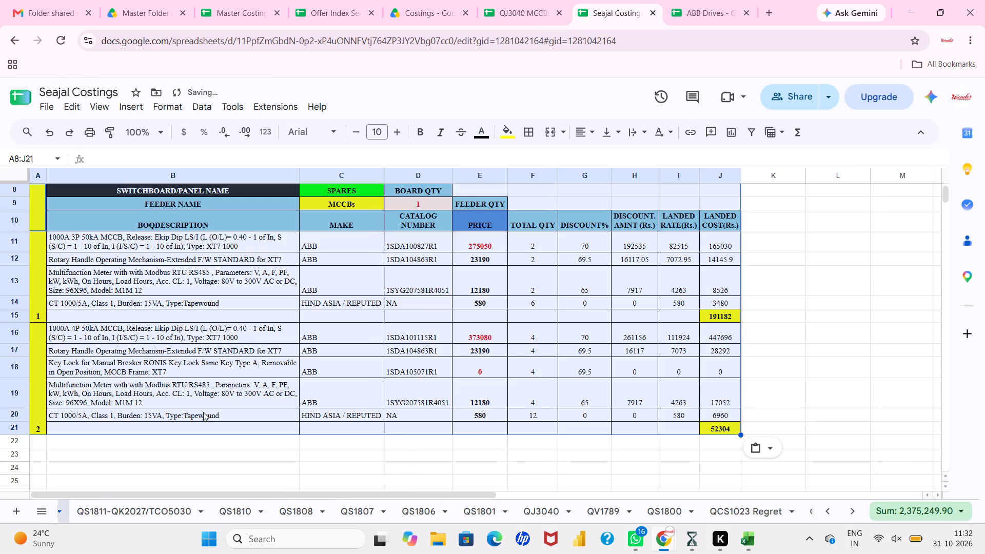
# Switch back to QJ3040 MCCBs BOM R1 and select the 800A 3P 50kA feeder 3 block, A17:J21, for copying.
pyautogui.click(194, 430)
pyautogui.scroll(-2, 194, 430)
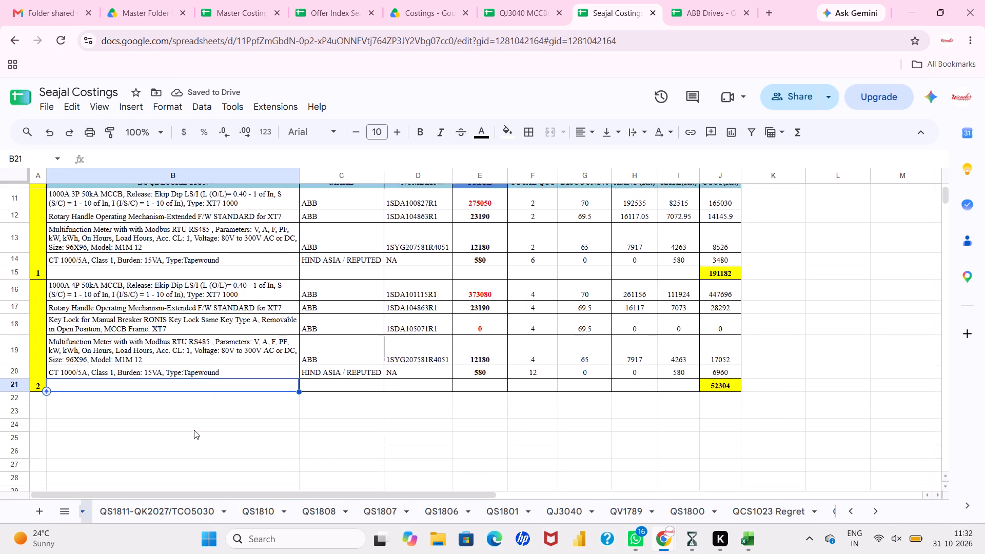
pyautogui.scroll(-1, 194, 430)
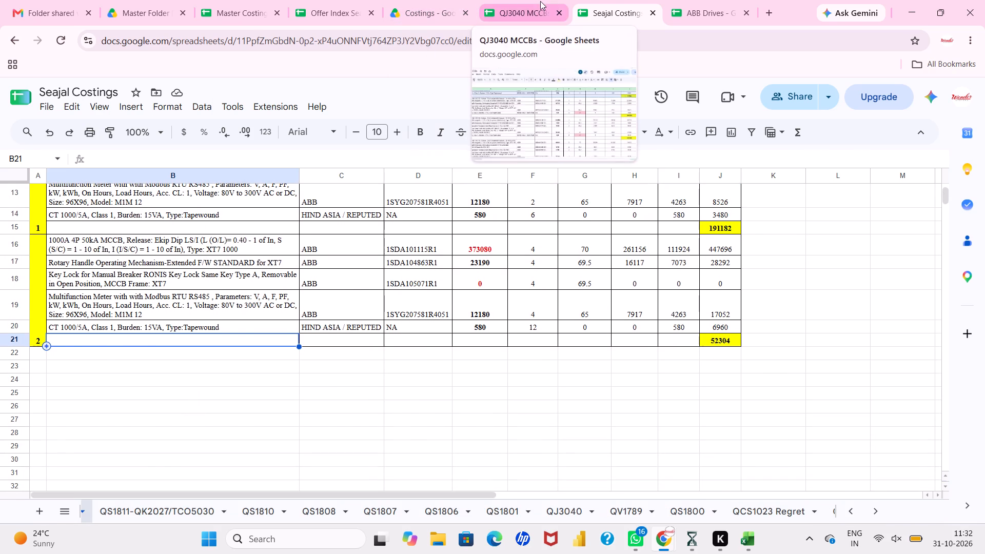
pyautogui.click(540, 1)
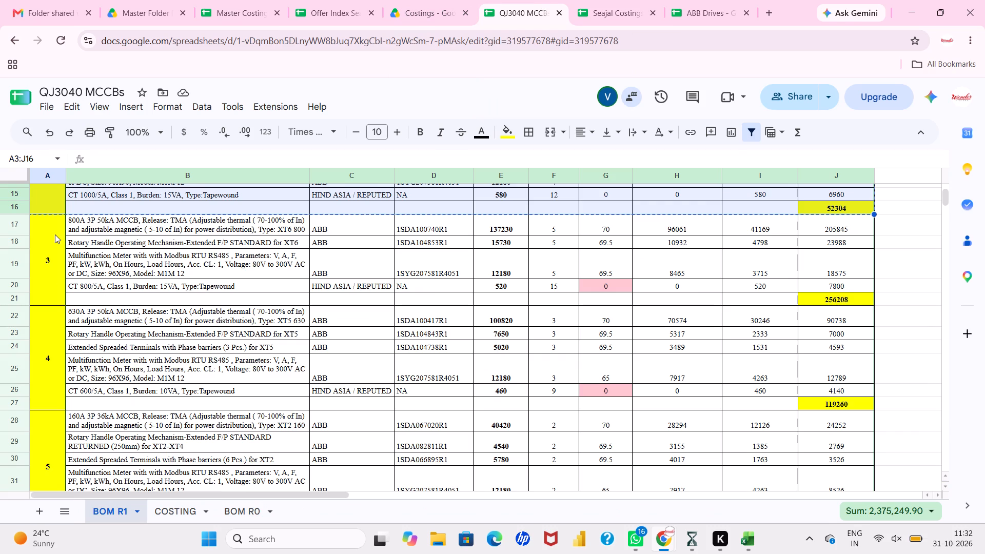
pyautogui.moveTo(51, 232); pyautogui.dragTo(645, 311)
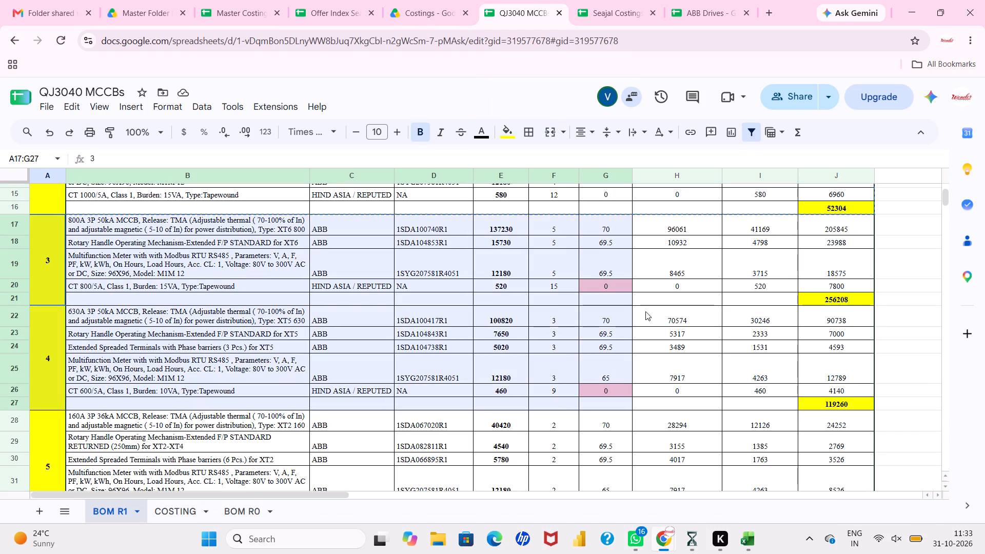
pyautogui.moveTo(645, 311); pyautogui.dragTo(843, 300)
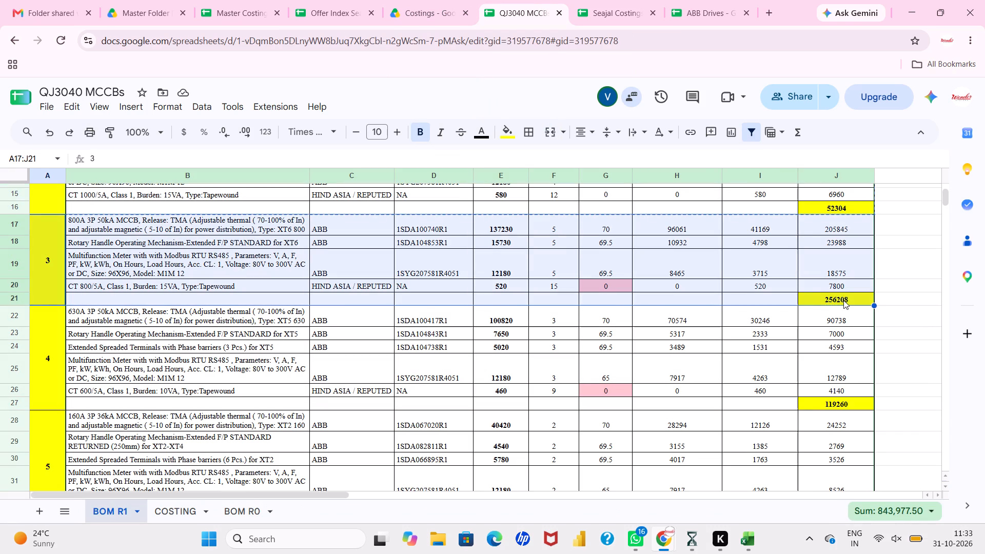
# Copy the 800A 3P 50kA feeder 3 block, A17:J21, and paste it at A22 of Seajal Costings, directly below feeder 2.
pyautogui.hotkey('ctrl', 'c')
pyautogui.click(695, 0)
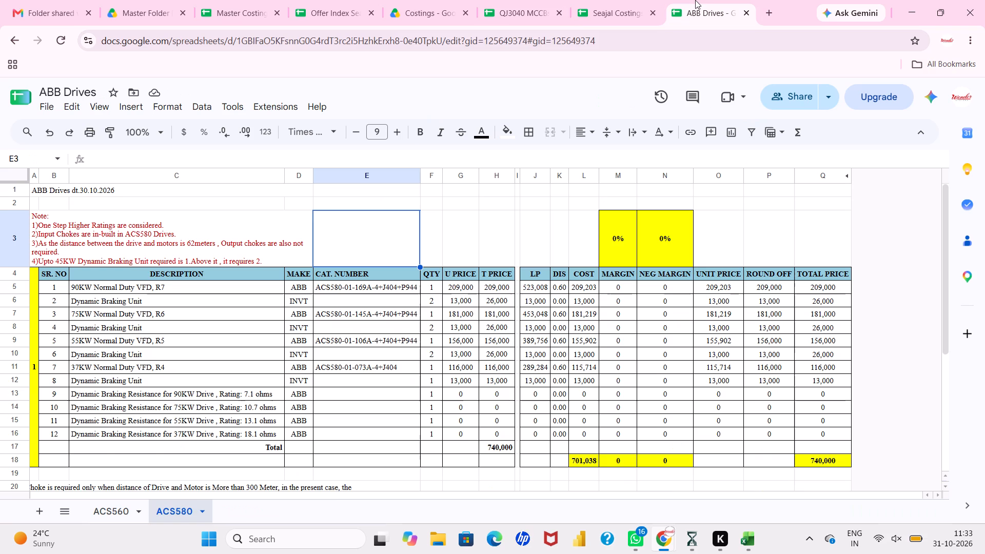
pyautogui.click(623, 3)
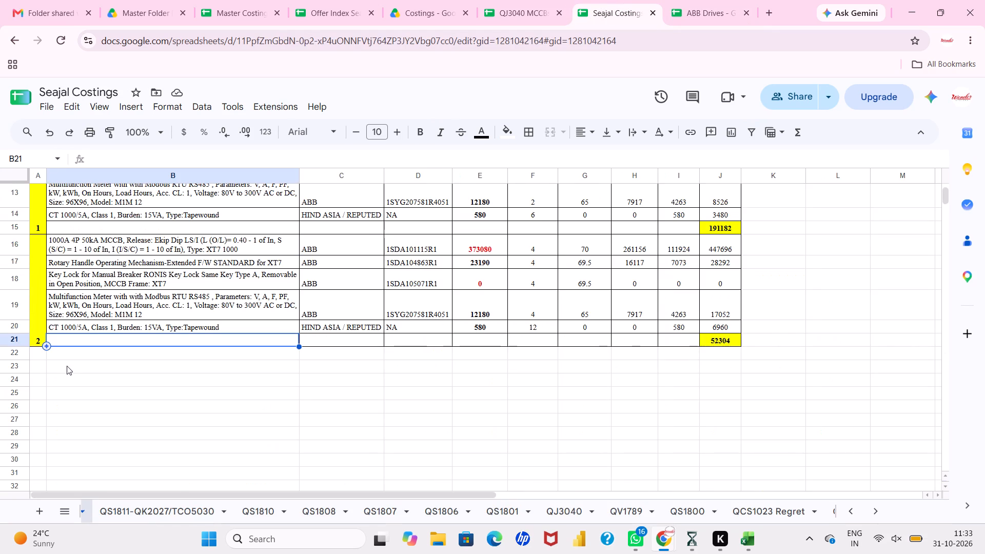
pyautogui.click(42, 358)
pyautogui.hotkey('ctrl', 'v')
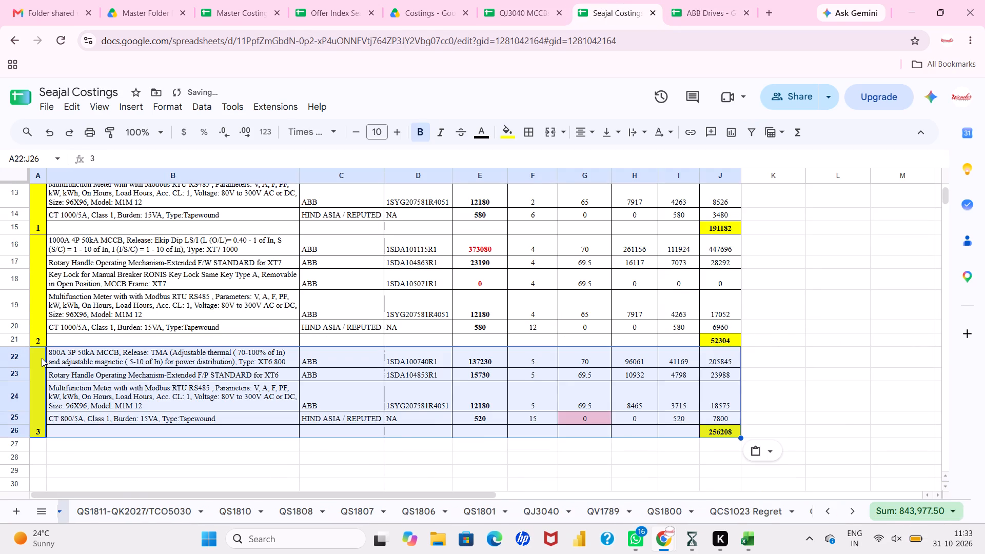
pyautogui.scroll(-2, 42, 358)
pyautogui.click(72, 337)
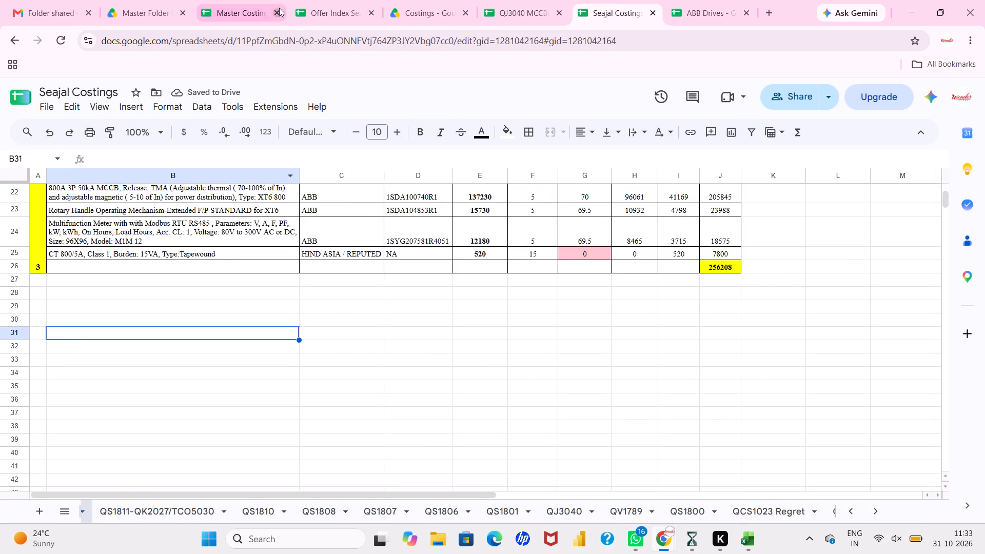
# Return to QJ3040 MCCBs BOM R1 and find the next feeder block to copy, going past feeder 3 to the 800A 3P 36kA feeder 8.
pyautogui.click(501, 0)
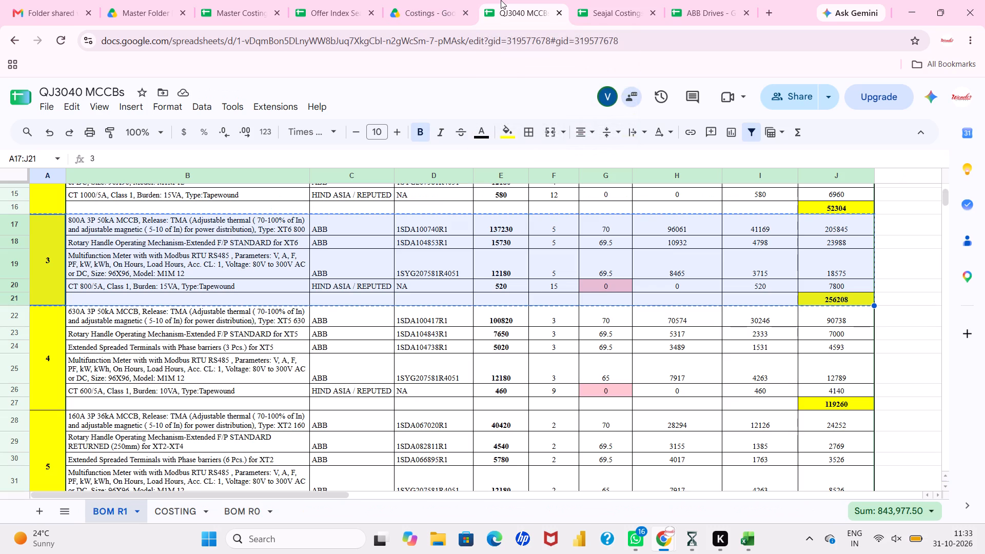
pyautogui.click(251, 291)
pyautogui.scroll(-3, 251, 291)
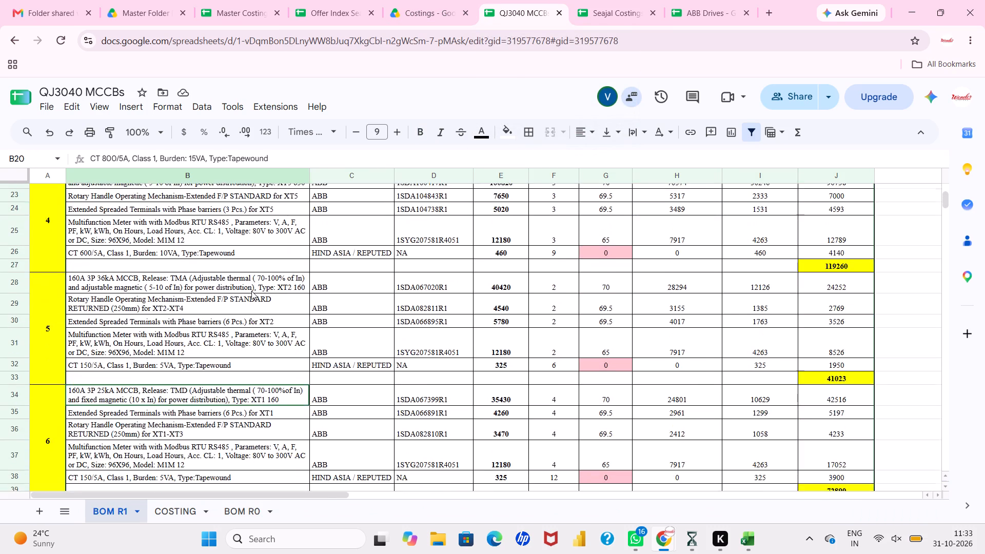
pyautogui.scroll(-2, 251, 291)
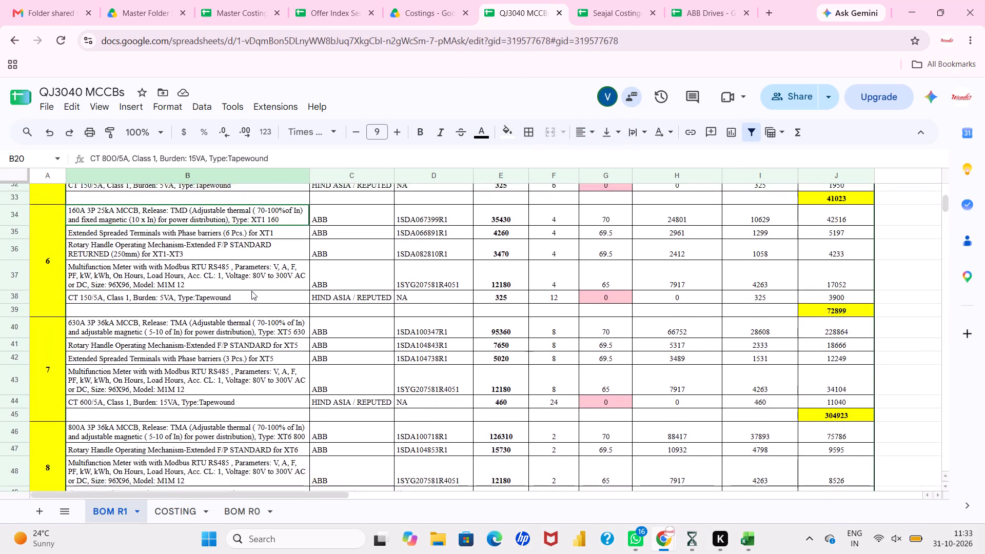
pyautogui.scroll(-2, 251, 291)
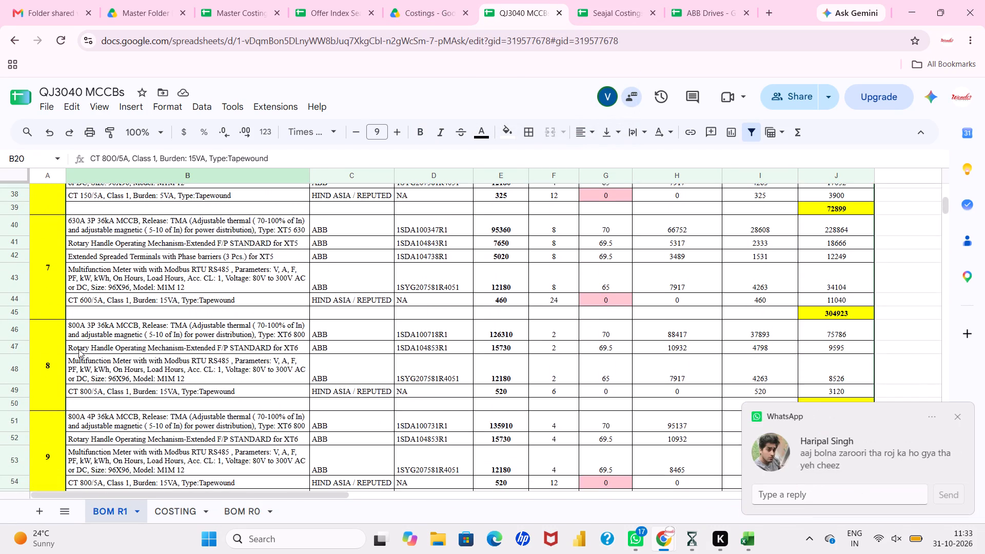
pyautogui.scroll(-1, 56, 343)
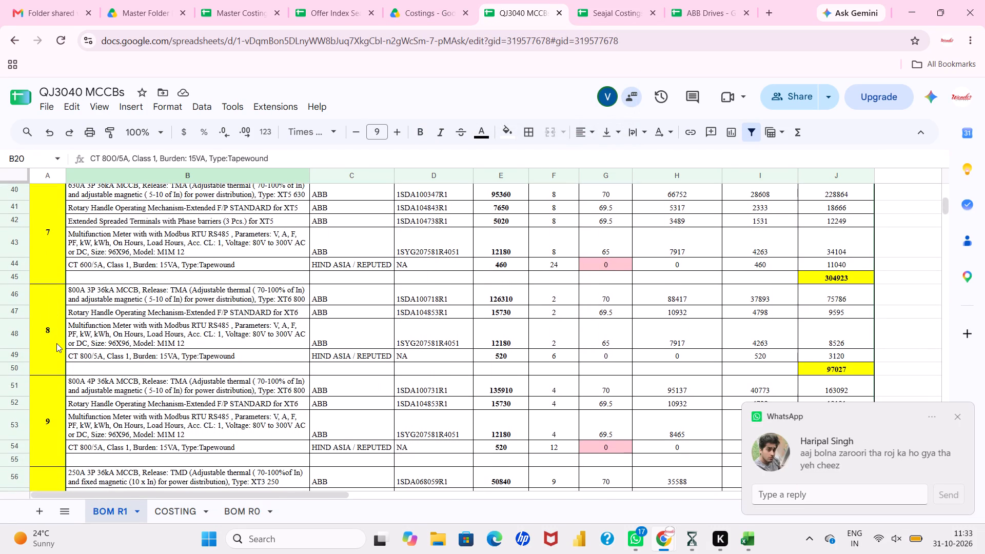
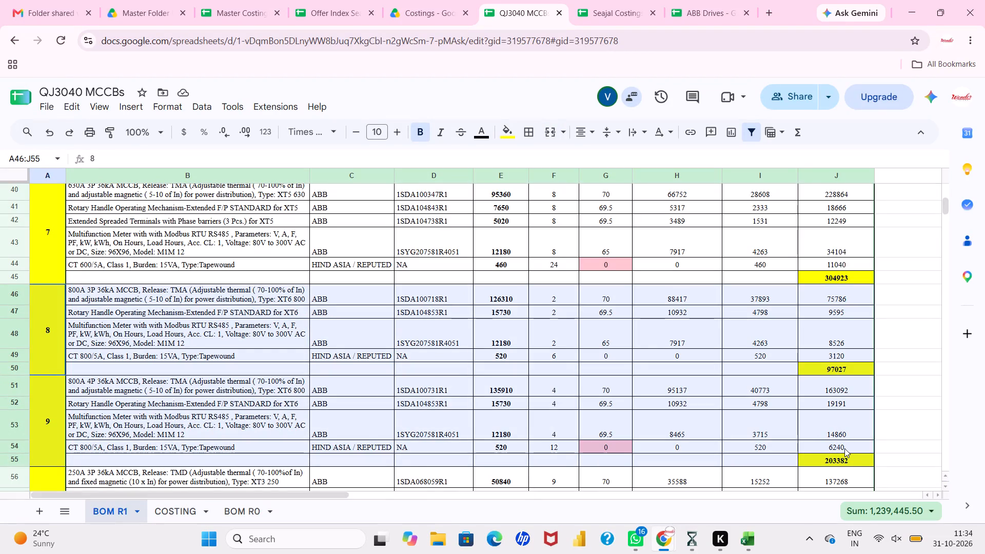
# Copy the 800A 36kA feeder 8 and 9 blocks, A46:J55, from QJ3040 MCCBs BOM R1 and switch to Seajal Costings.
pyautogui.hotkey('ctrl', 'c')
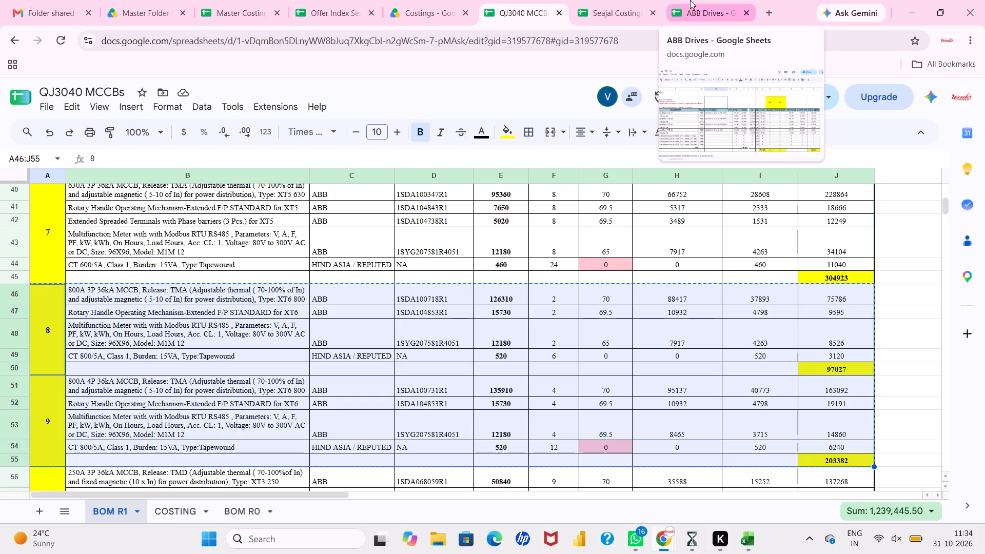
pyautogui.click(615, 8)
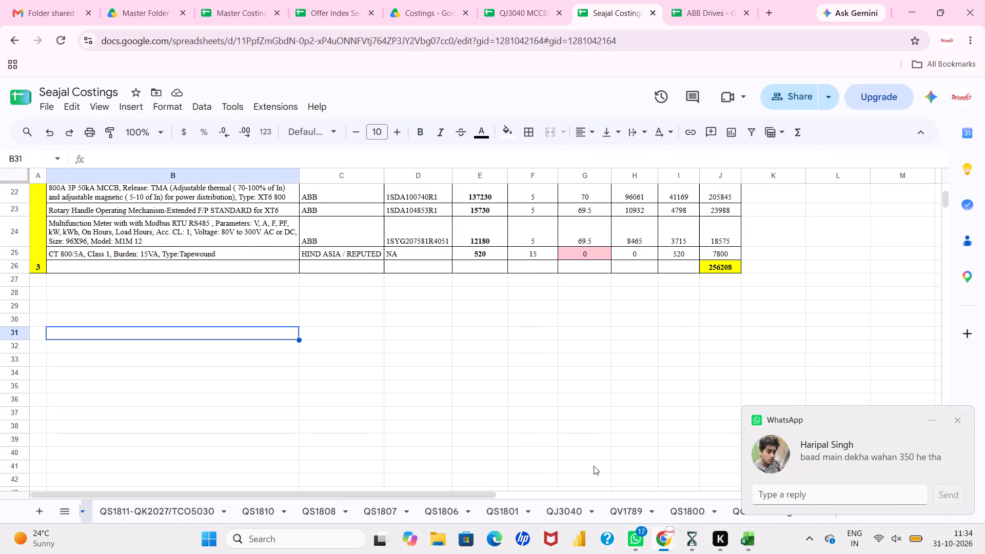
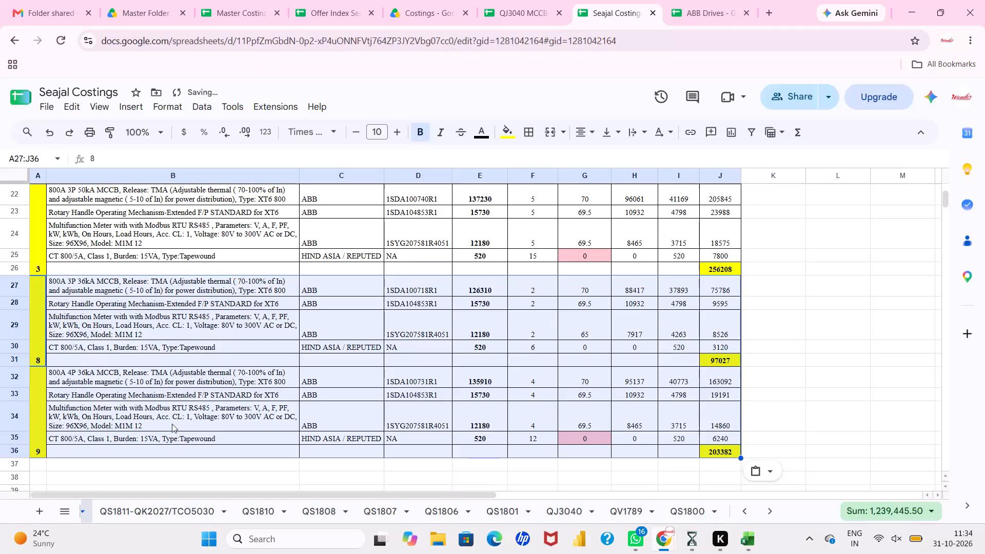
# Select A37 below the pasted 800A blocks as the next paste position, and return to QJ3040 MCCBs BOM R1 to locate the next feeder block.
pyautogui.hscroll(1, 172, 424)
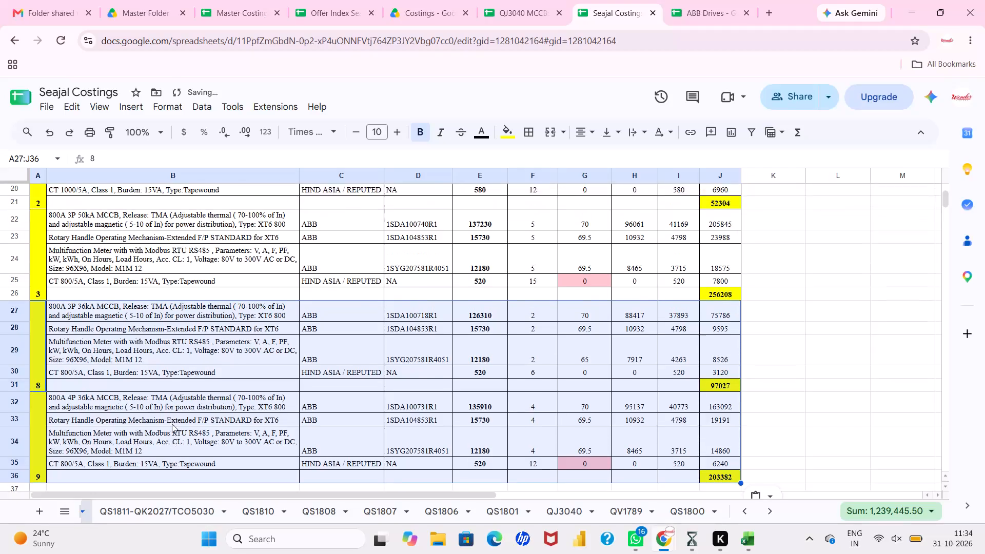
pyautogui.hscroll(1, 172, 424)
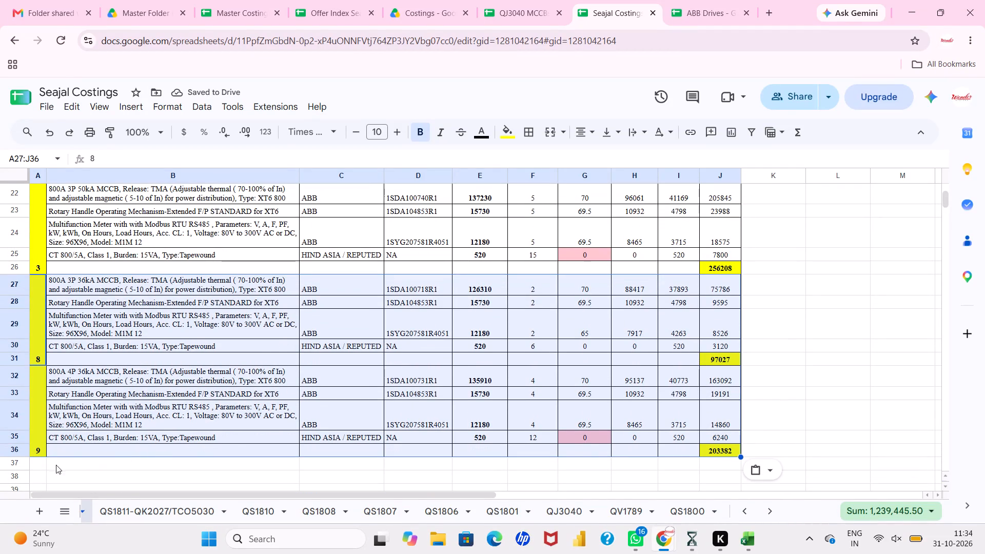
pyautogui.click(43, 466)
pyautogui.click(451, 0)
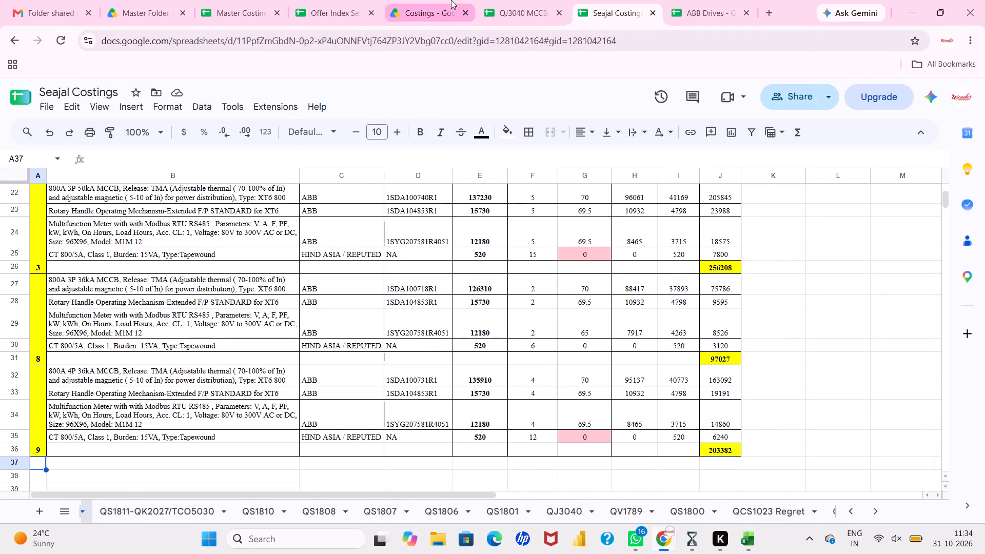
pyautogui.click(516, 0)
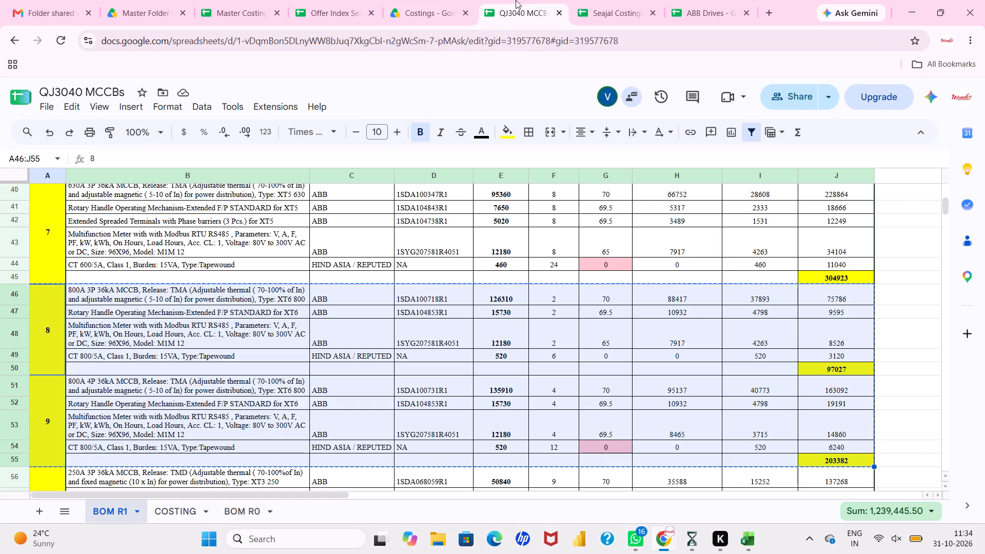
pyautogui.scroll(-3, 430, 301)
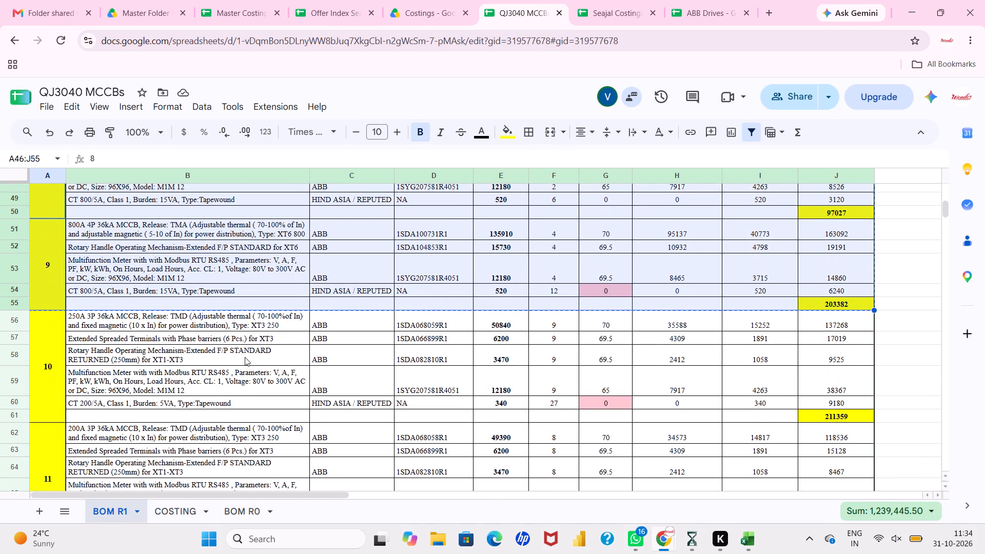
# Dismiss the previous copy selection and copy the 630A 3P 50kA feeder 4 block, A22:K27, in QJ3040 MCCBs BOM R1.
pyautogui.click(244, 338)
pyautogui.press('Escape')
pyautogui.scroll(-1, 244, 338)
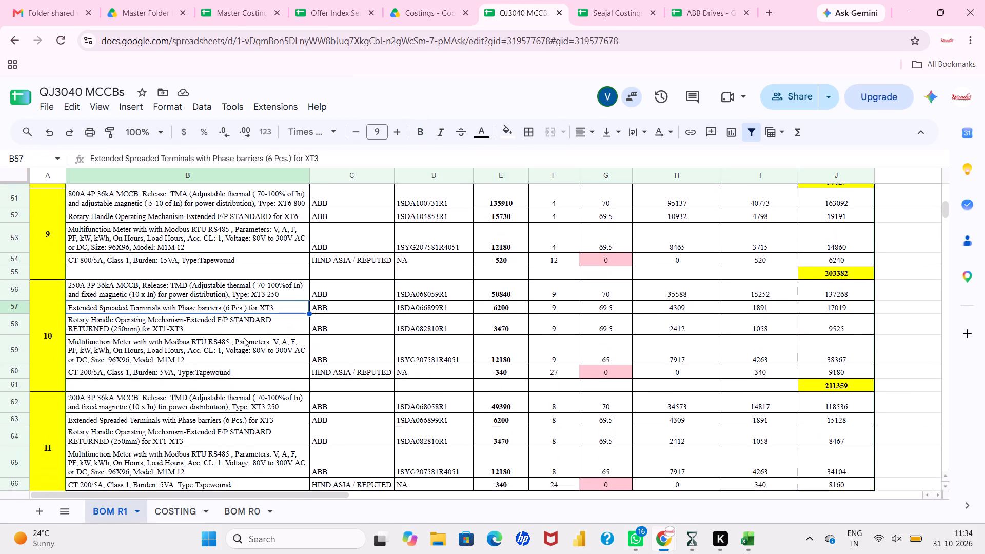
pyautogui.scroll(-5, 244, 338)
pyautogui.scroll(2, 244, 338)
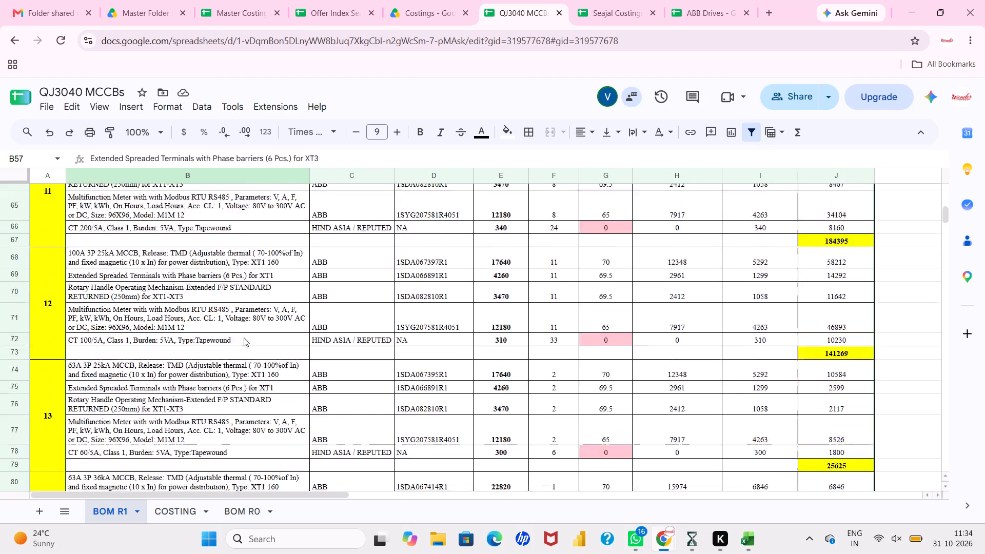
pyautogui.scroll(5, 244, 338)
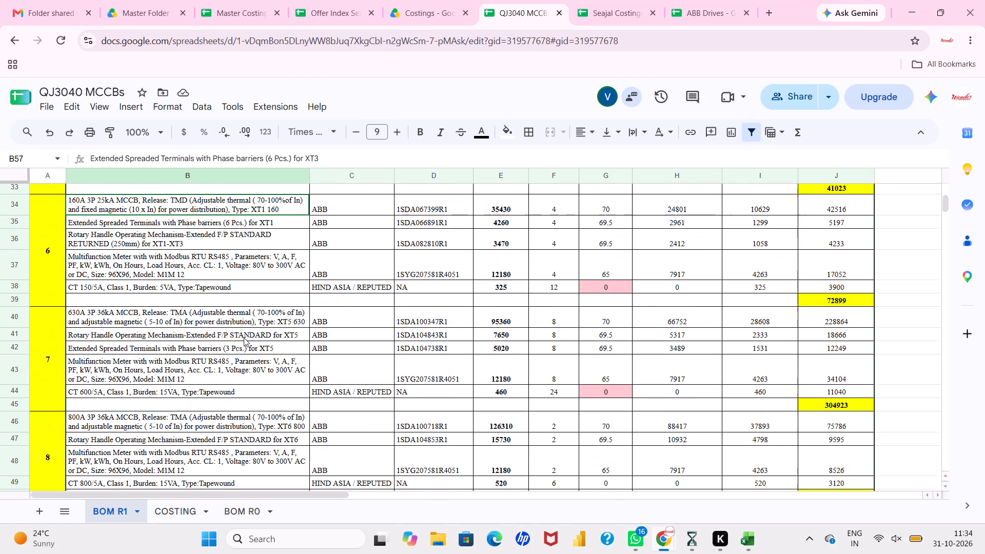
pyautogui.scroll(4, 244, 338)
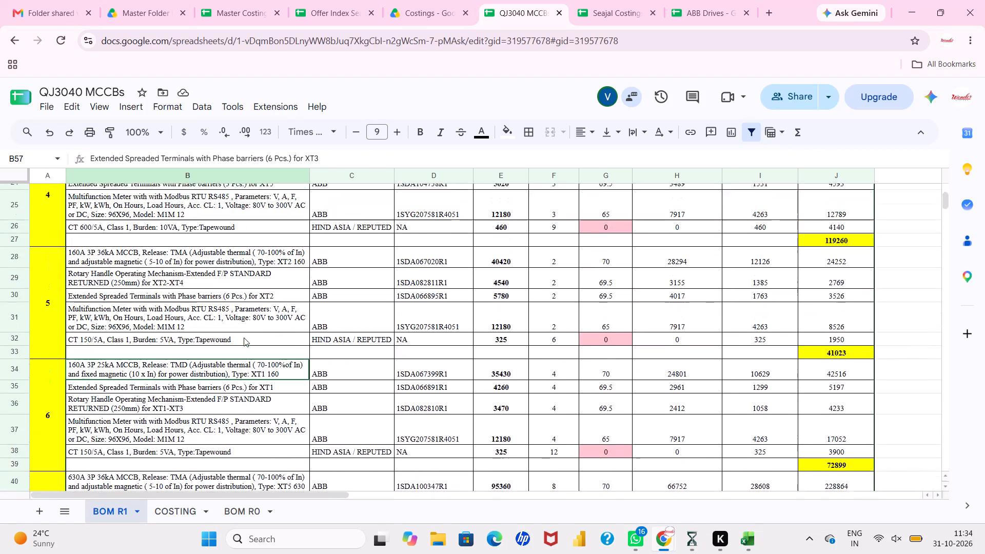
pyautogui.scroll(4, 244, 338)
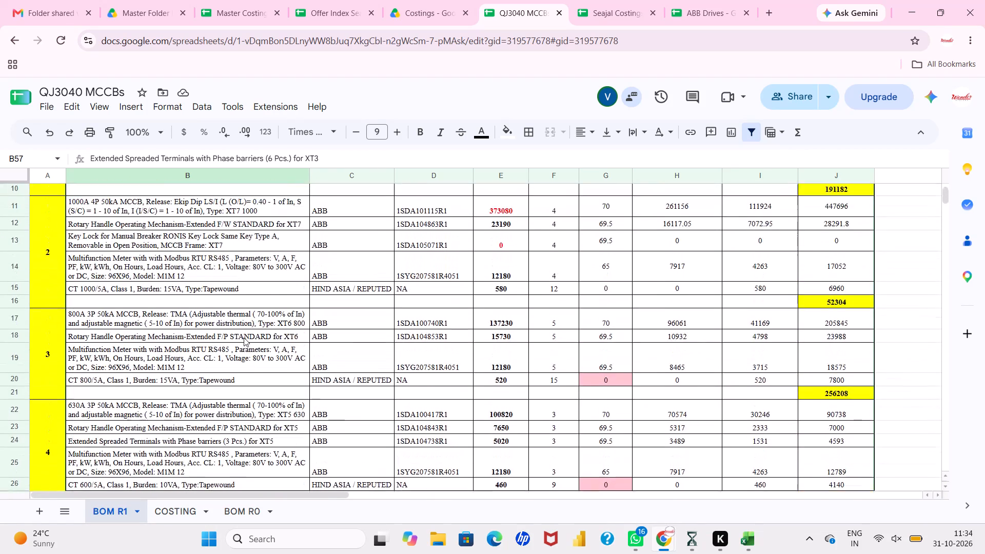
pyautogui.scroll(1, 244, 338)
pyautogui.scroll(-1, 244, 338)
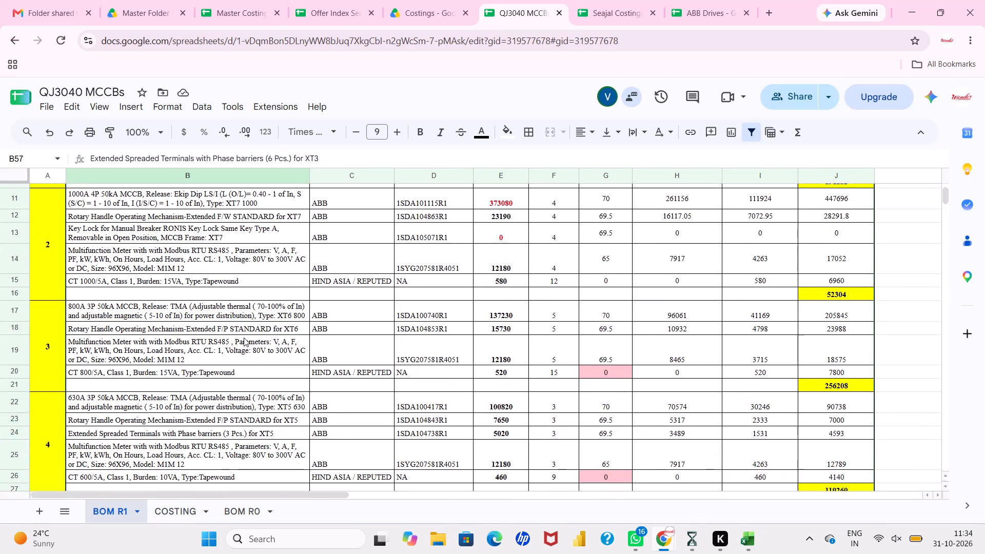
pyautogui.scroll(-1, 244, 338)
pyautogui.moveTo(54, 310); pyautogui.dragTo(277, 353)
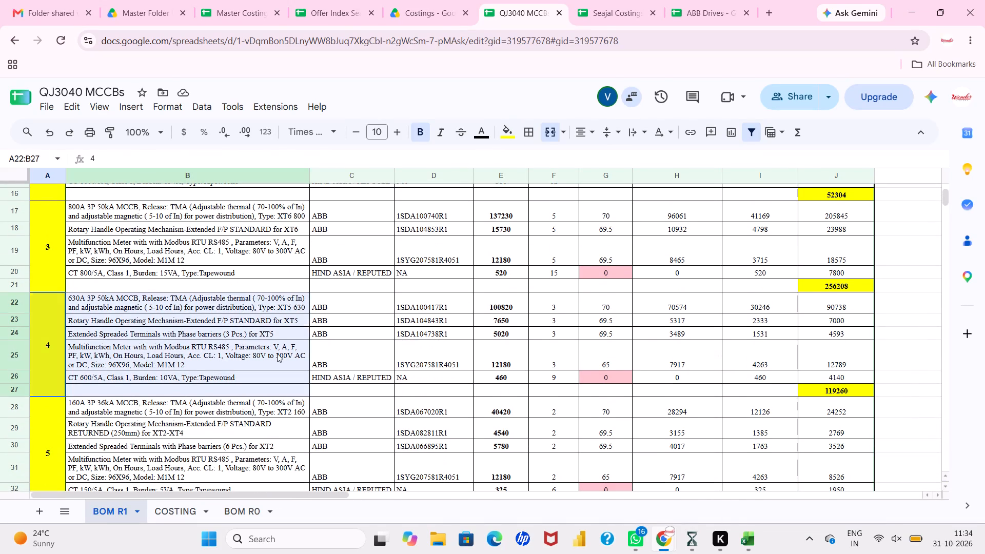
pyautogui.moveTo(277, 353); pyautogui.dragTo(920, 390)
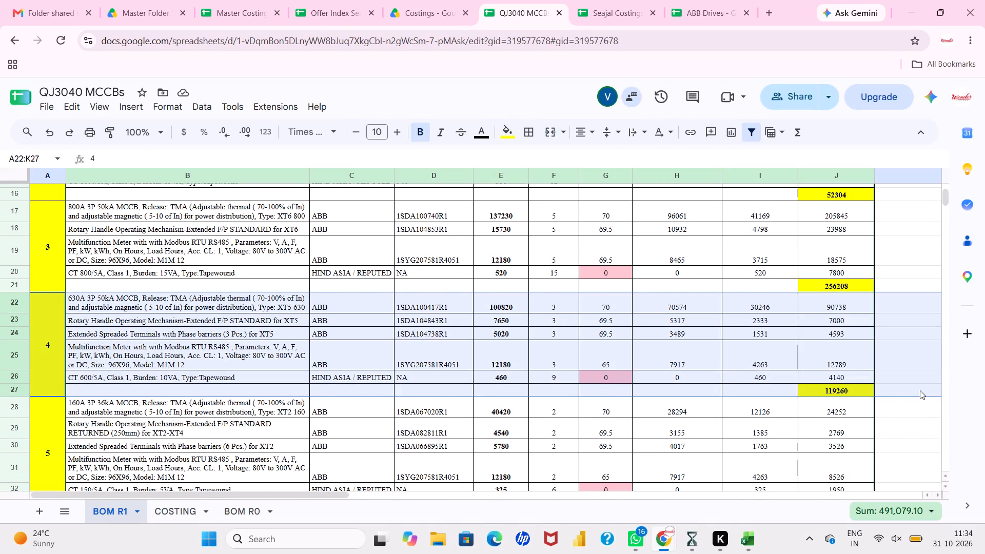
pyautogui.hotkey('ctrl', 'c')
# Switch to Seajal Costings and paste the copied 630A feeder 4 block at A37, directly below the feeder 9 block.
pyautogui.click(705, 0)
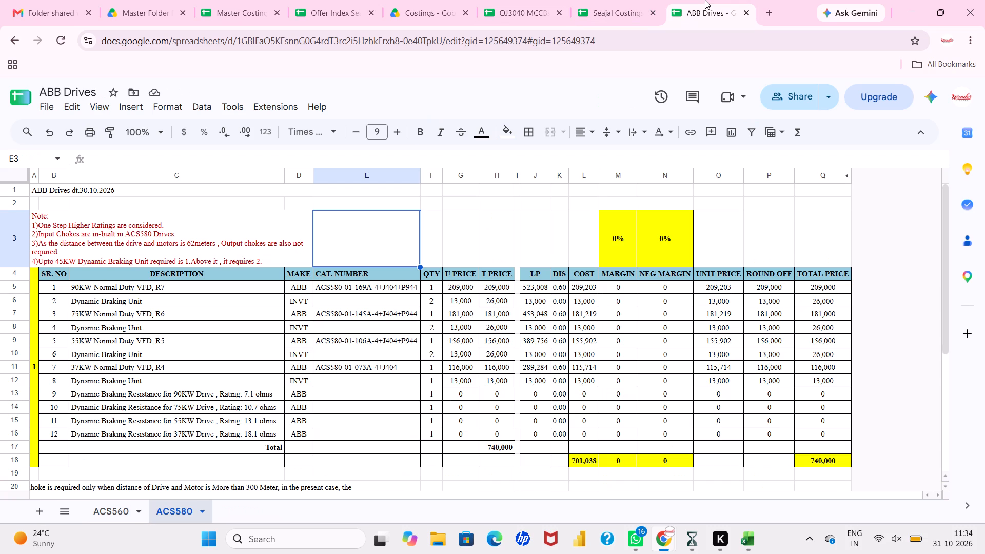
pyautogui.click(608, 0)
pyautogui.scroll(-2, 229, 293)
pyautogui.click(36, 319)
pyautogui.hotkey('ctrl', 'v')
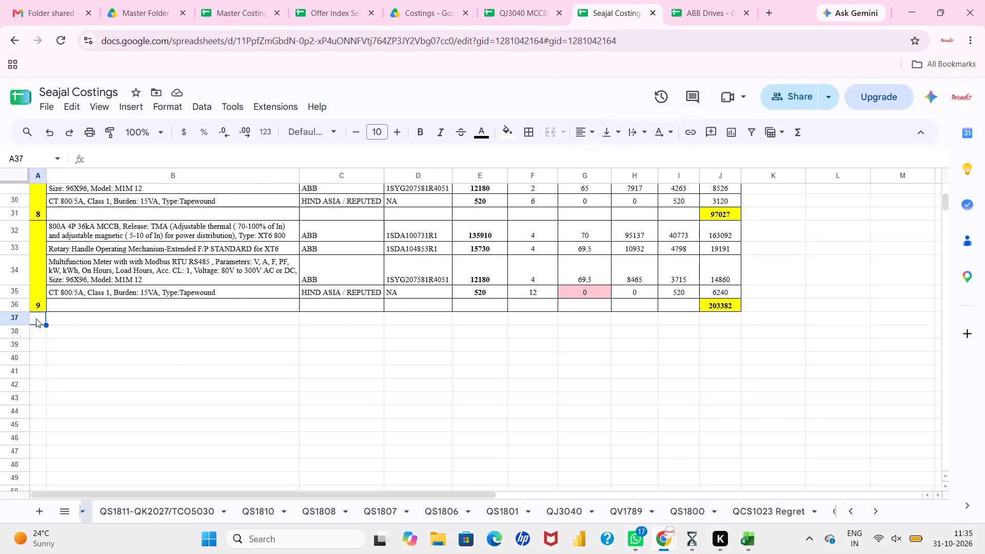
# Select A43, directly below the pasted 630A feeder 4 block, as the next paste position.
pyautogui.scroll(-2, 36, 319)
pyautogui.click(36, 298)
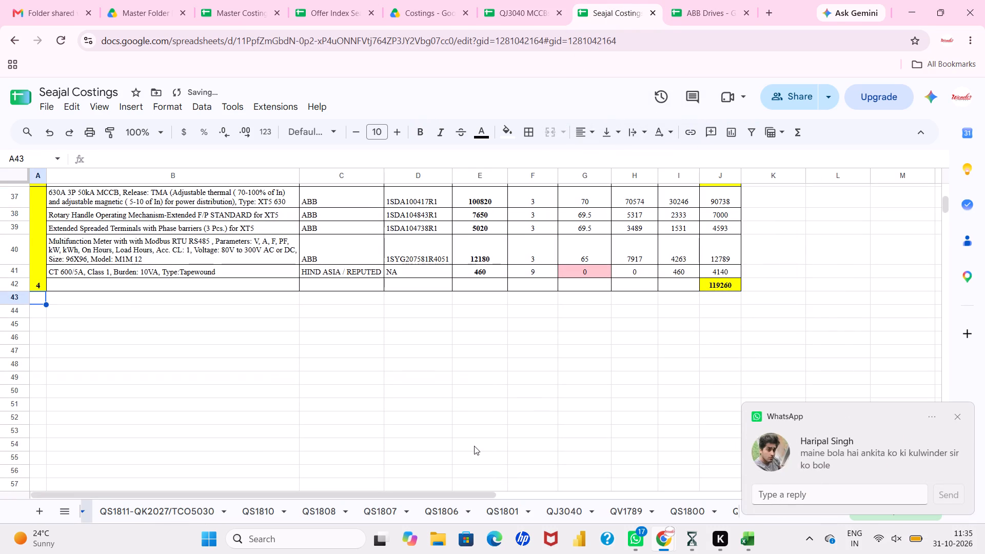
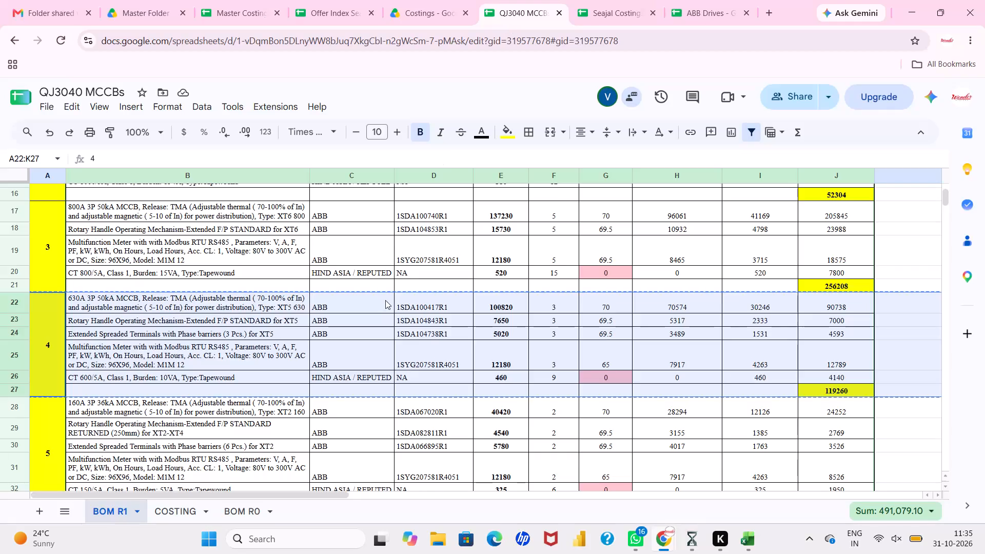
# Copy the 630A 3P 36kA feeder 7 block, A40:J45, from QJ3040 MCCBs BOM R1 and switch to Seajal Costings.
pyautogui.click(385, 300)
pyautogui.scroll(-3, 385, 300)
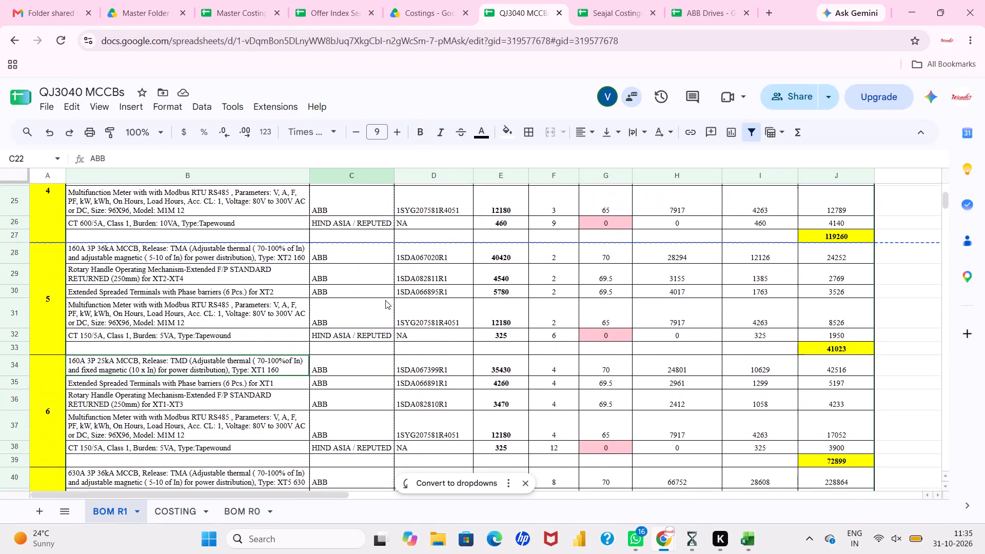
pyautogui.scroll(-4, 385, 300)
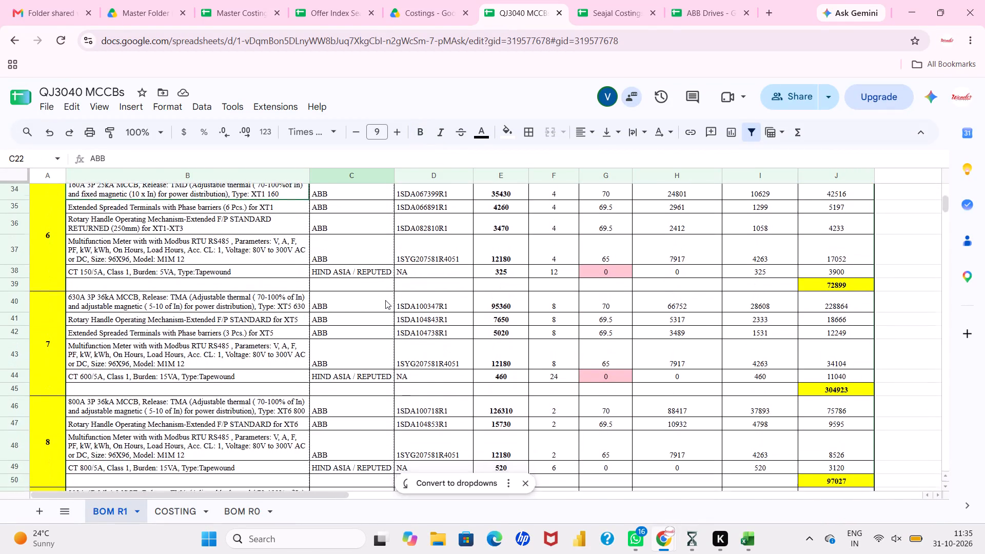
pyautogui.scroll(-1, 385, 300)
pyautogui.moveTo(53, 252); pyautogui.dragTo(184, 274)
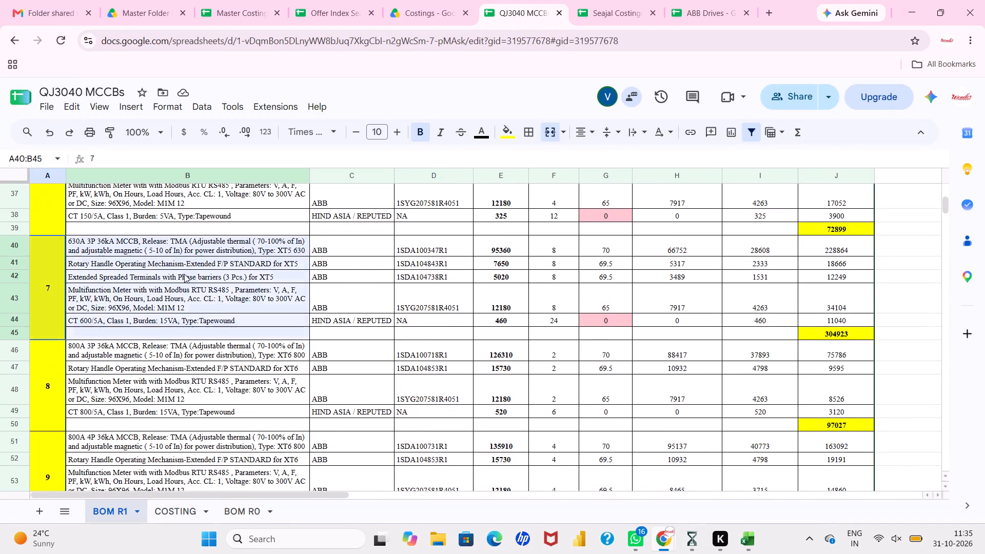
pyautogui.moveTo(184, 274); pyautogui.dragTo(857, 320)
pyautogui.hotkey('ctrl', 'c')
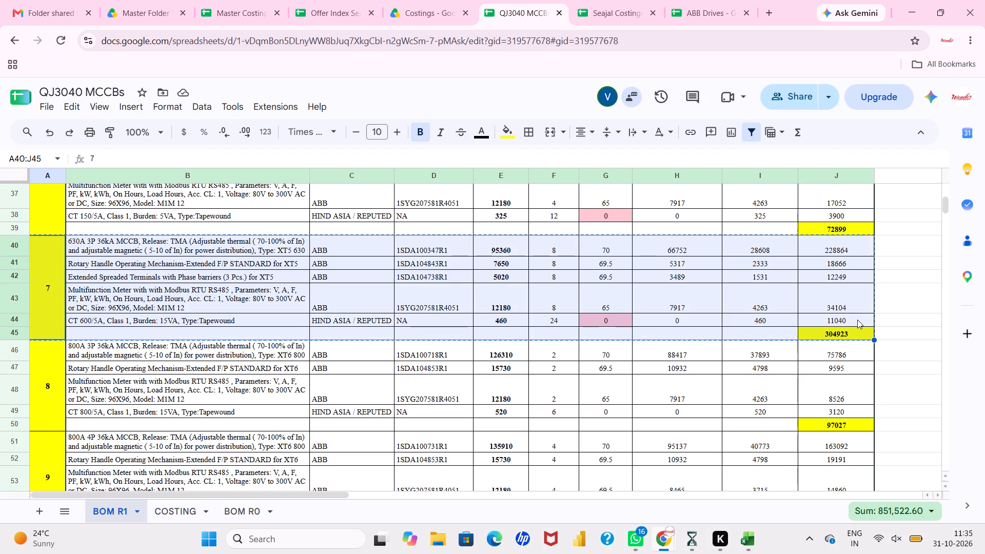
pyautogui.click(626, 0)
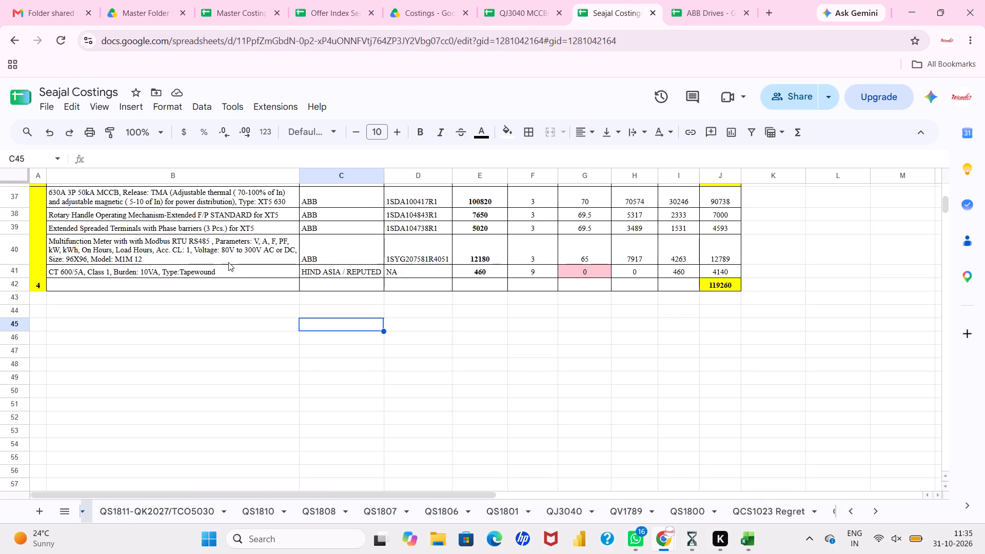
# Paste the copied 630A 3P 36kA MCCB block 7 at A43, directly below block 4.
pyautogui.click(41, 298)
pyautogui.hotkey('ctrl', 'v')
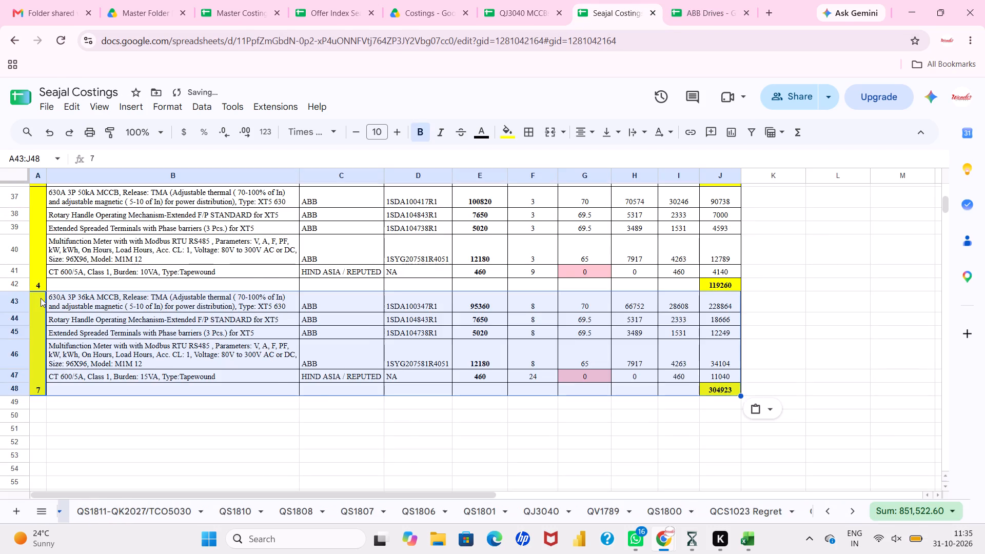
pyautogui.scroll(1, 41, 298)
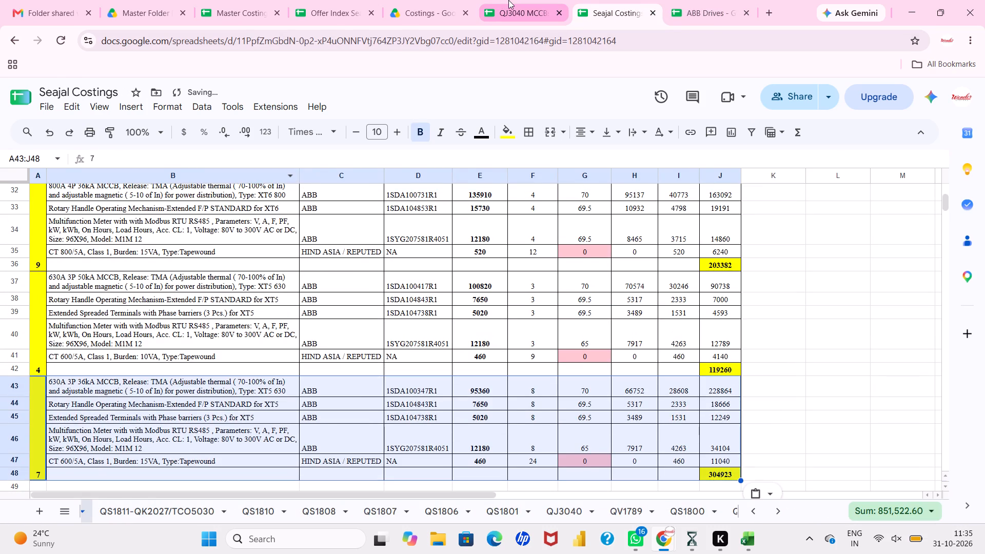
# Switch to QJ3040 MCCBs, clear the copy marker, and look through the BOM R1 feeder blocks for the next ratings to copy.
pyautogui.click(513, 0)
pyautogui.click(411, 319)
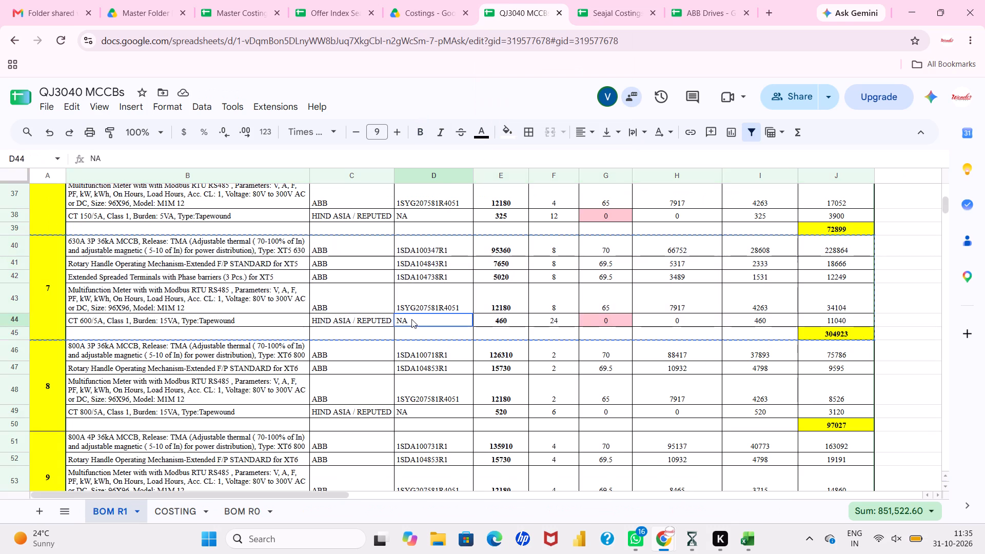
pyautogui.press('Escape')
pyautogui.scroll(-3, 411, 319)
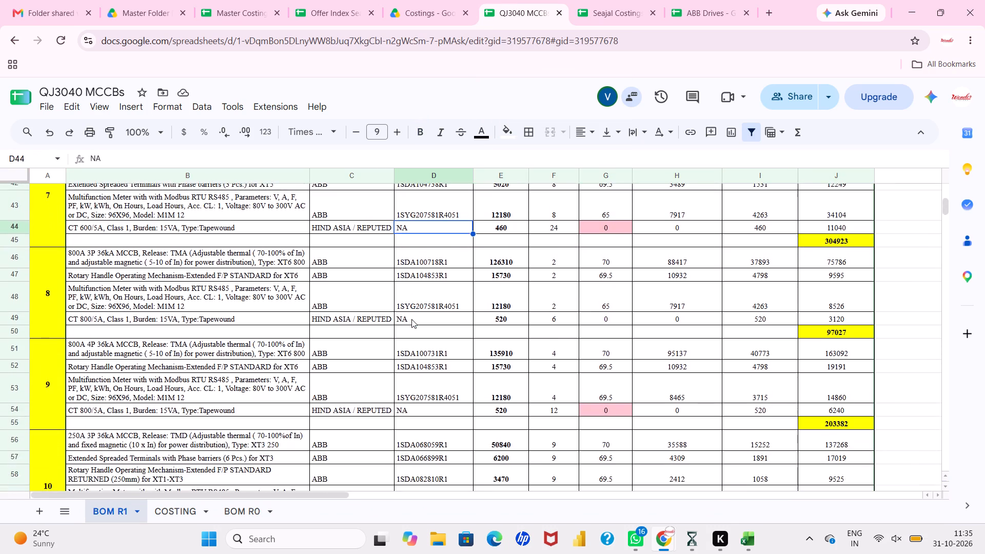
pyautogui.scroll(-4, 411, 319)
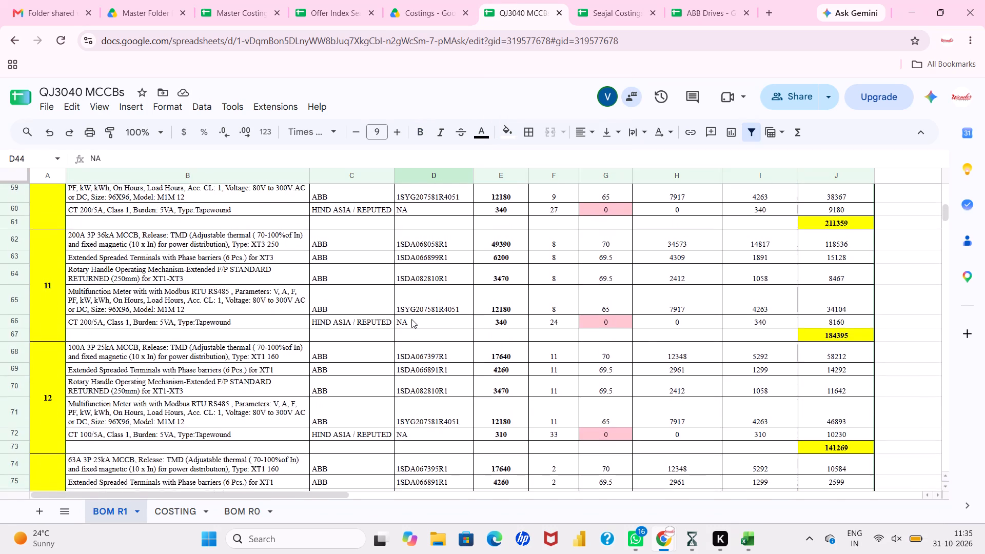
pyautogui.scroll(-2, 411, 319)
pyautogui.scroll(1, 411, 319)
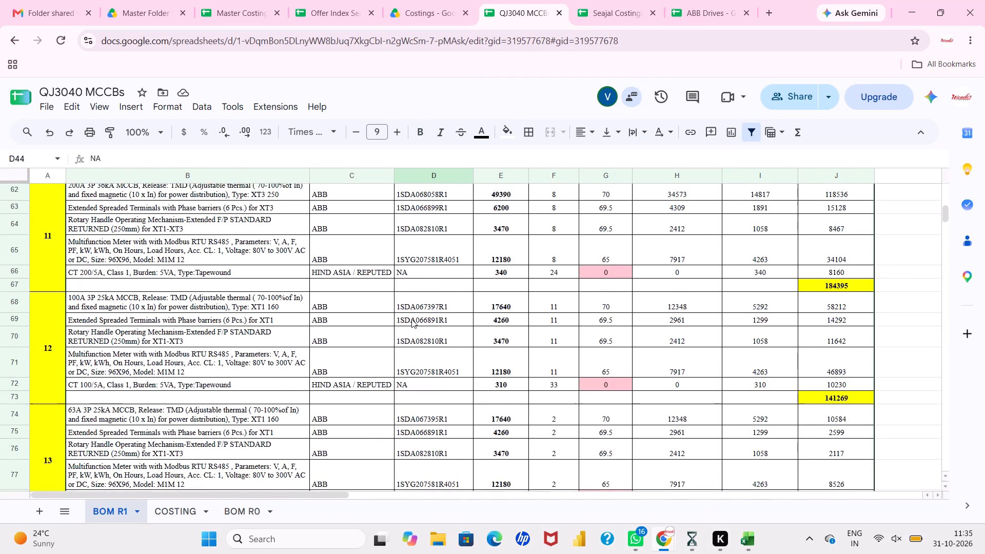
pyautogui.scroll(5, 411, 319)
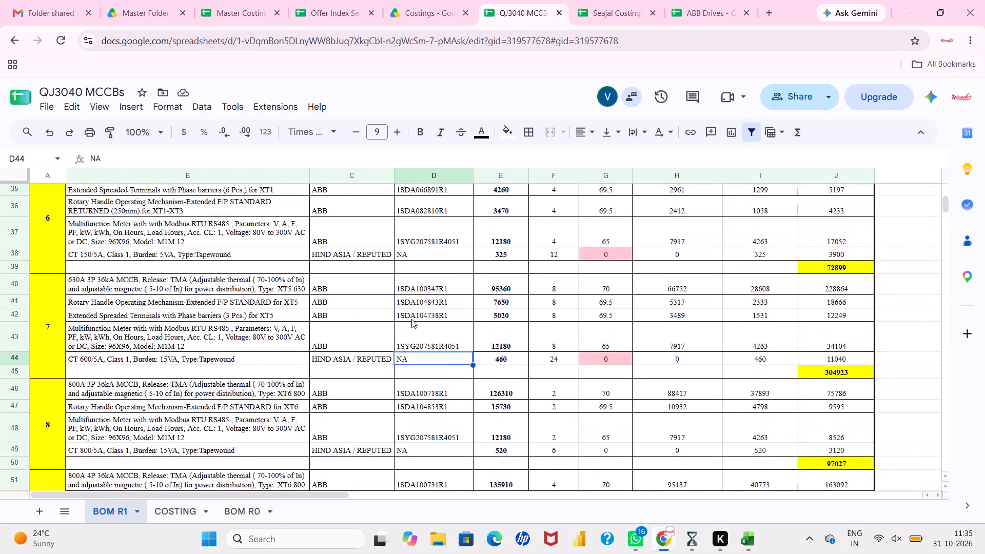
pyautogui.scroll(4, 411, 319)
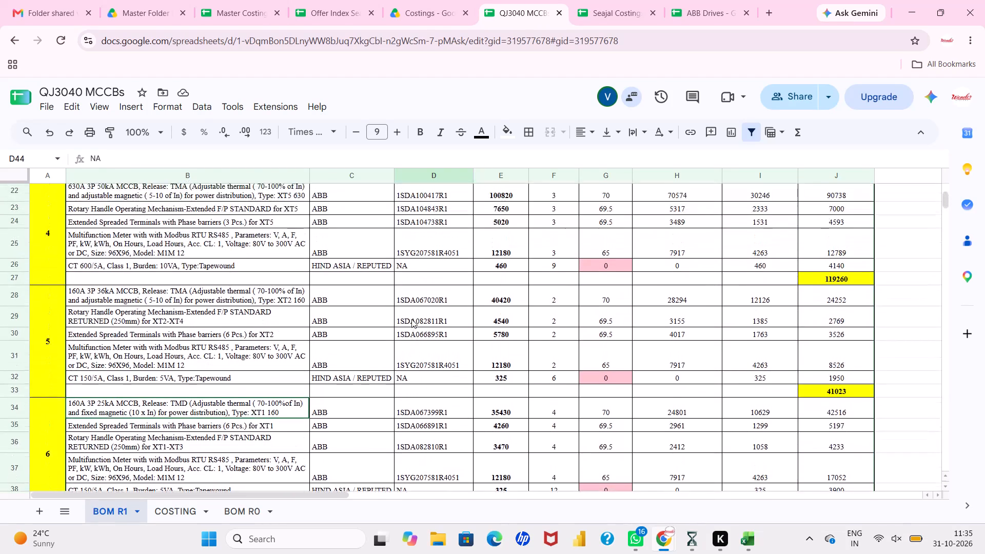
pyautogui.scroll(3, 411, 319)
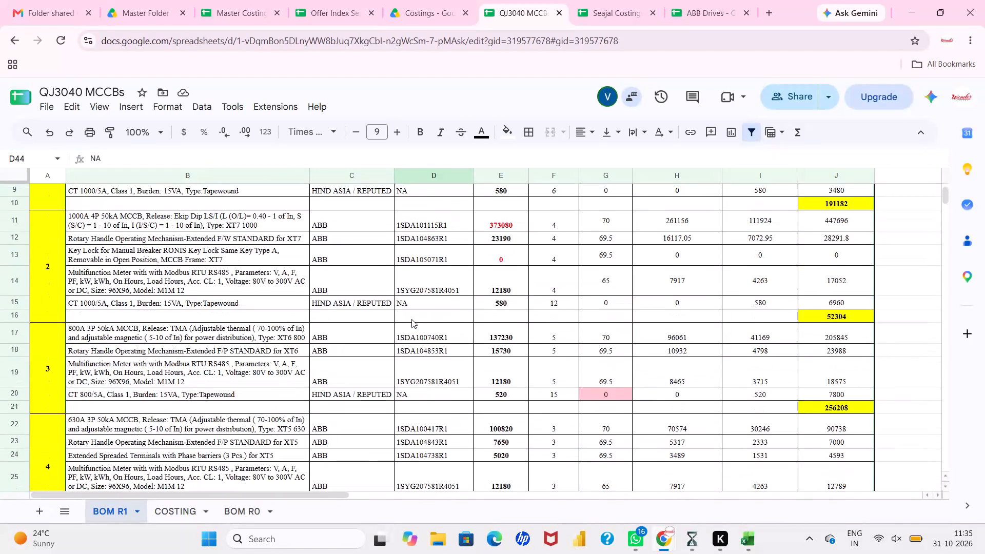
pyautogui.scroll(2, 411, 319)
pyautogui.scroll(-2, 411, 319)
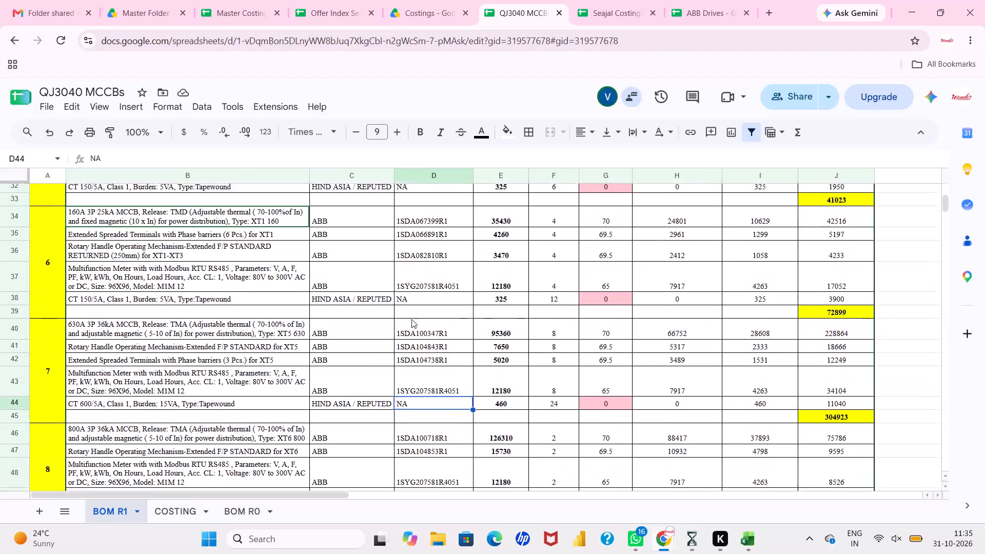
pyautogui.scroll(-3, 411, 319)
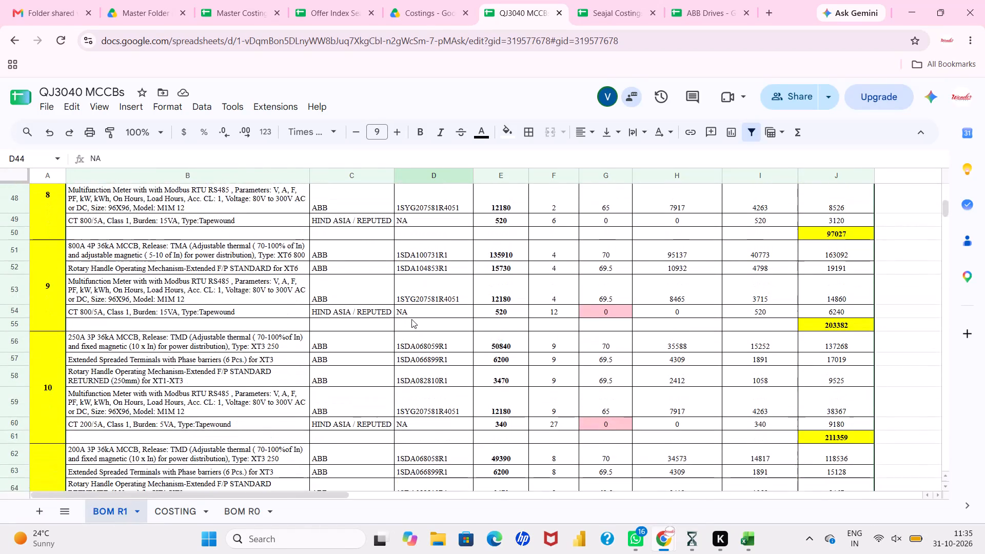
pyautogui.scroll(-2, 411, 319)
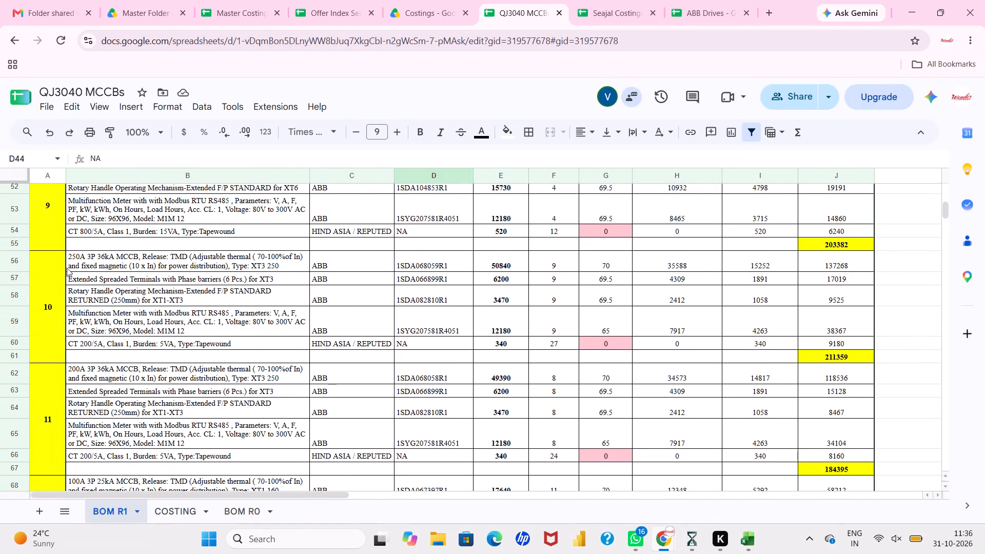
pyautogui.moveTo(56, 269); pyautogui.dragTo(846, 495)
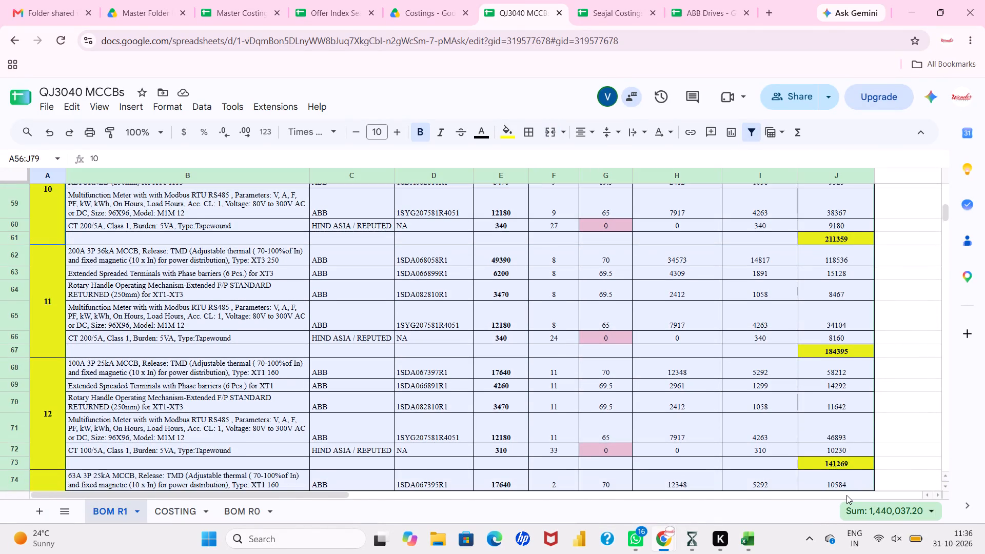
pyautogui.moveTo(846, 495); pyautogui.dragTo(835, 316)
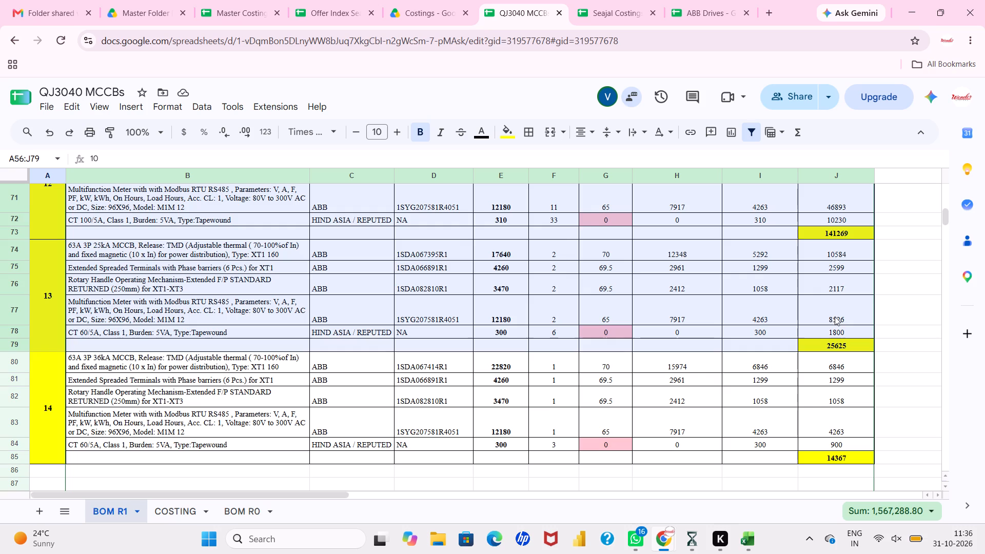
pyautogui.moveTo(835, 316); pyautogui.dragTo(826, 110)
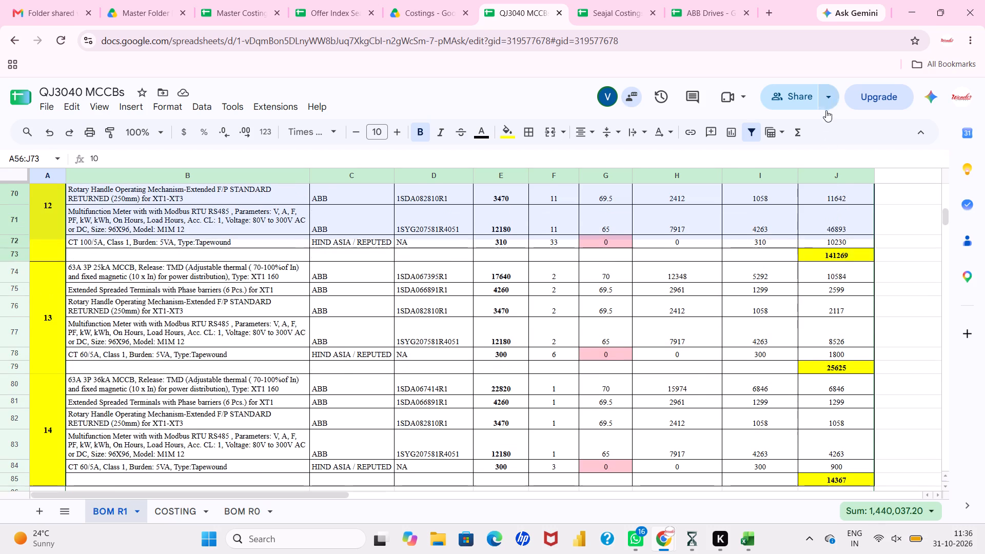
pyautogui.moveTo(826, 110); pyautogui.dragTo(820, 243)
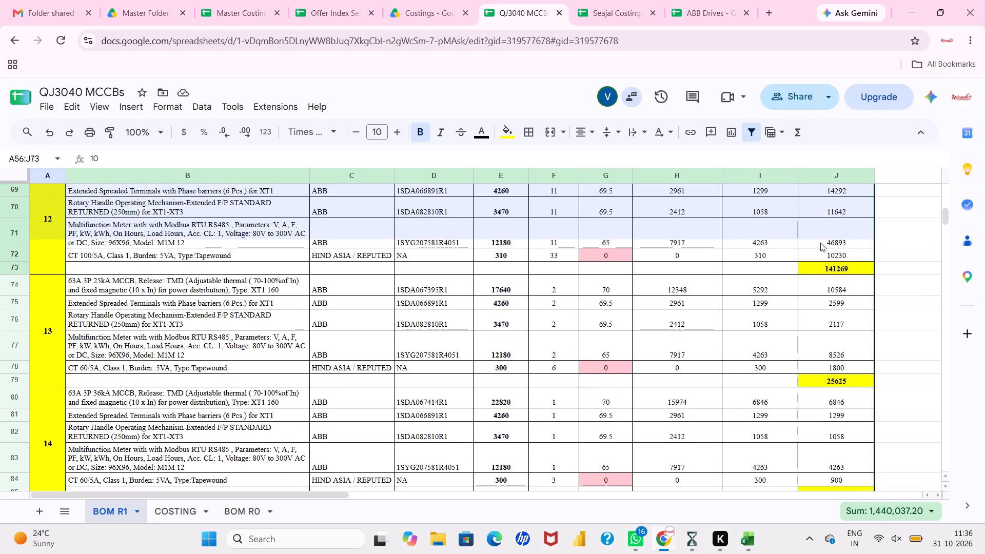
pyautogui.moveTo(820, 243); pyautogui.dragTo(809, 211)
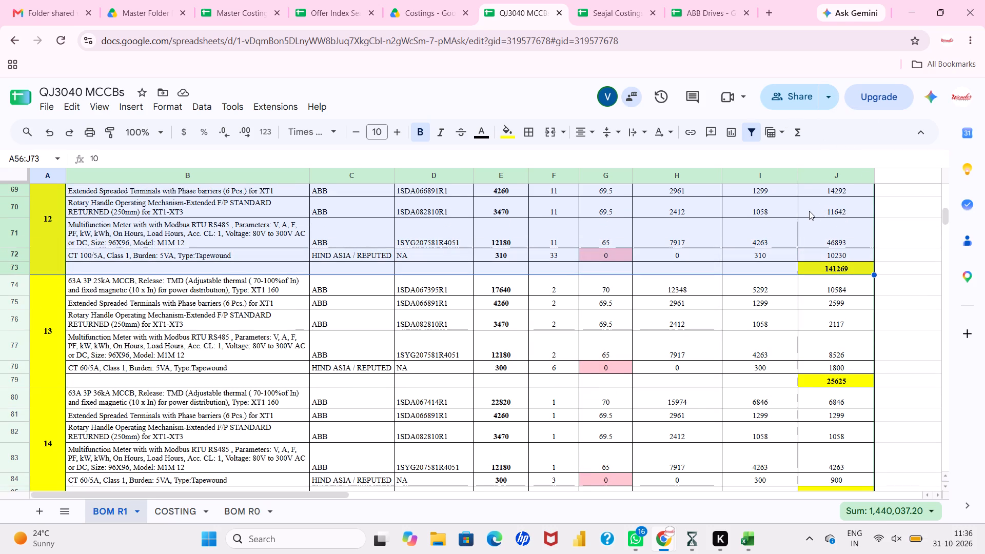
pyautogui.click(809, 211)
# Copy the 250A and 200A 3P 36kA blocks 10 and 11 (A56:J67) and paste them at A49 in Seajal Costings.
pyautogui.scroll(4, 809, 211)
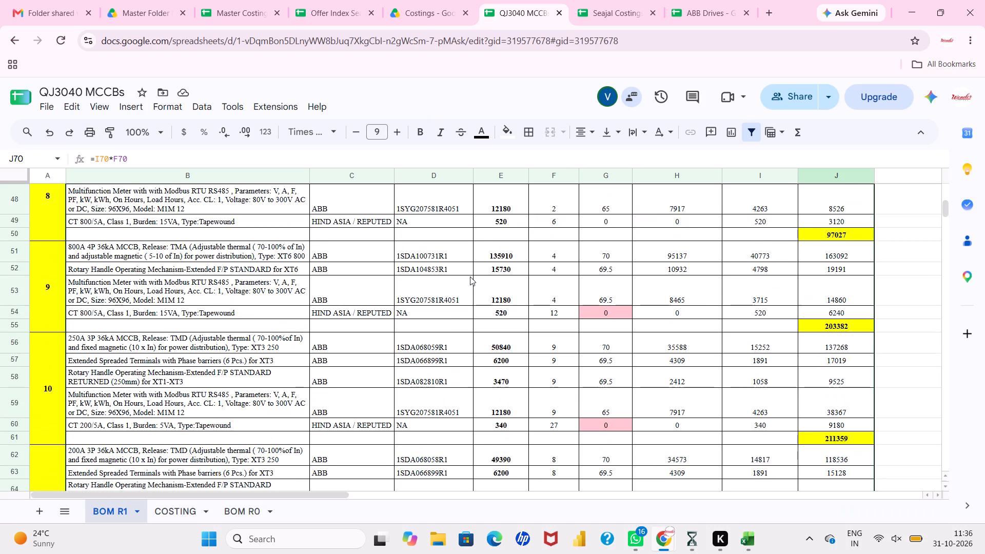
pyautogui.scroll(-1, 470, 276)
pyautogui.moveTo(52, 243); pyautogui.dragTo(676, 382)
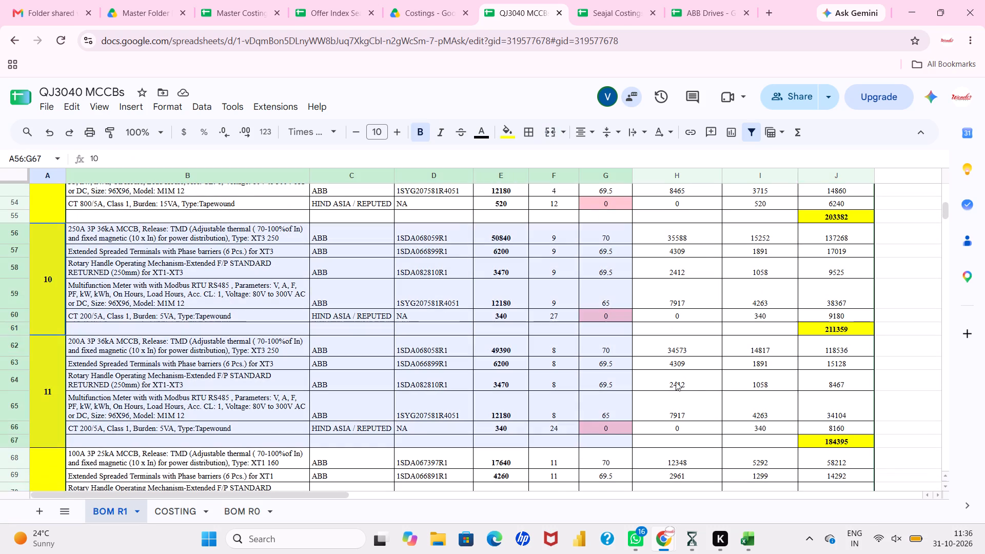
pyautogui.moveTo(676, 382); pyautogui.dragTo(862, 391)
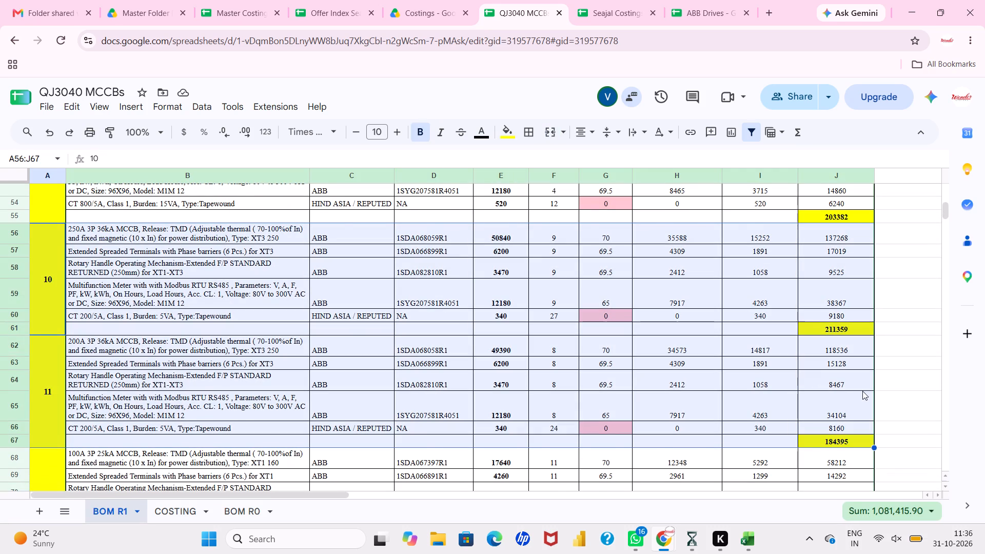
pyautogui.hotkey('ctrl', 'c')
pyautogui.scroll(1, 862, 391)
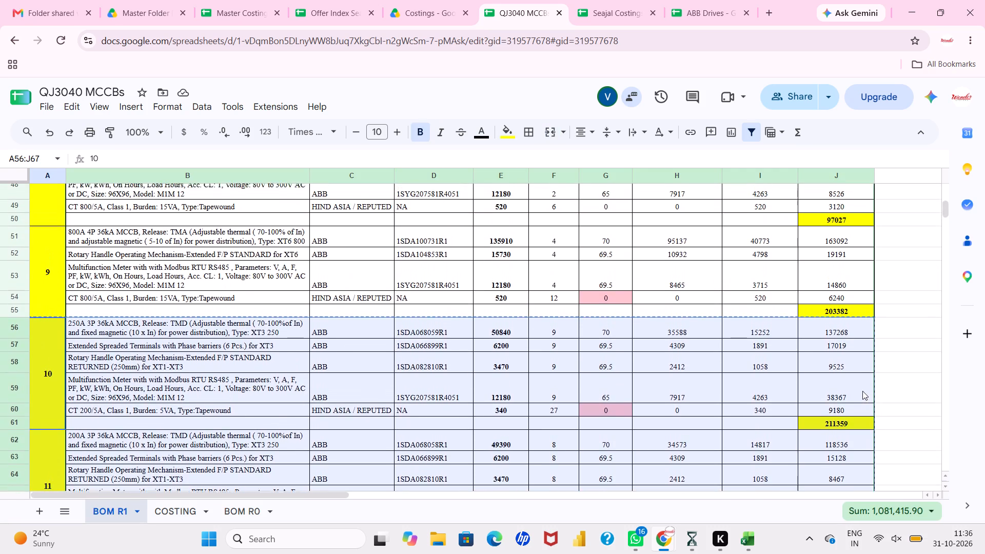
pyautogui.scroll(1, 862, 391)
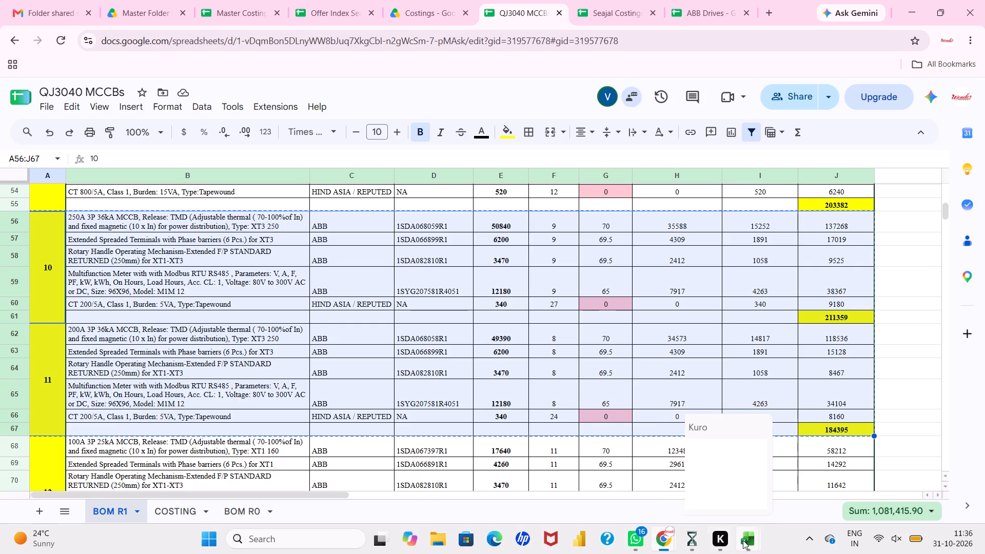
pyautogui.click(629, 0)
pyautogui.scroll(-3, 295, 240)
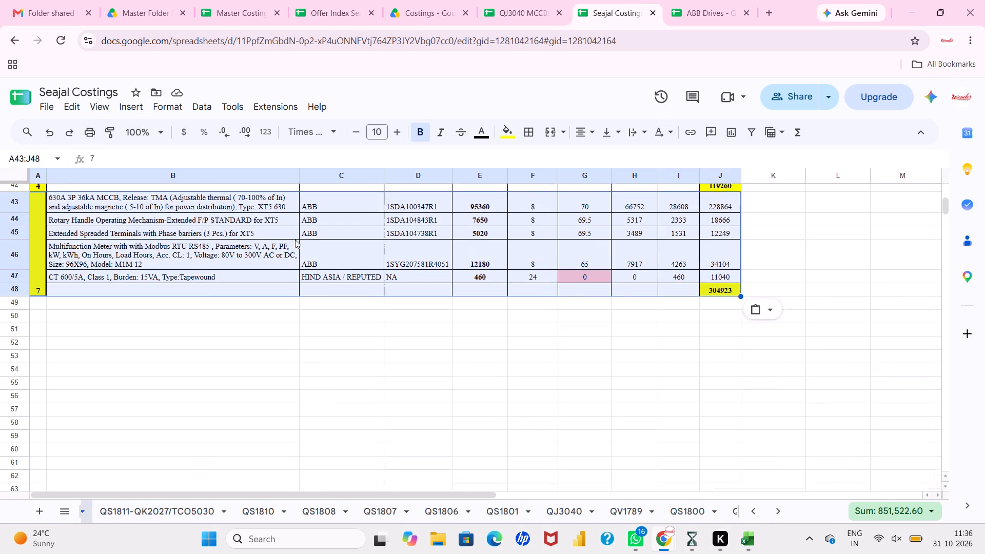
pyautogui.click(35, 271)
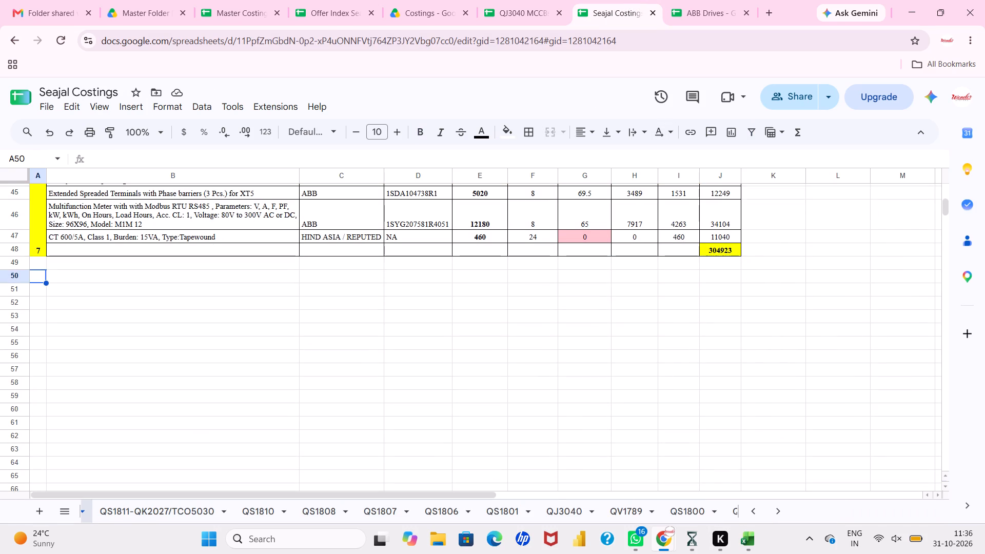
pyautogui.click(38, 265)
pyautogui.hotkey('ctrl', 'v')
pyautogui.scroll(-3, 38, 265)
pyautogui.click(38, 342)
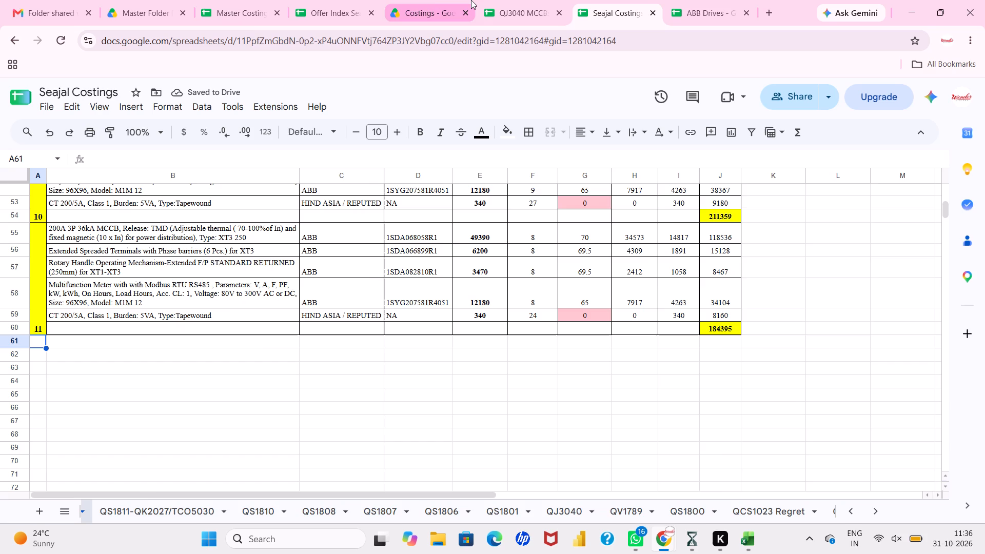
# Copy the 100A and 63A blocks 12 to 14 (A68:J85) from QJ3040 MCCBs and paste them at A61 in Seajal Costings.
pyautogui.click(523, 0)
pyautogui.click(336, 301)
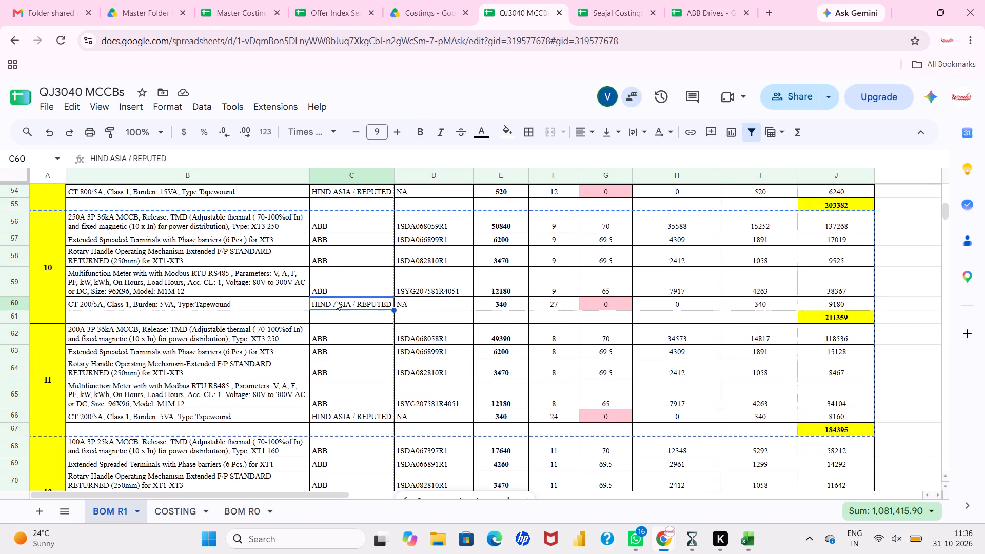
pyautogui.press('Escape')
pyautogui.scroll(-3, 336, 301)
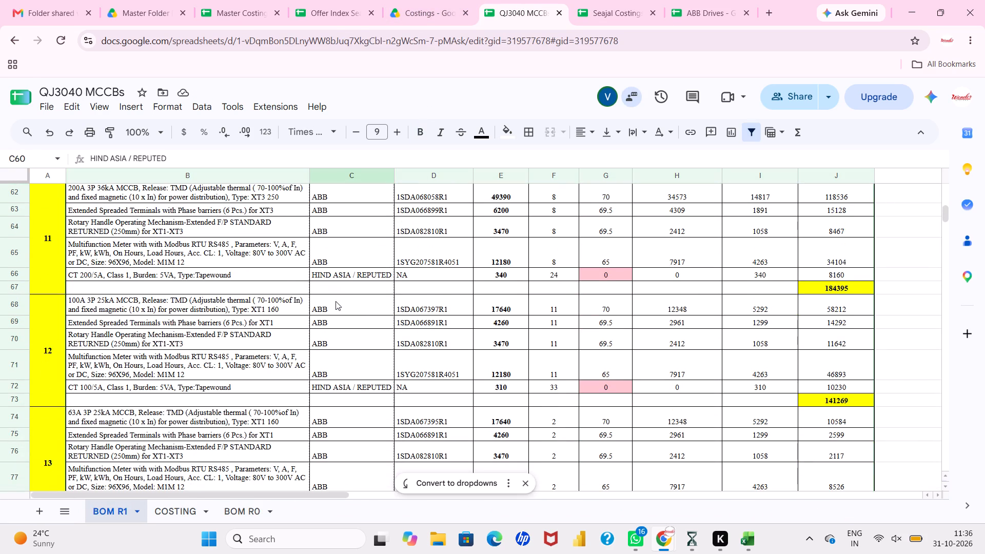
pyautogui.scroll(-1, 152, 305)
pyautogui.moveTo(50, 286); pyautogui.dragTo(797, 505)
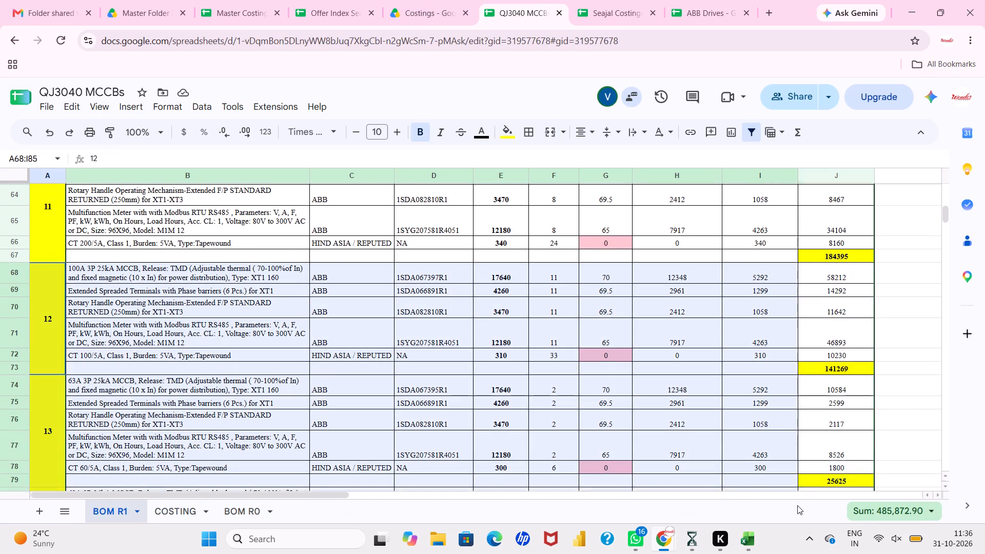
pyautogui.moveTo(797, 505); pyautogui.dragTo(812, 321)
pyautogui.hotkey('ctrl', 'c')
pyautogui.scroll(2, 812, 321)
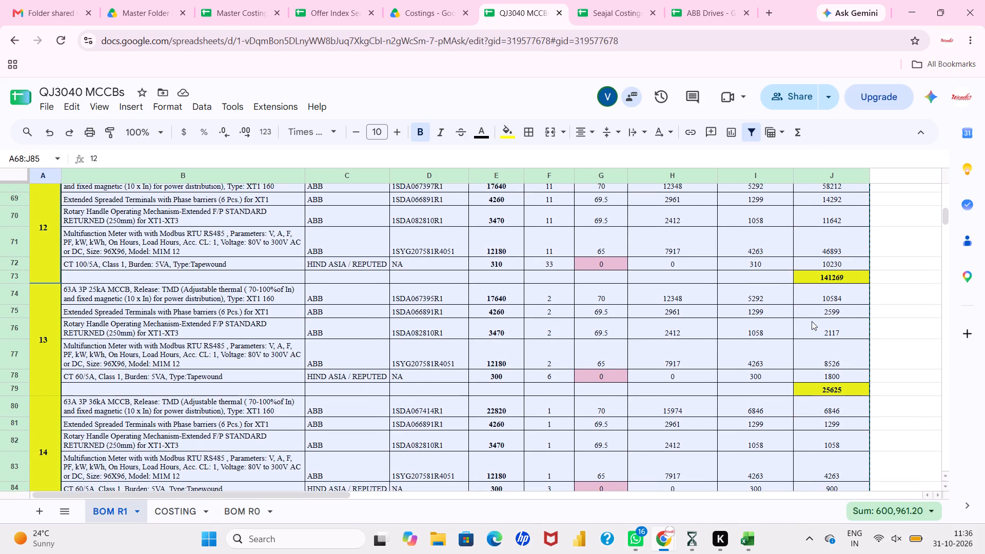
pyautogui.click(616, 0)
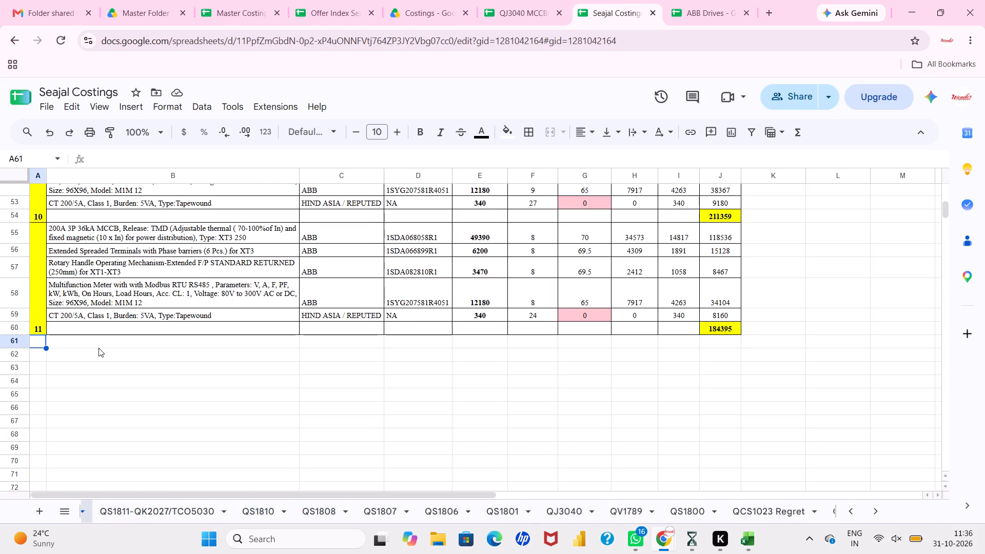
pyautogui.click(38, 342)
pyautogui.hotkey('ctrl', 'v')
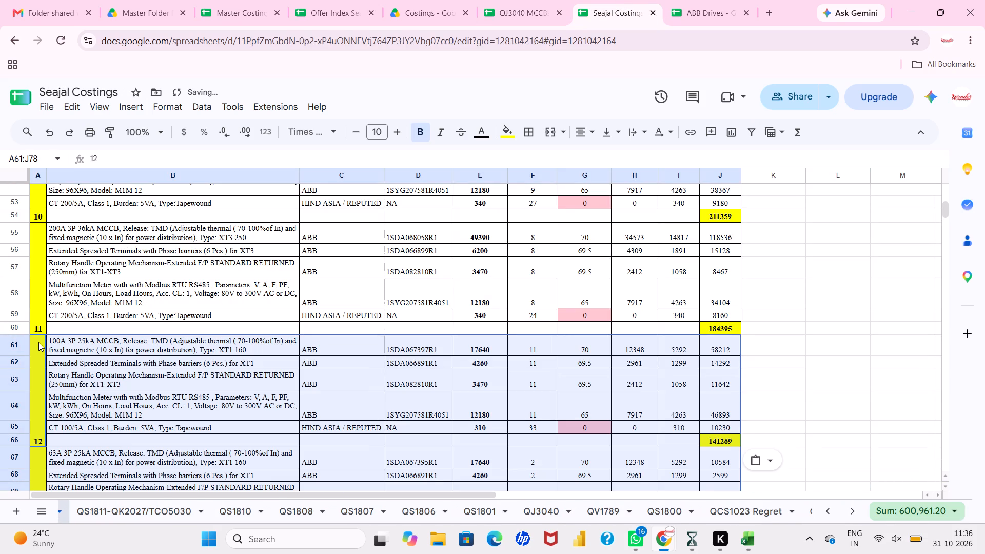
pyautogui.click(137, 394)
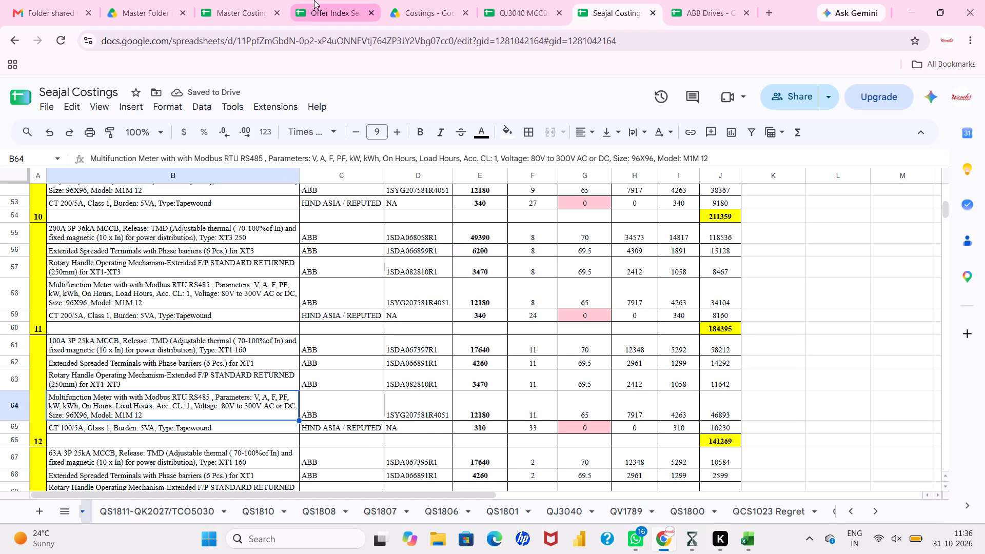
# Switch to QJ3040 MCCBs, clear the copy marker, and look back through the BOM R1 feeder blocks up to block 1.
pyautogui.click(534, 0)
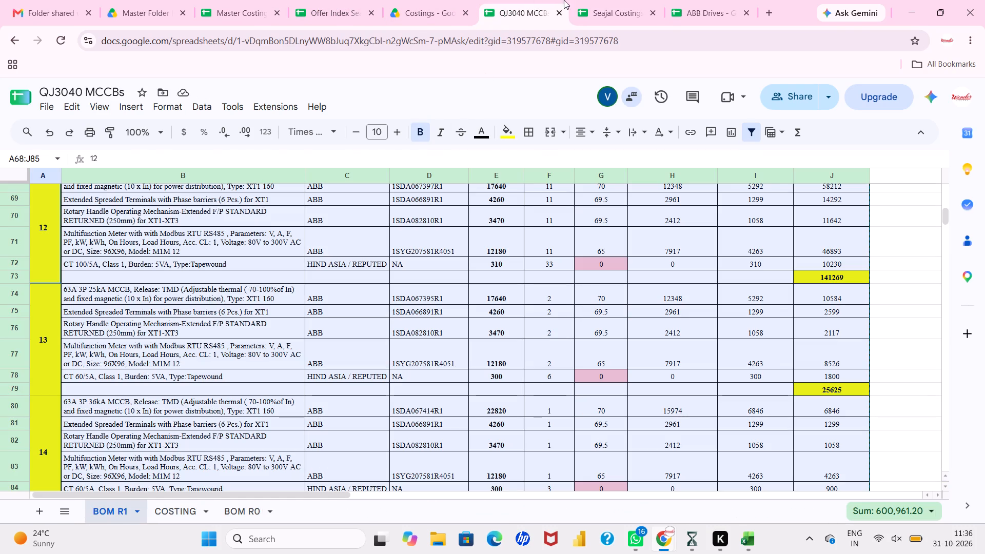
pyautogui.press('Escape')
pyautogui.click(370, 319)
pyautogui.scroll(3, 370, 319)
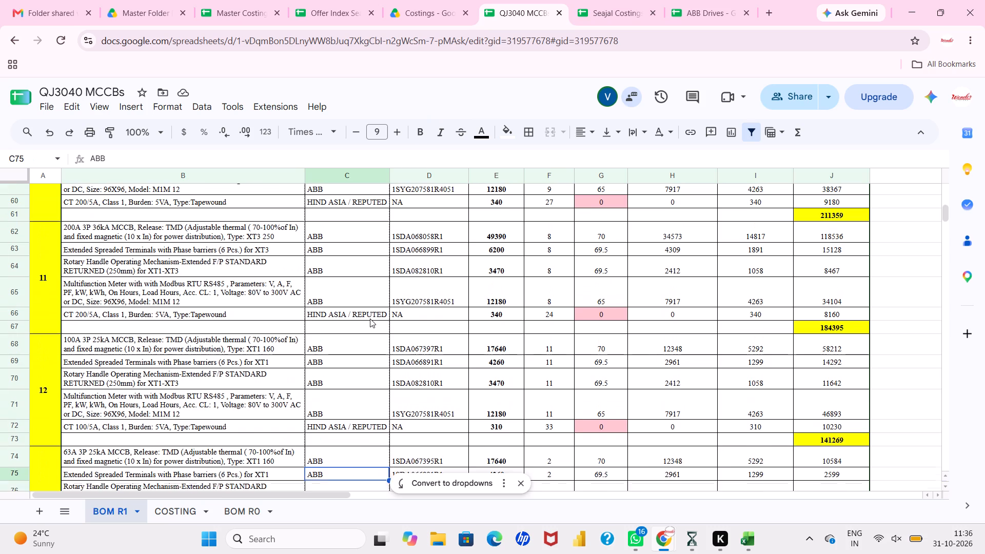
pyautogui.scroll(4, 370, 319)
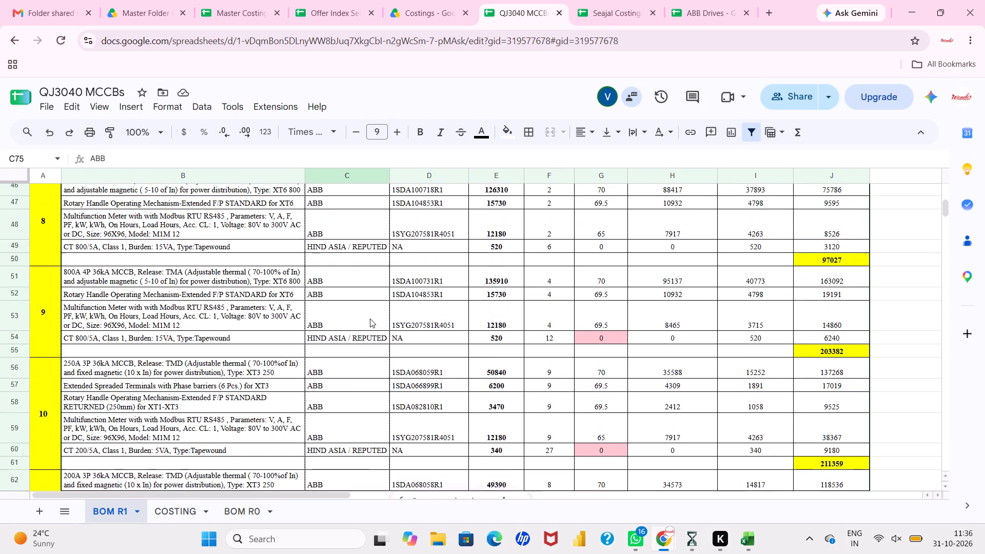
pyautogui.scroll(5, 370, 319)
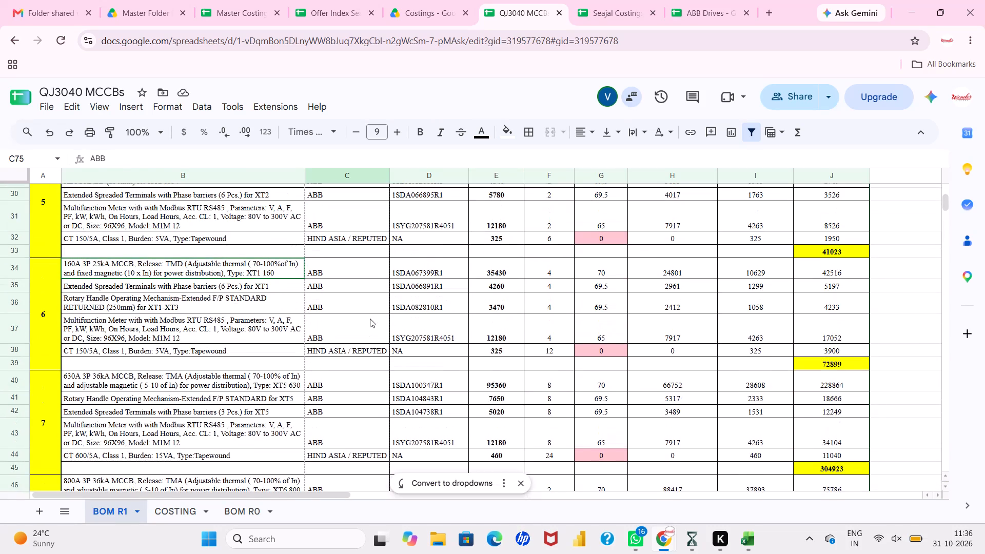
pyautogui.scroll(4, 370, 319)
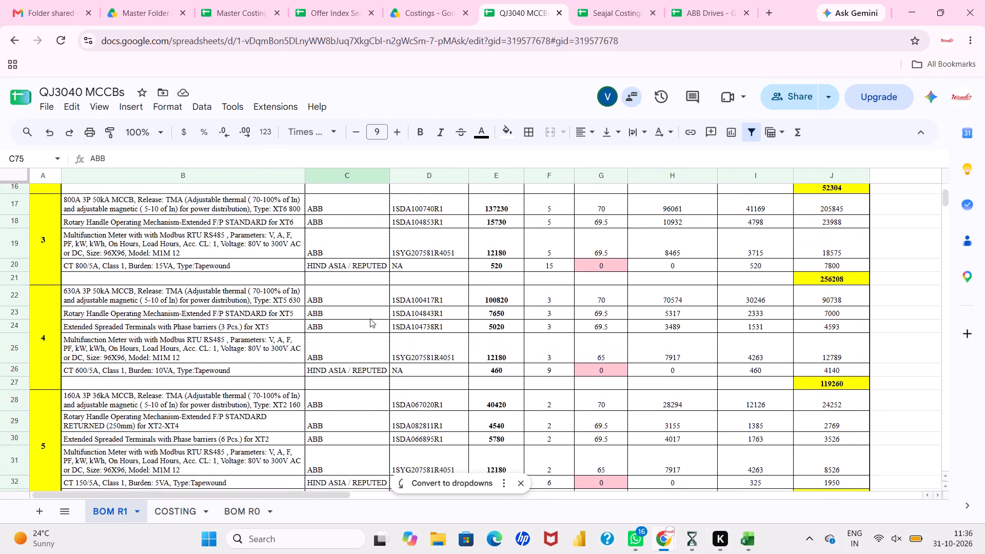
pyautogui.scroll(4, 370, 319)
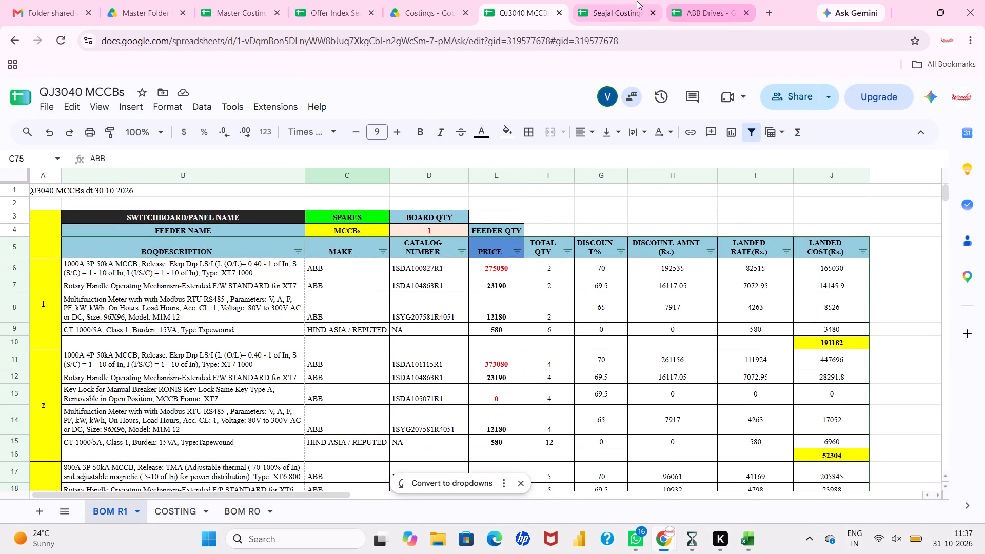
# Renumber the feeder blocks in column A of Seajal Costings consecutively from 4 at A27 to 12 at A73, leaving A79 empty.
pyautogui.click(637, 1)
pyautogui.scroll(10, 375, 325)
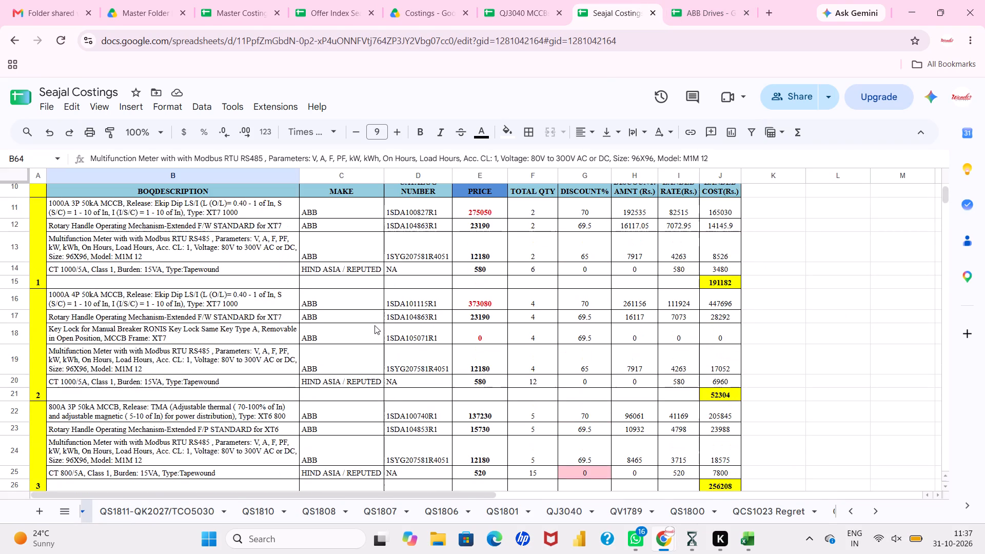
pyautogui.scroll(-2, 136, 387)
pyautogui.scroll(-1, 43, 419)
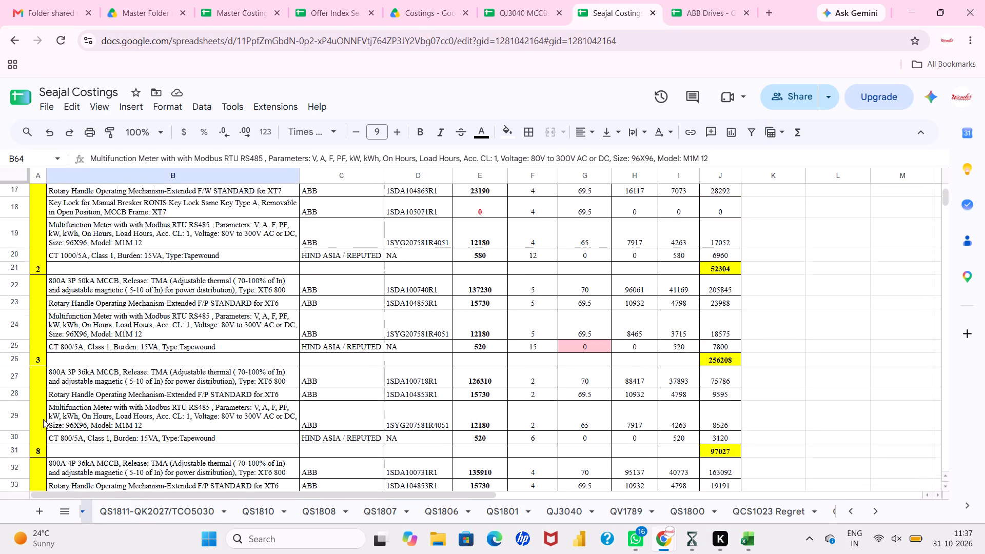
pyautogui.scroll(-1, 43, 419)
pyautogui.click(42, 399)
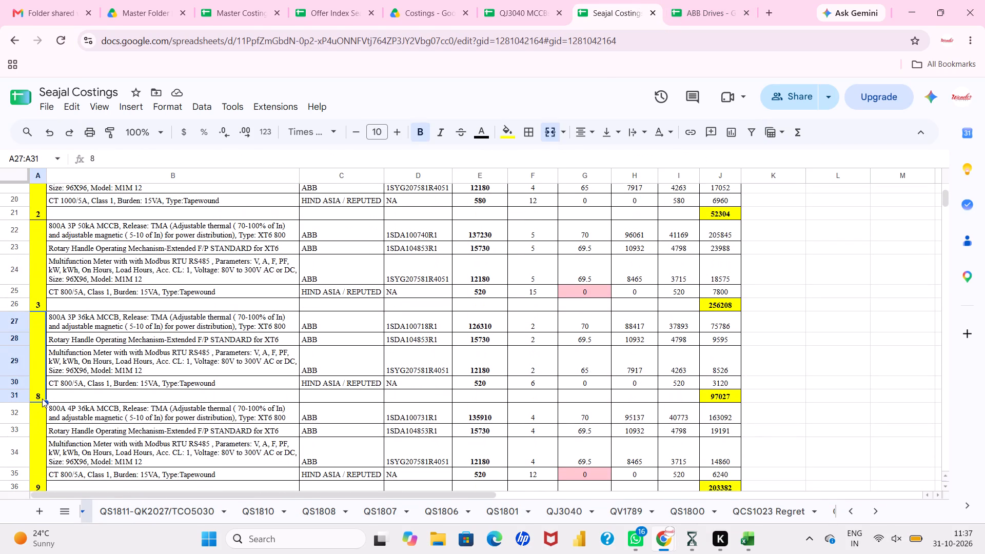
pyautogui.press('4')
pyautogui.press('Down')
pyautogui.press('5')
pyautogui.press('Down')
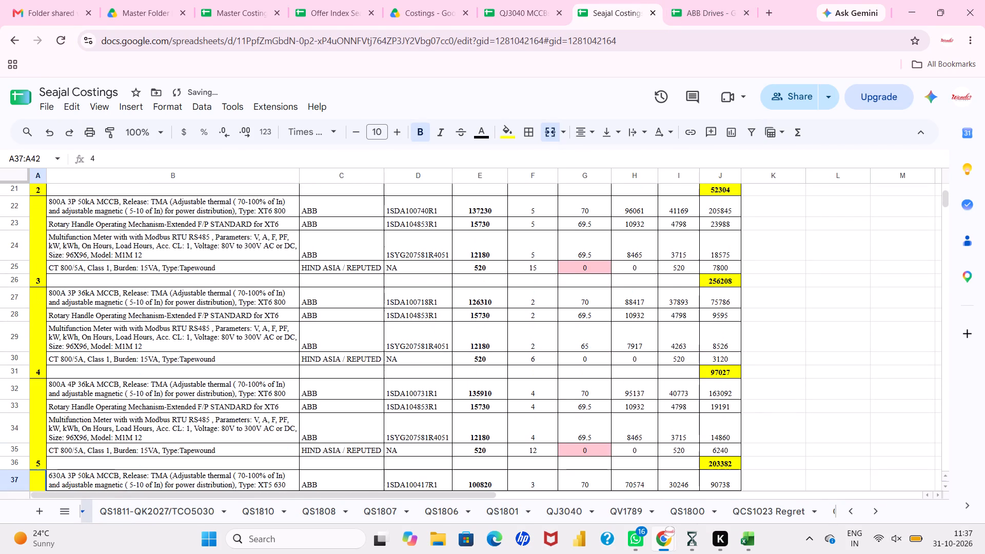
pyautogui.press('6')
pyautogui.press('Down')
pyautogui.press('7')
pyautogui.press('Down')
pyautogui.press('8')
pyautogui.press('Down')
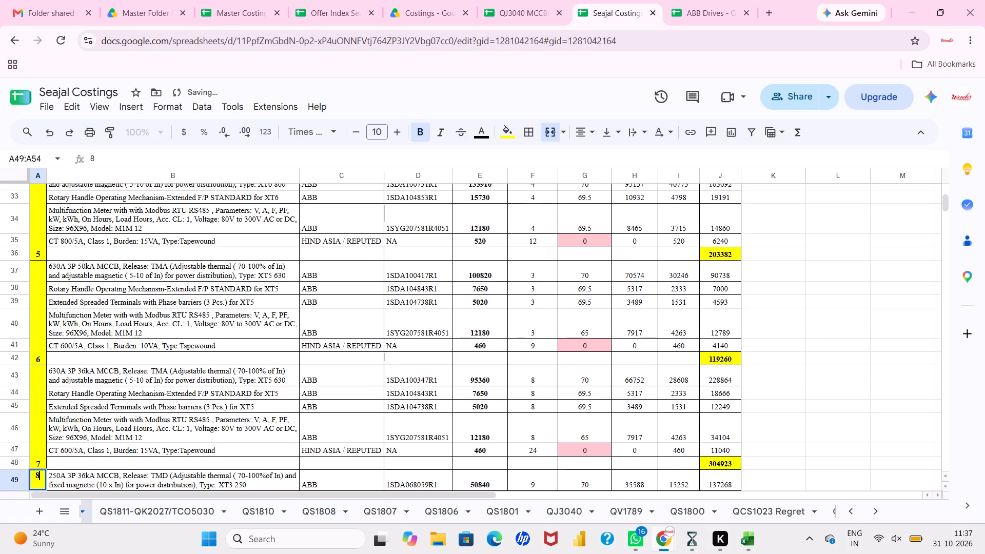
pyautogui.press('9')
pyautogui.press('Down')
pyautogui.write('10')
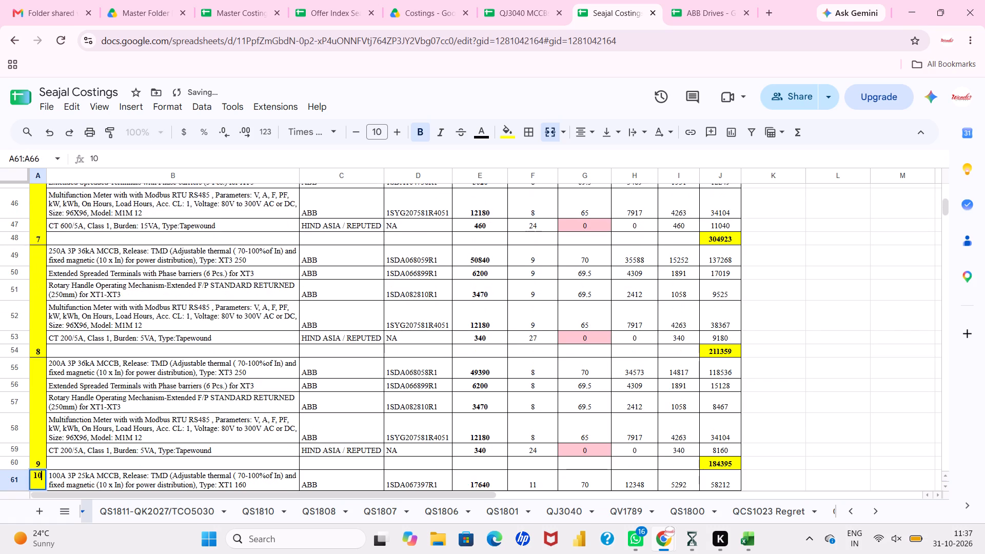
pyautogui.press('Down')
pyautogui.write('11')
pyautogui.press('Down')
pyautogui.write('12')
pyautogui.press('Down')
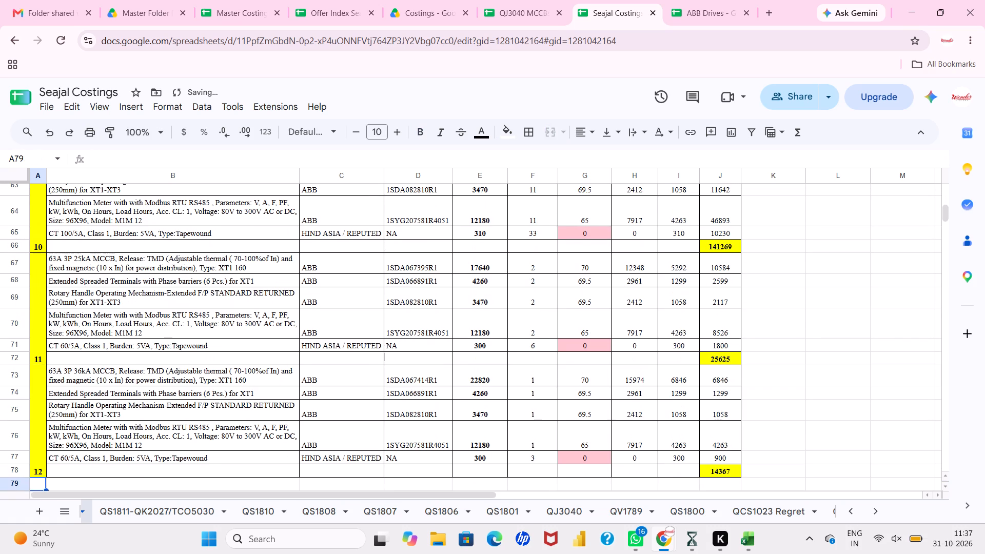
pyautogui.press('1')
pyautogui.press('BackSpace')
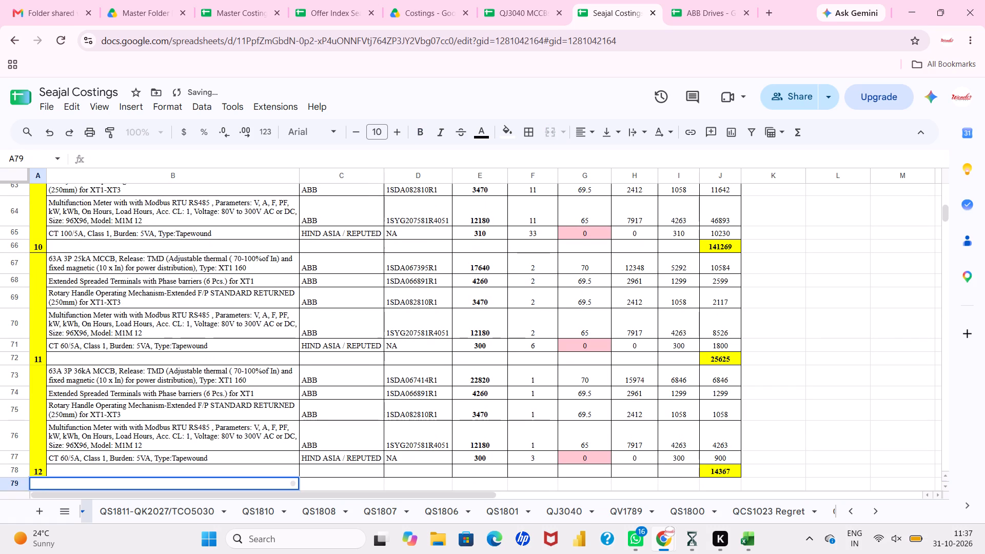
pyautogui.click(810, 404)
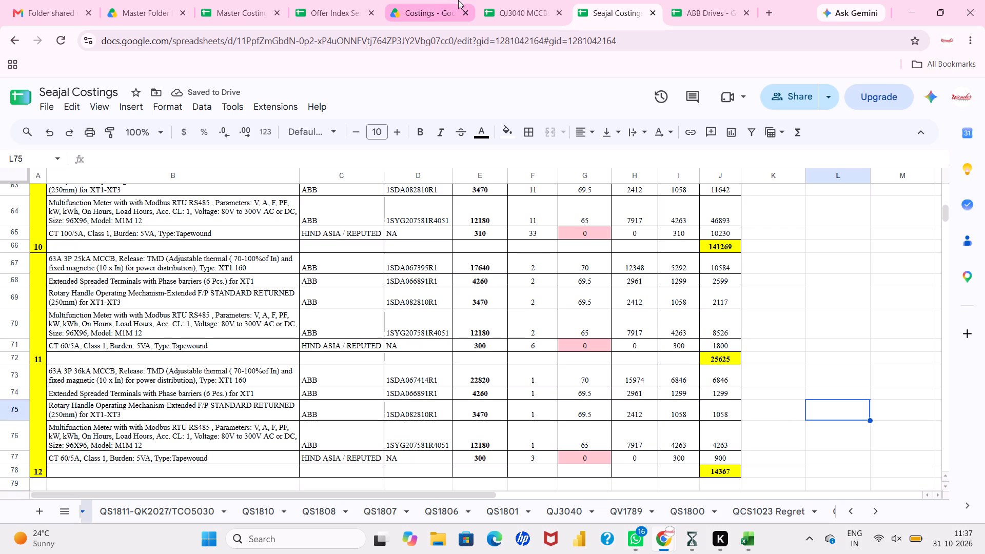
# Switch to QJ3040 MCCBs and check BOM R1 feeder blocks 8 to 14 against the copied set.
pyautogui.click(503, 0)
pyautogui.scroll(-7, 399, 339)
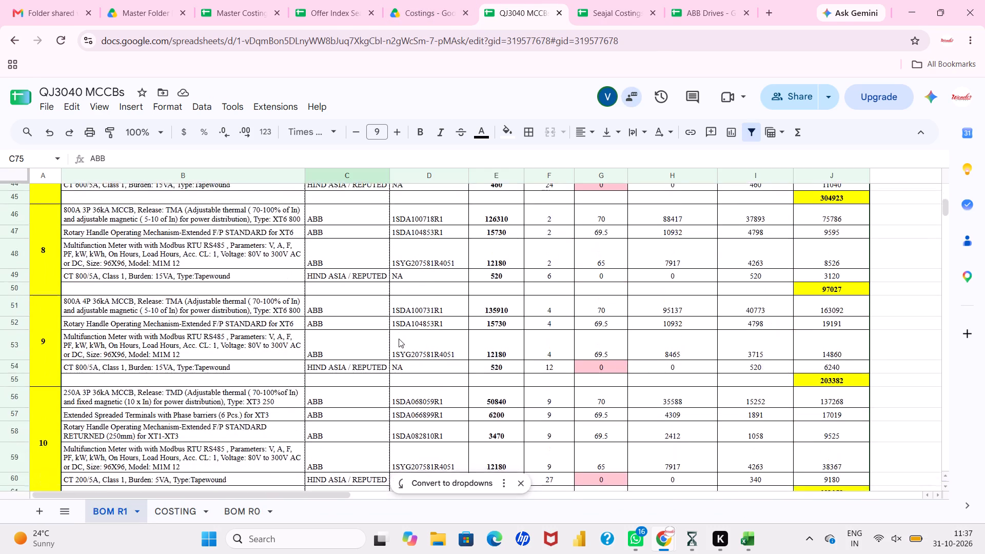
pyautogui.scroll(-3, 399, 339)
pyautogui.scroll(1, 399, 339)
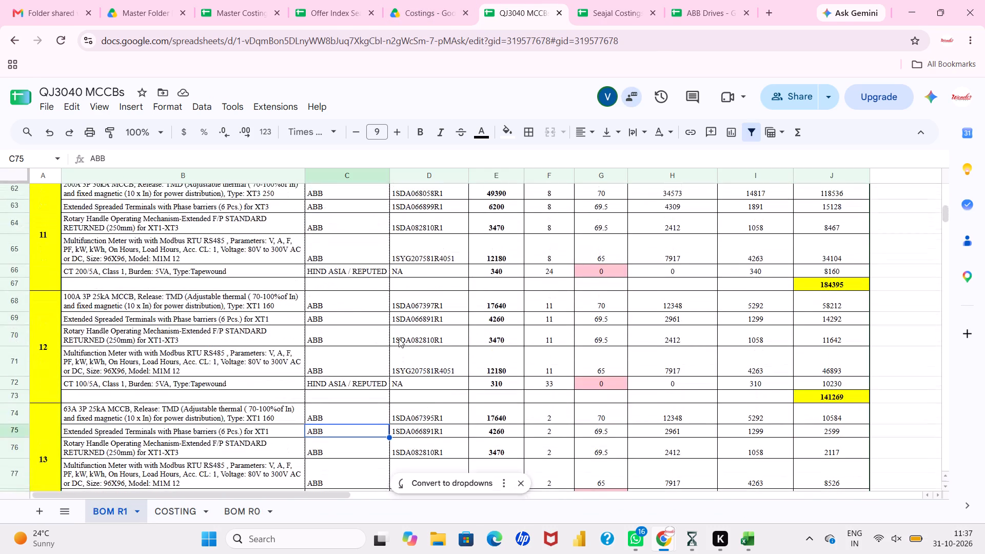
pyautogui.scroll(-2, 399, 339)
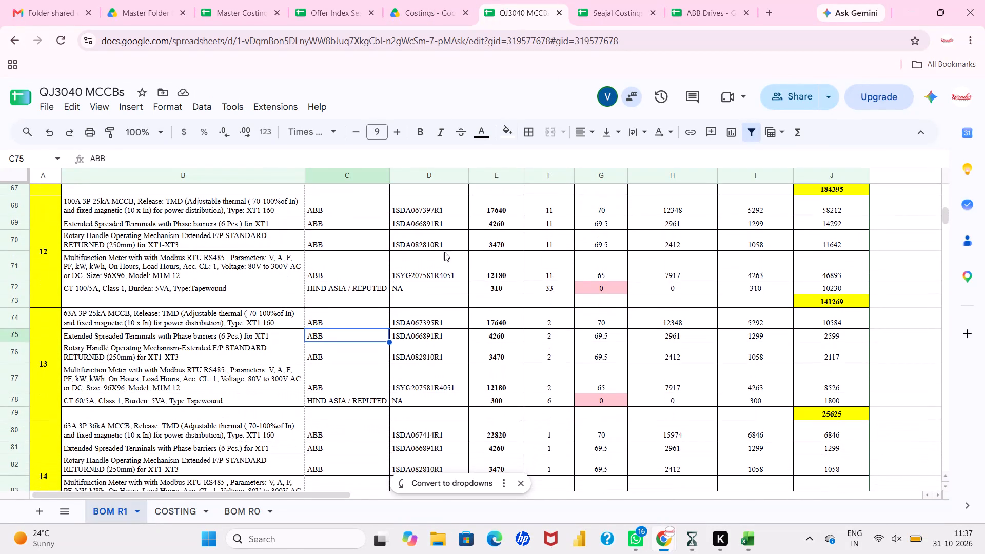
# Return to Seajal Costings and review feeder blocks 1 to 12, checking their MCCB ratings, items, quantities, discounts and landed costs.
pyautogui.click(604, 0)
pyautogui.scroll(1, 472, 349)
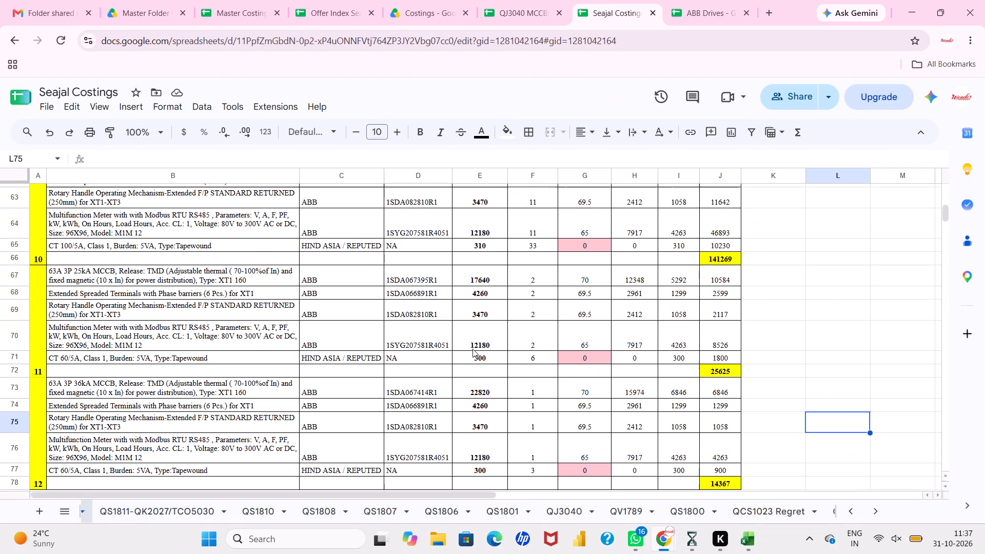
pyautogui.scroll(1, 472, 349)
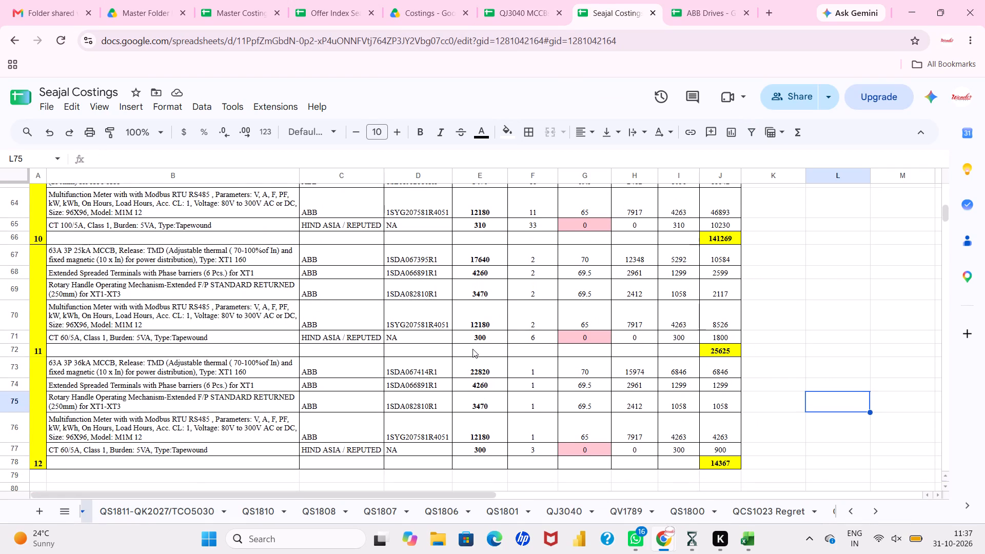
pyautogui.scroll(4, 472, 349)
pyautogui.scroll(-1, 472, 349)
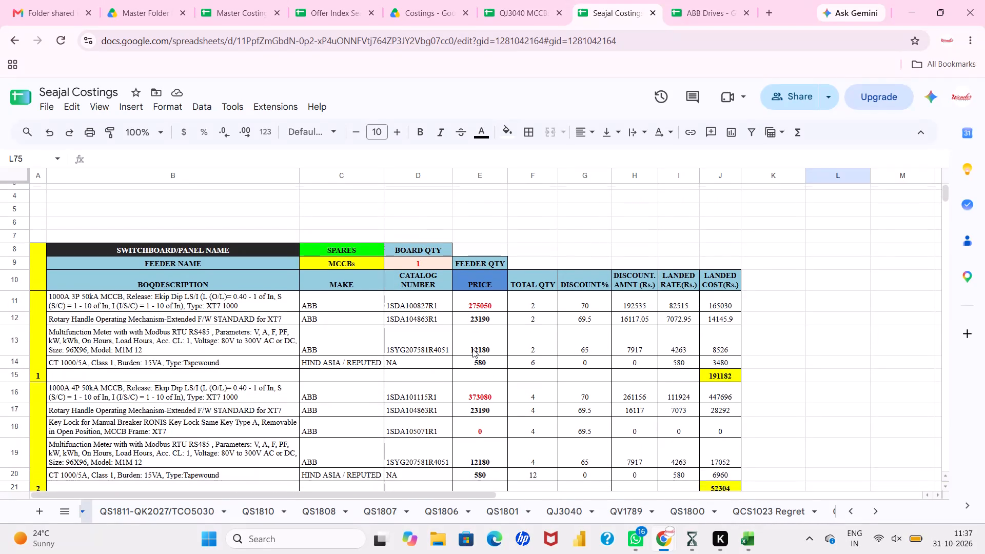
pyautogui.scroll(-1, 472, 349)
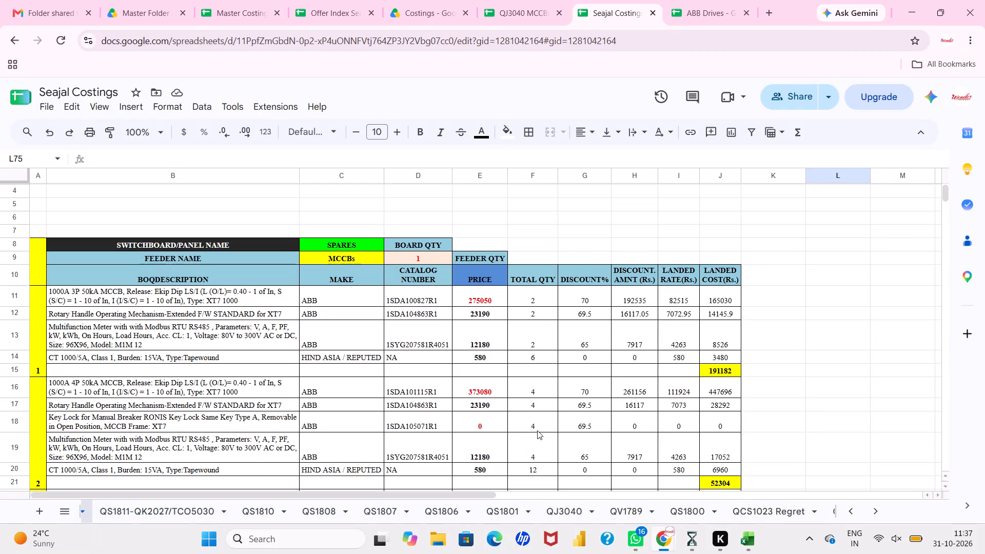
pyautogui.scroll(-6, 537, 430)
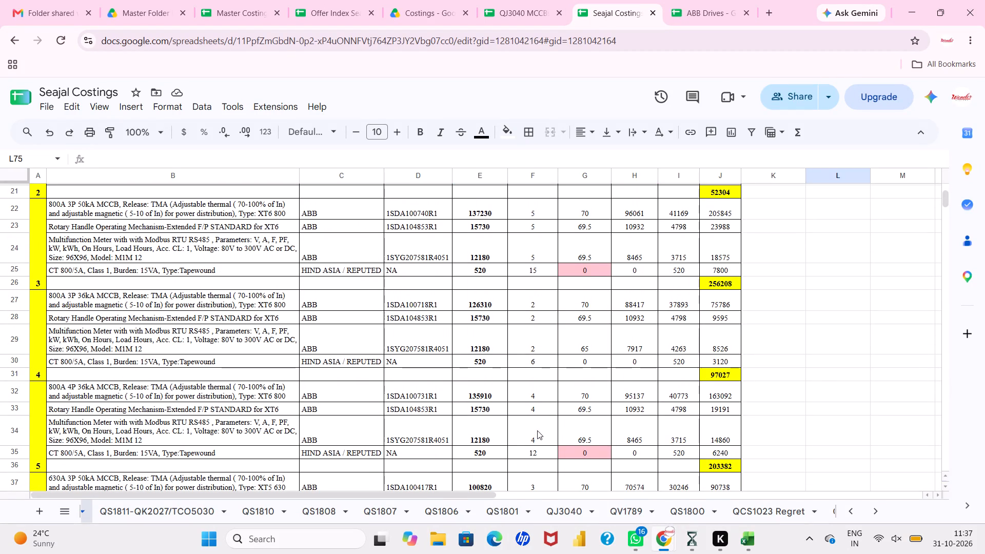
pyautogui.scroll(-1, 537, 430)
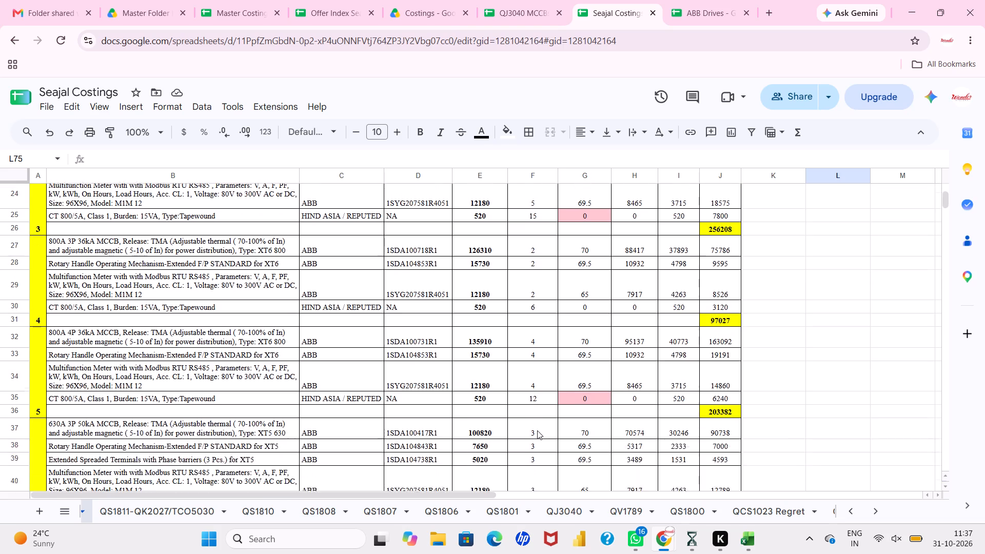
pyautogui.scroll(-3, 537, 430)
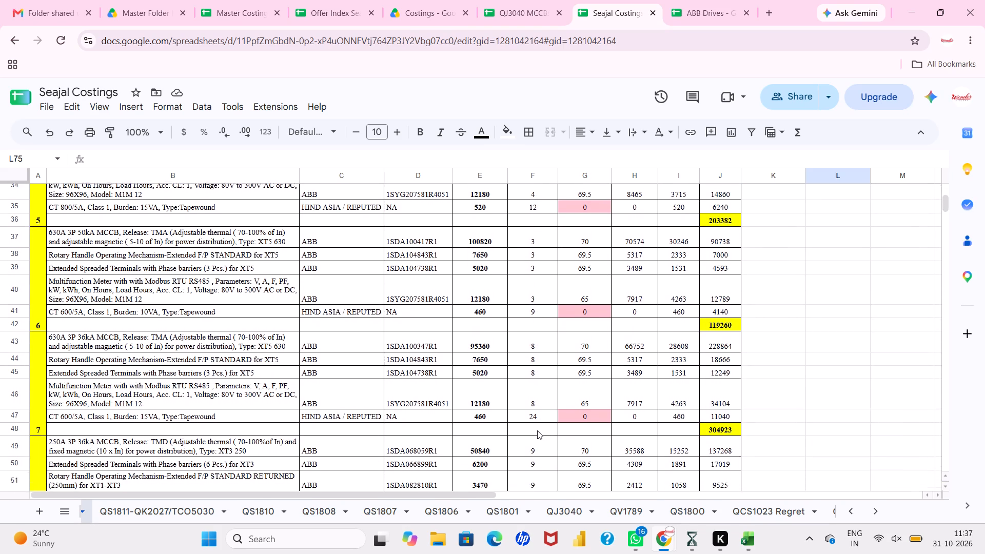
pyautogui.scroll(-4, 537, 430)
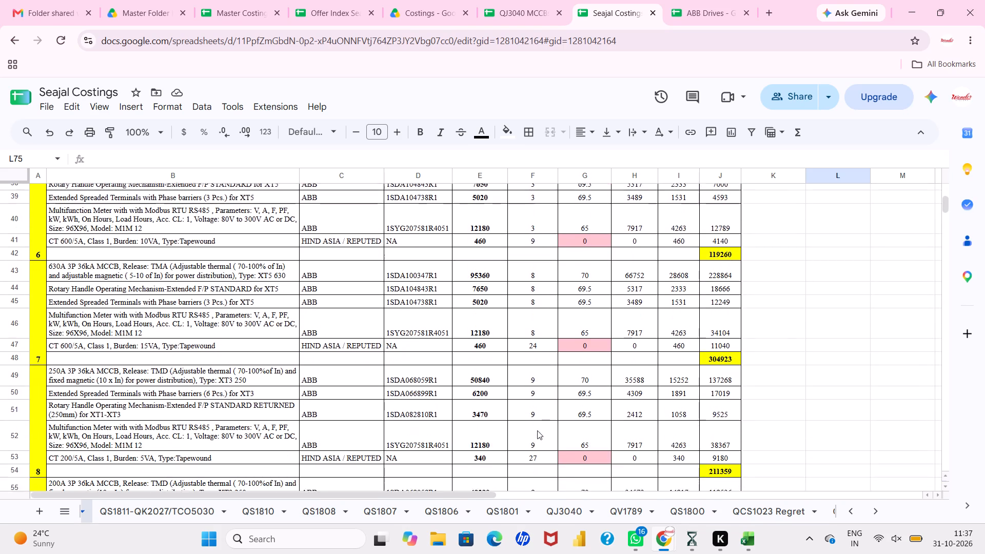
pyautogui.scroll(-3, 537, 430)
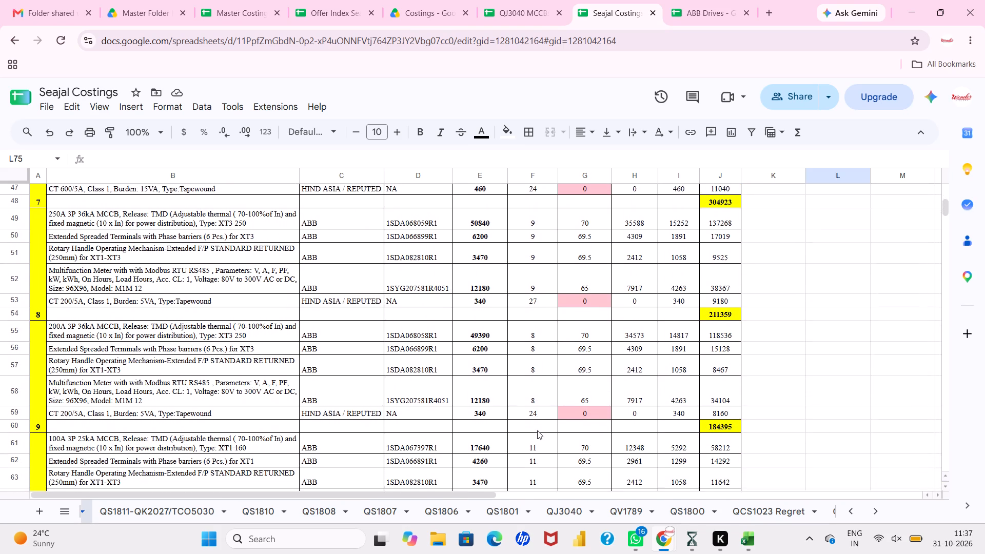
pyautogui.scroll(-2, 537, 430)
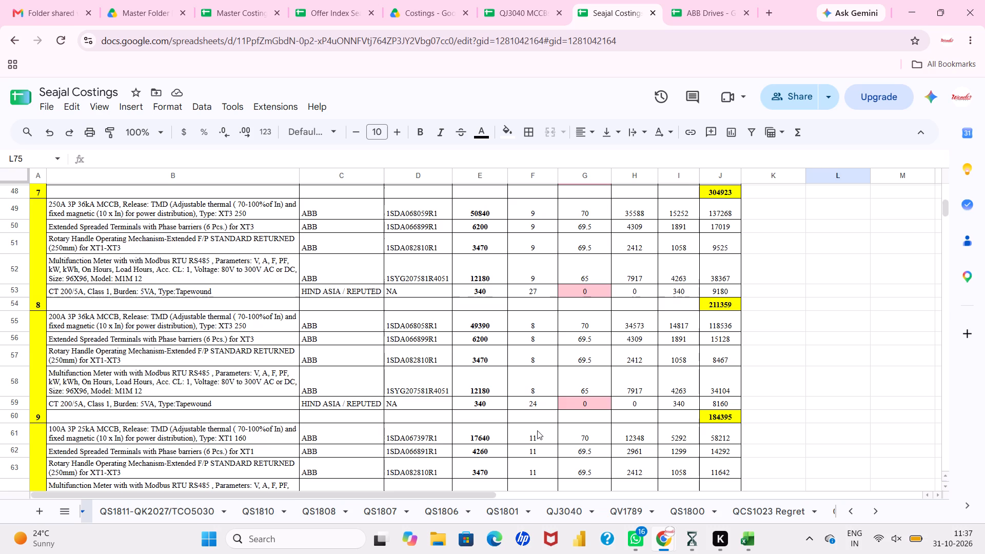
pyautogui.scroll(-1, 537, 430)
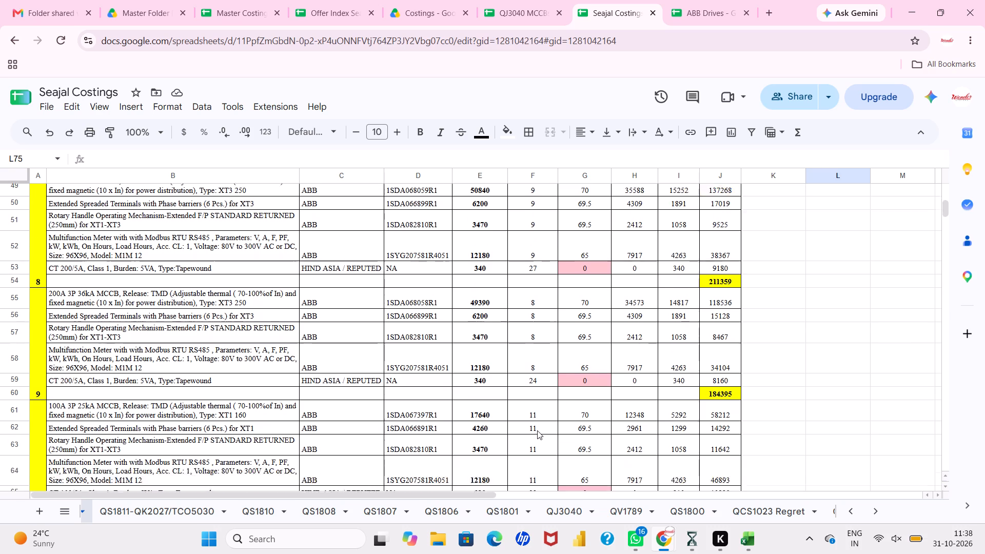
pyautogui.scroll(-3, 537, 430)
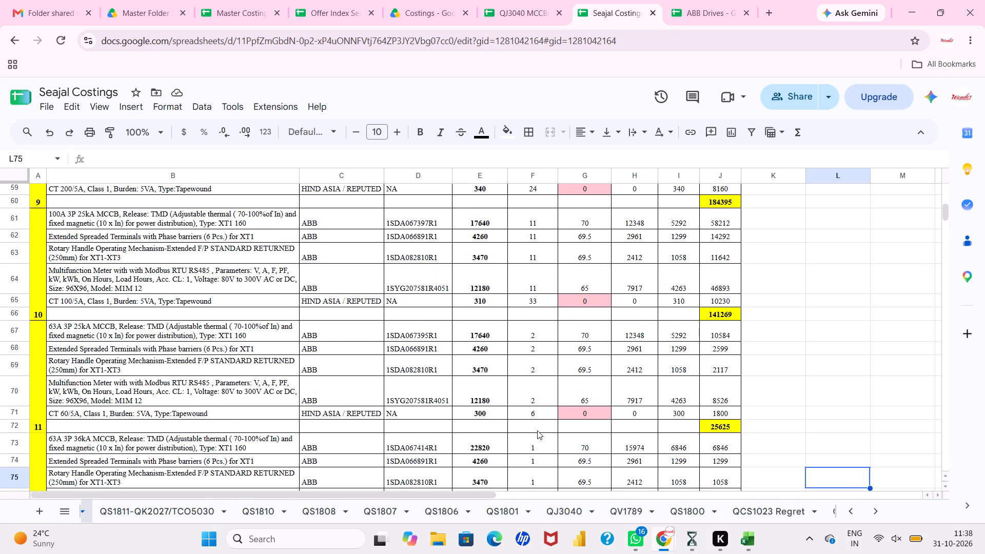
pyautogui.scroll(-2, 537, 430)
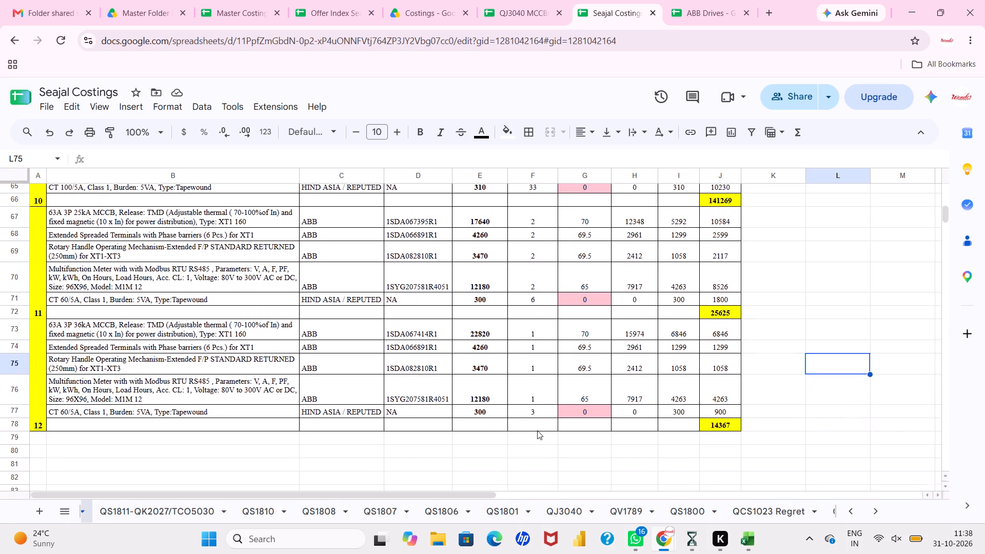
pyautogui.scroll(-1, 537, 430)
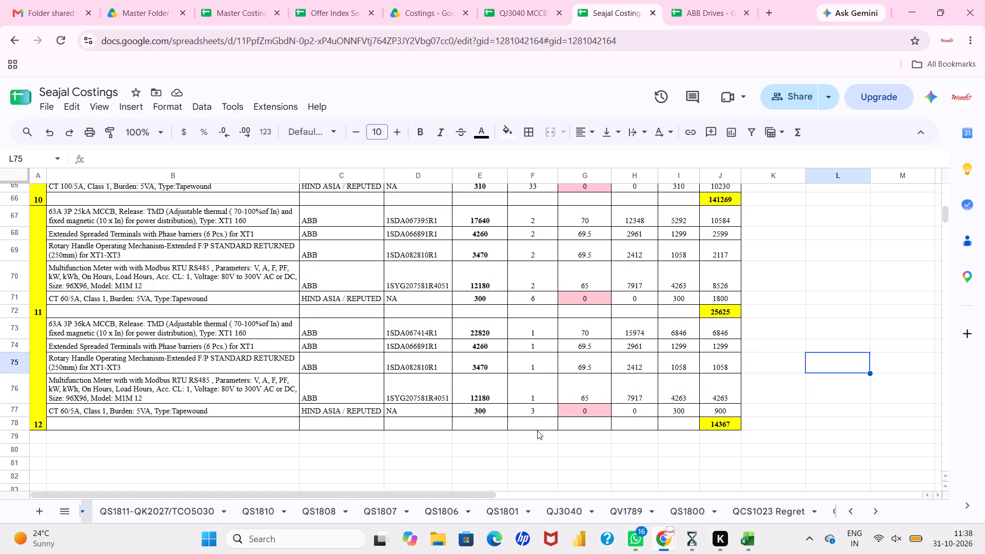
pyautogui.scroll(2, 537, 430)
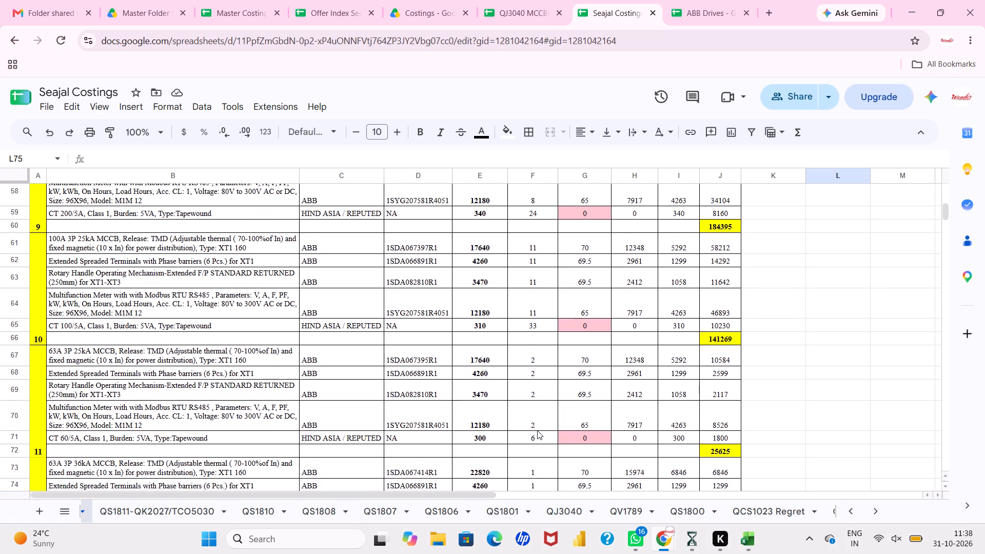
pyautogui.scroll(2, 537, 430)
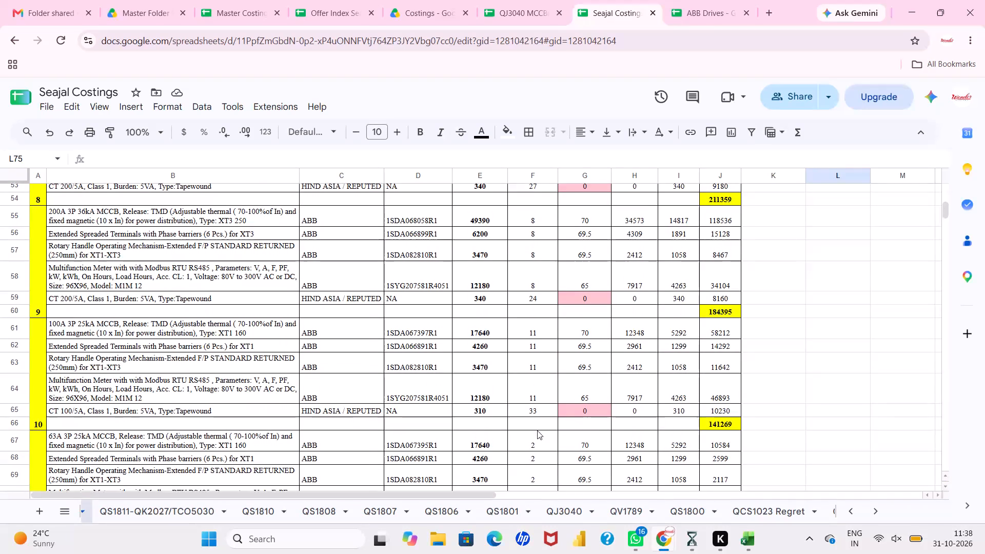
# Insert five empty rows above the 100A 3P 25kA feeder block starting at row 61 in Seajal Costings.
pyautogui.moveTo(16, 330); pyautogui.dragTo(16, 332)
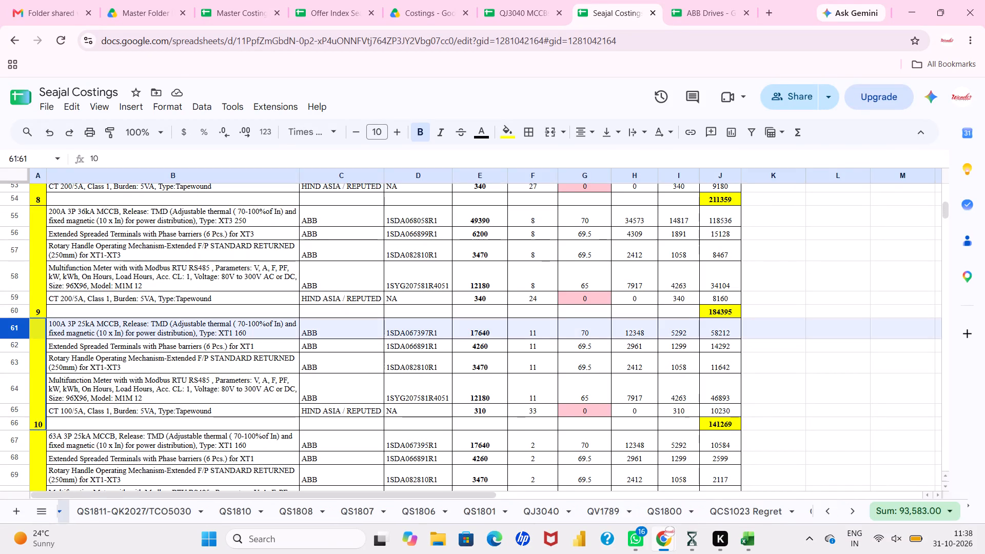
pyautogui.moveTo(16, 332); pyautogui.dragTo(20, 417)
pyautogui.rightClick(20, 417)
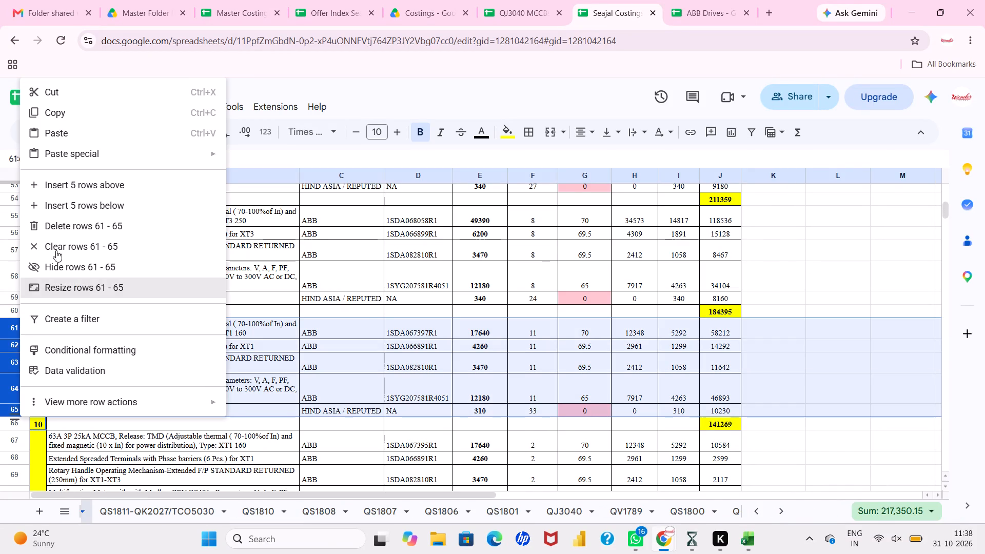
pyautogui.click(76, 176)
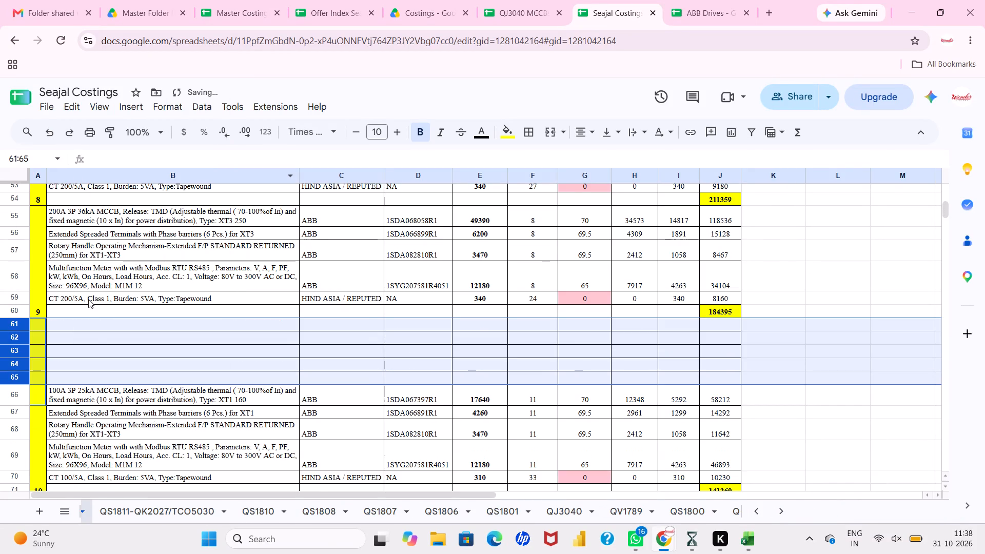
pyautogui.click(93, 335)
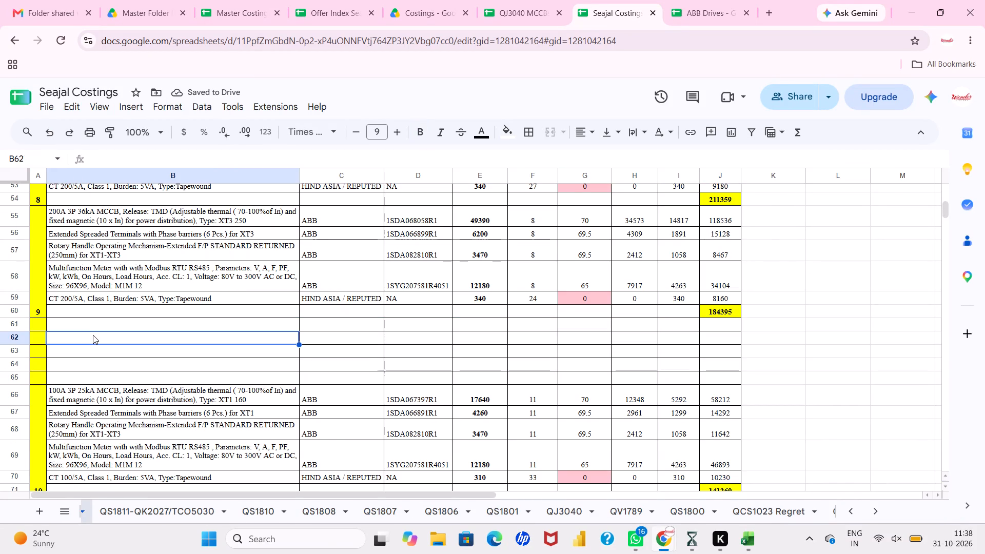
# Switch to QJ3040 MCCBs and copy feeder block 6, the 160A 3P 25kA MCCB set in A34:J39 of BOM R1.
pyautogui.click(507, 0)
pyautogui.scroll(1, 307, 383)
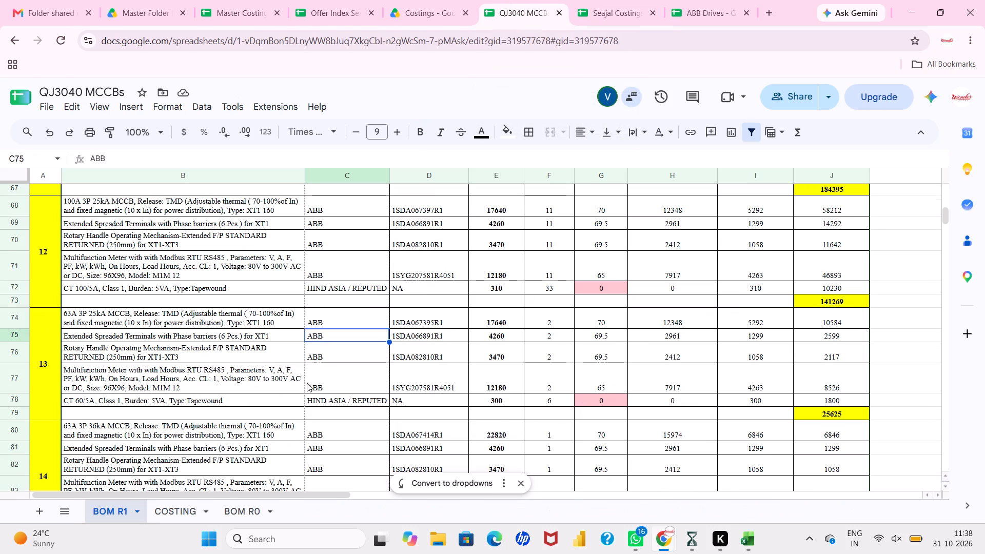
pyautogui.scroll(4, 307, 383)
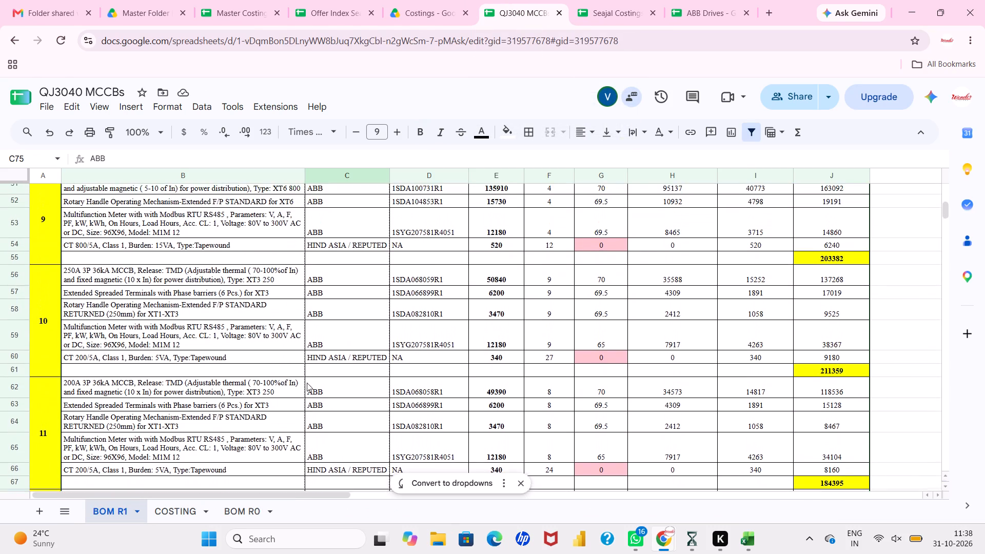
pyautogui.scroll(4, 307, 383)
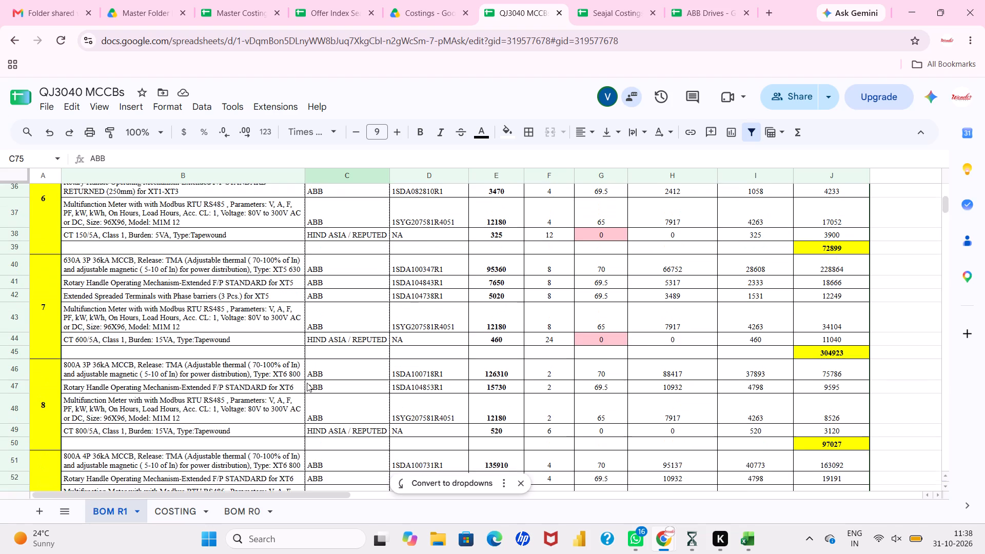
pyautogui.scroll(2, 307, 383)
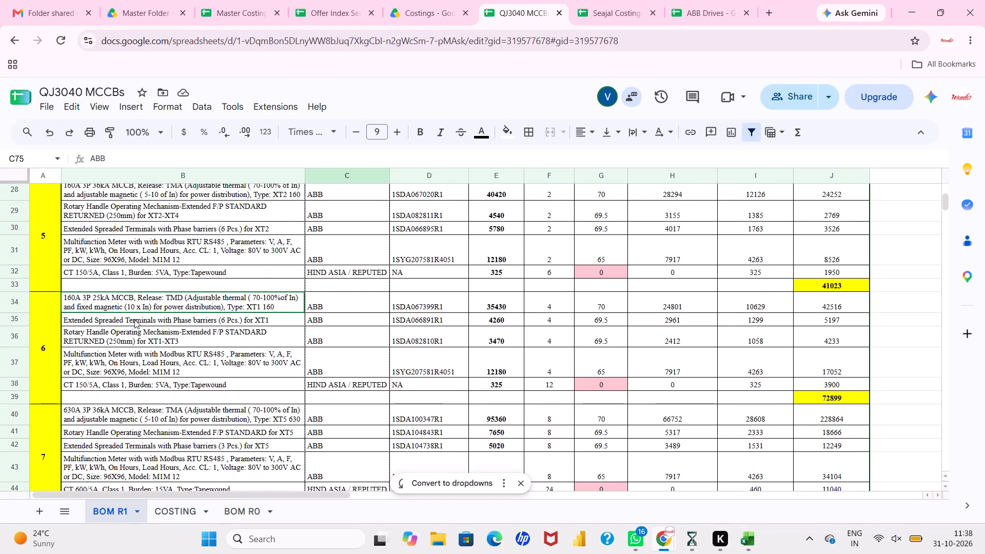
pyautogui.moveTo(50, 305); pyautogui.dragTo(878, 403)
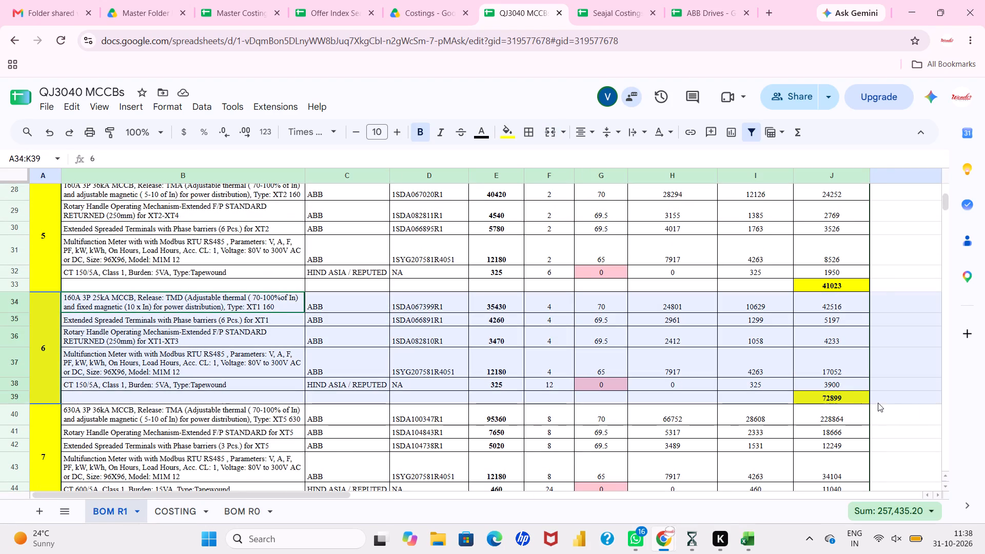
pyautogui.moveTo(878, 403); pyautogui.dragTo(860, 395)
pyautogui.hotkey('ctrl', 'c')
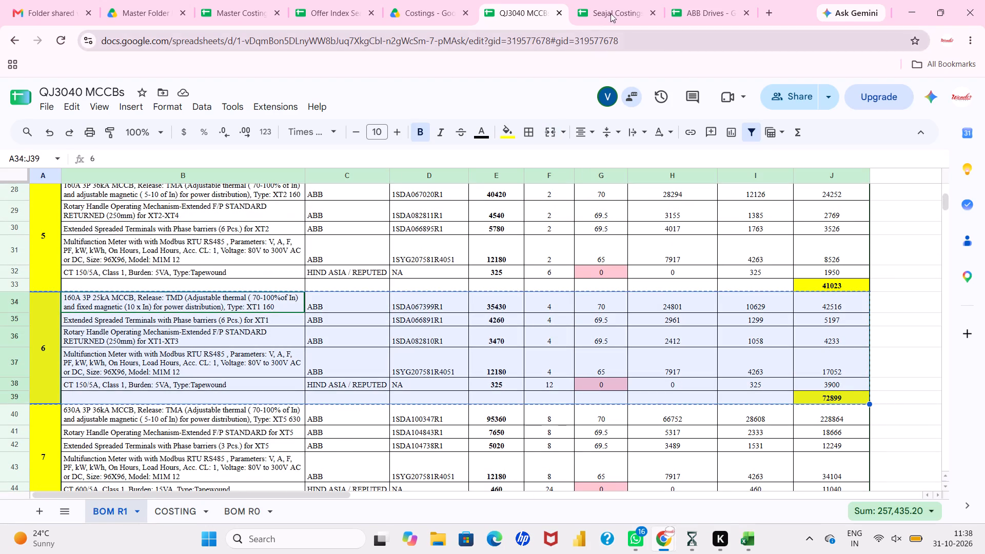
# Return to Seajal Costings, insert five more rows next to empty rows 61 to 65, and paste the 160A 3P 25kA block at A61.
pyautogui.click(622, 2)
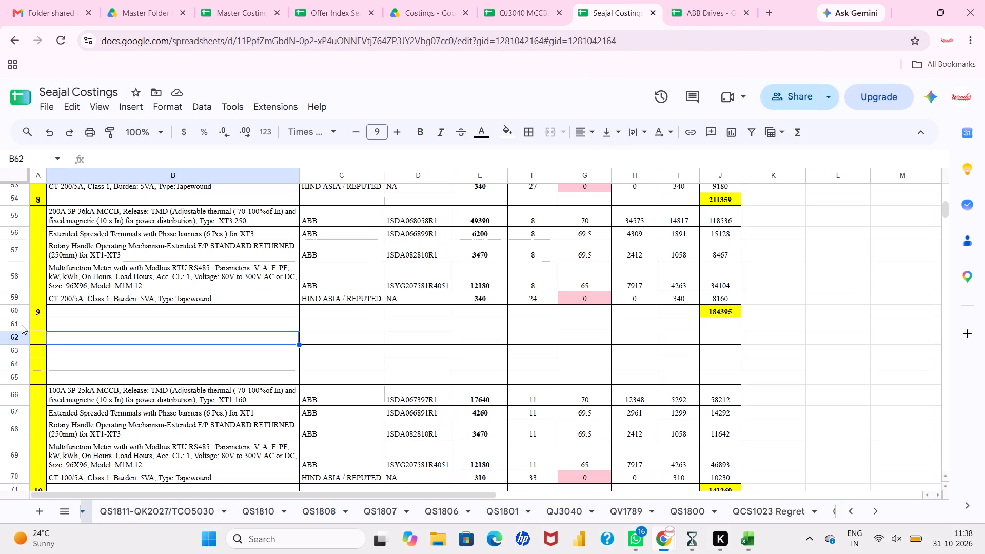
pyautogui.moveTo(22, 325); pyautogui.dragTo(19, 373)
pyautogui.rightClick(19, 373)
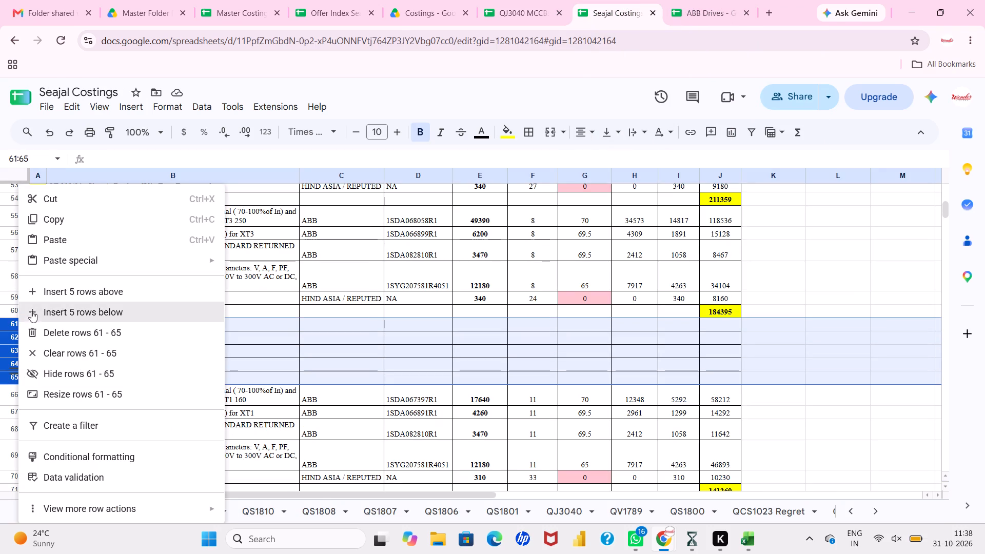
pyautogui.click(35, 302)
pyautogui.click(36, 323)
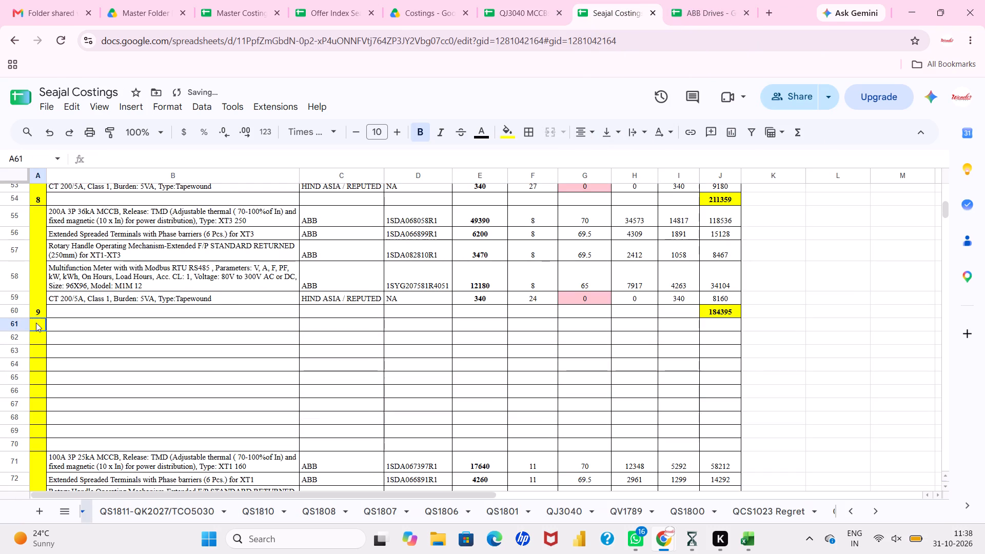
pyautogui.hotkey('ctrl', 'v')
# Delete the leftover empty rows 67 to 70 below the pasted 160A block.
pyautogui.scroll(-1, 36, 323)
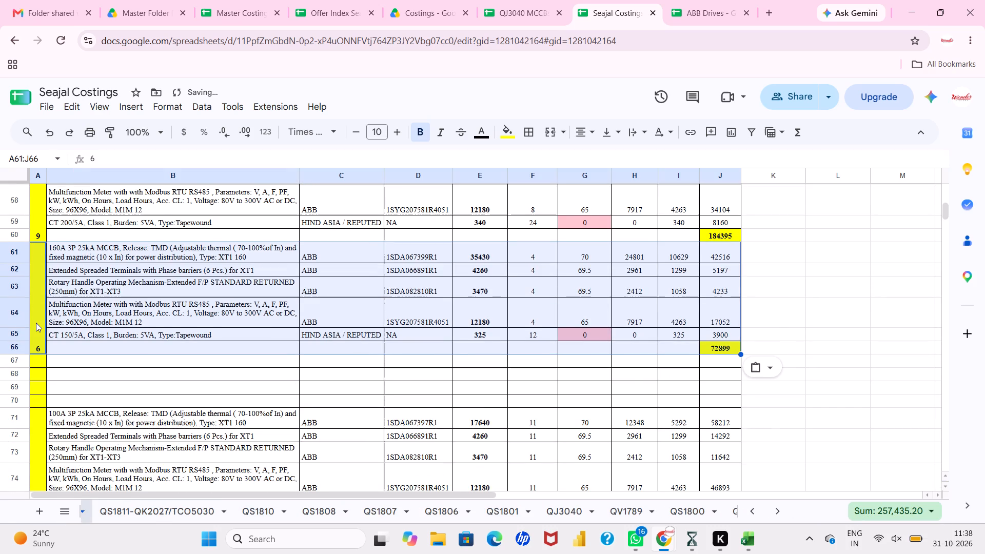
pyautogui.moveTo(13, 361); pyautogui.dragTo(13, 363)
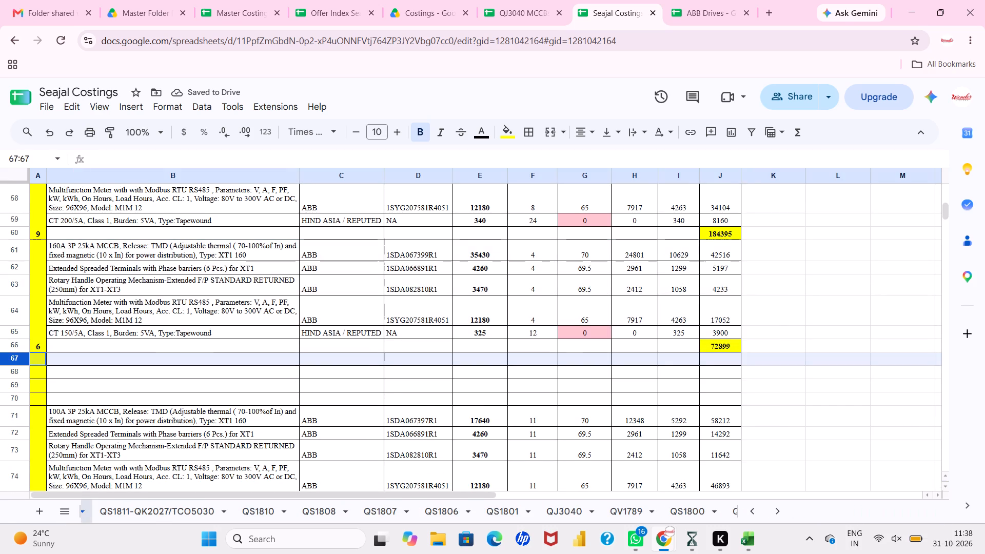
pyautogui.moveTo(13, 363); pyautogui.dragTo(12, 399)
pyautogui.rightClick(12, 399)
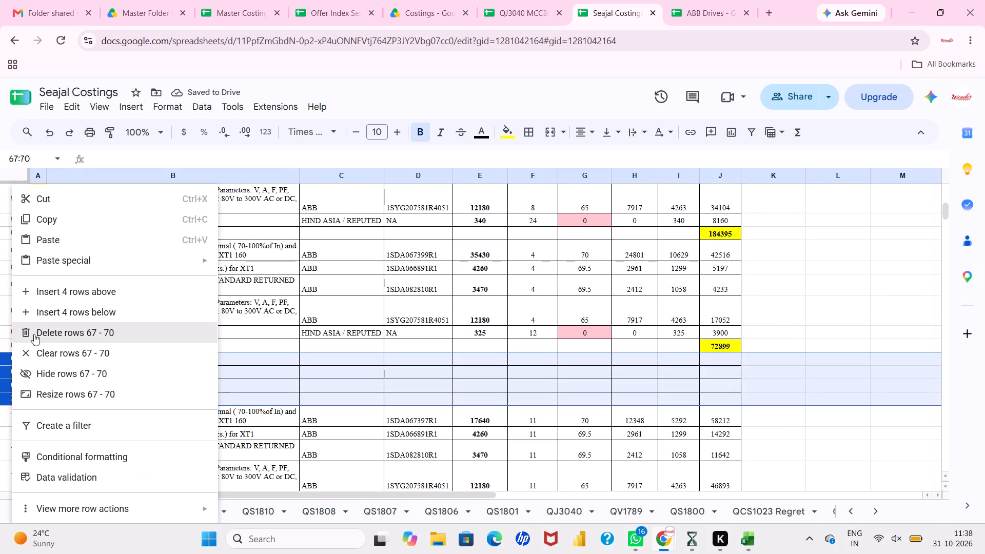
pyautogui.click(37, 325)
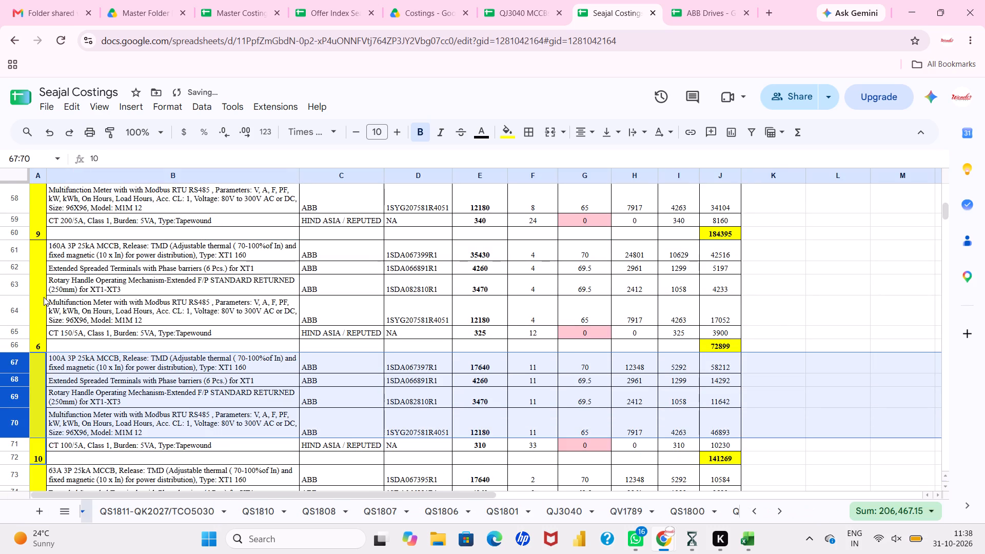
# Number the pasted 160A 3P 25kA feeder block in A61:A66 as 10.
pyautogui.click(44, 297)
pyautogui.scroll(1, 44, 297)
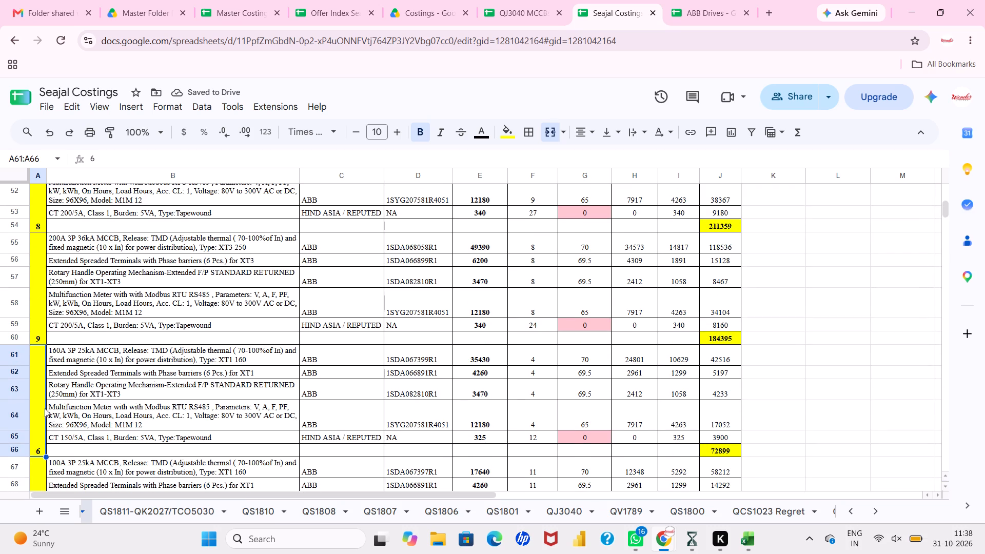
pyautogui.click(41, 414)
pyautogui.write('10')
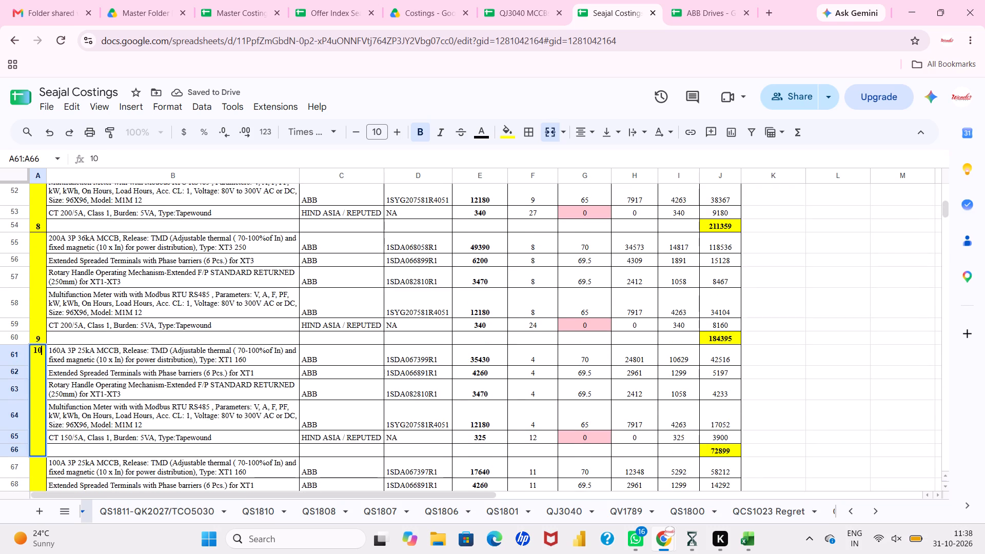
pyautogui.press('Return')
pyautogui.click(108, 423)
# Insert six empty rows above the 160A 3P 25kA feeder block at row 61.
pyautogui.scroll(-1, 108, 423)
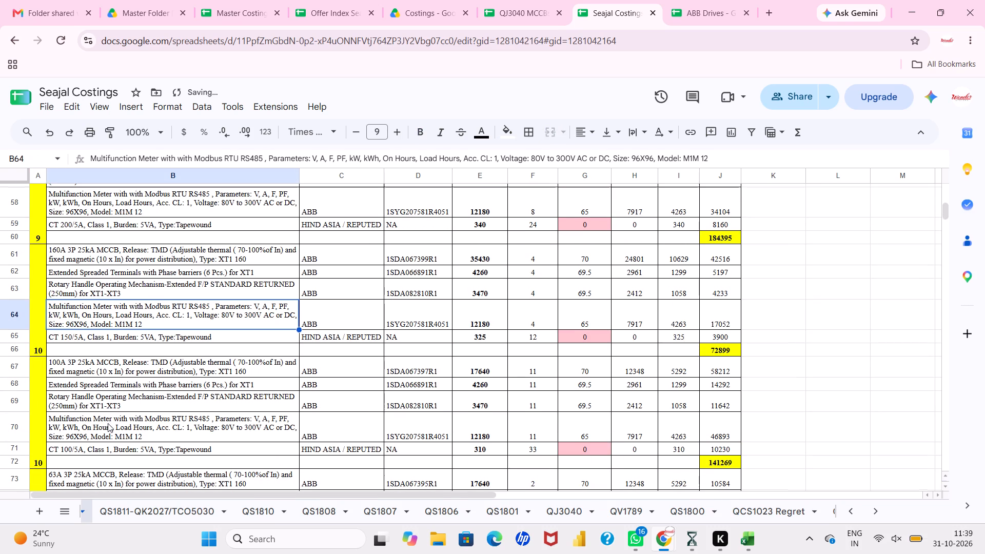
pyautogui.moveTo(23, 258); pyautogui.dragTo(17, 334)
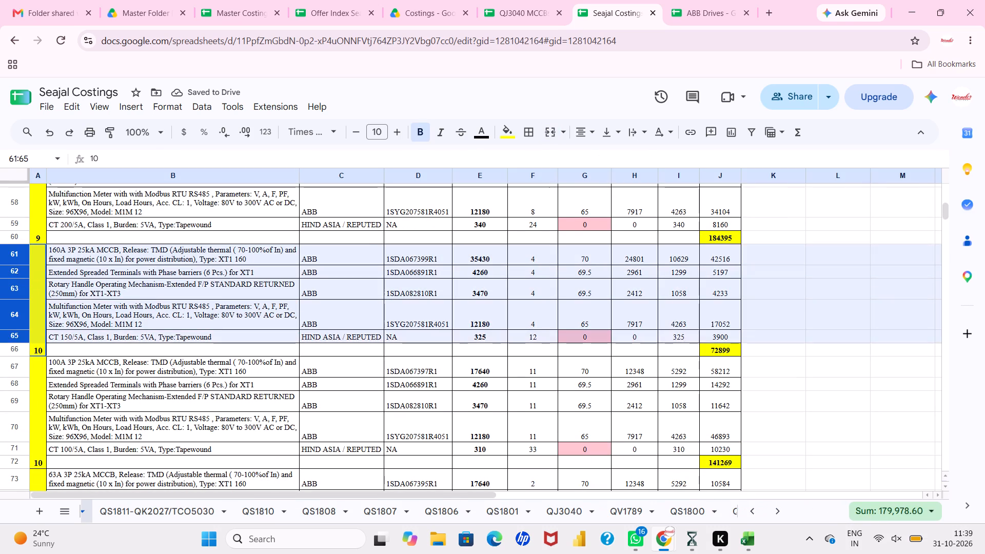
pyautogui.moveTo(17, 334); pyautogui.dragTo(17, 352)
pyautogui.rightClick(17, 352)
pyautogui.click(37, 294)
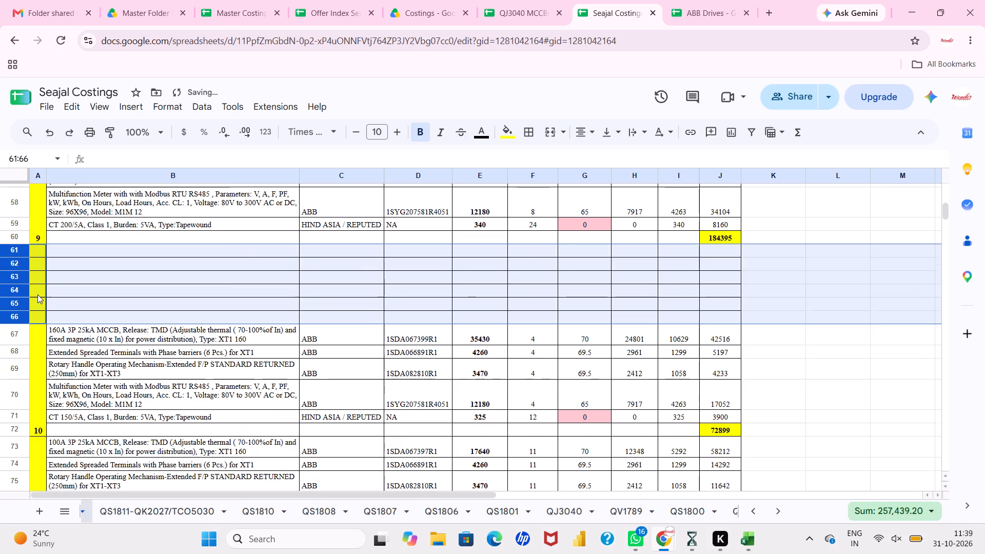
pyautogui.click(146, 282)
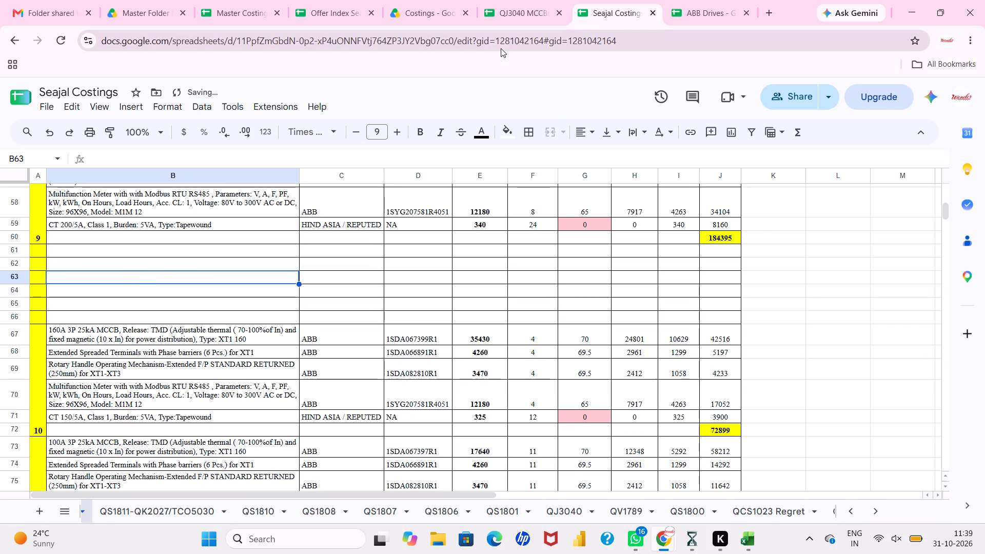
# Copy feeder block 5 (160A 3P 36kA, A28:J33) from BOM R1 in QJ3040 MCCBs and paste it at A61 in Seajal Costings.
pyautogui.click(509, 0)
pyautogui.click(399, 294)
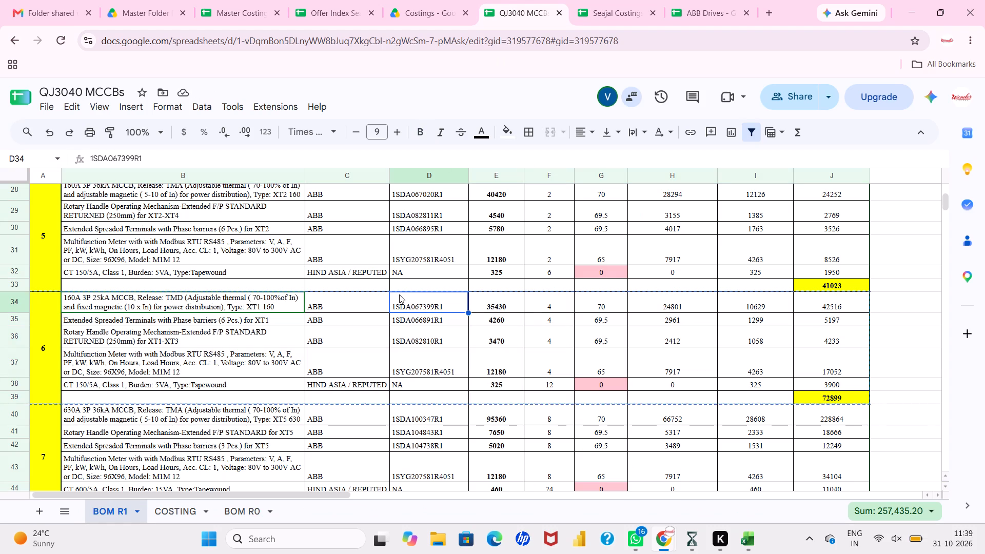
pyautogui.press('Escape')
pyautogui.scroll(1, 399, 294)
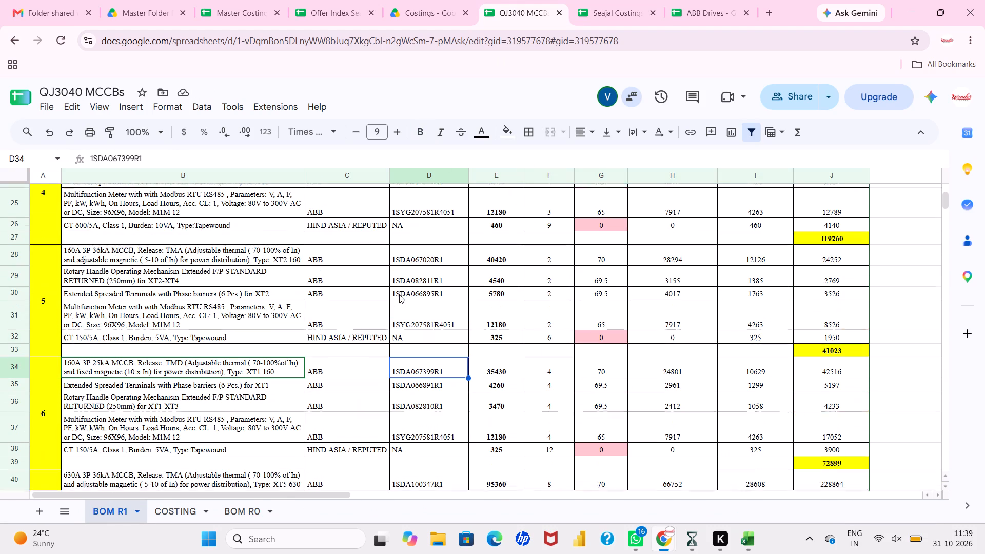
pyautogui.scroll(2, 399, 294)
pyautogui.moveTo(51, 281); pyautogui.dragTo(829, 367)
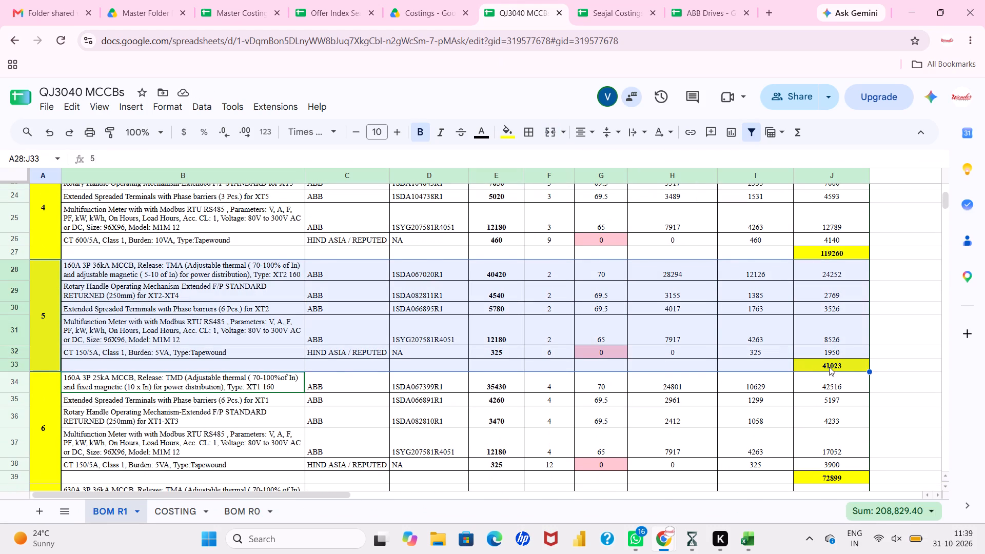
pyautogui.hotkey('ctrl', 'c')
pyautogui.click(607, 0)
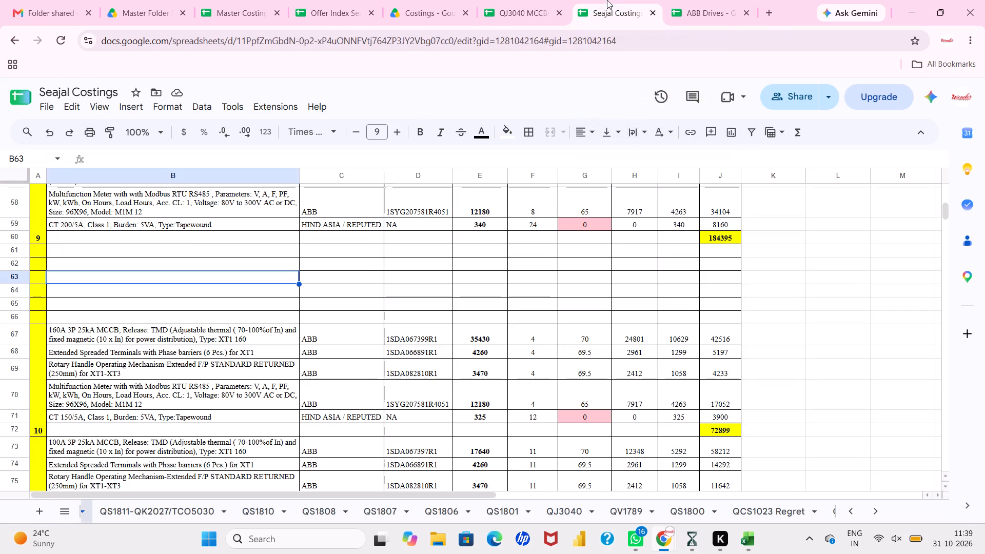
pyautogui.click(36, 249)
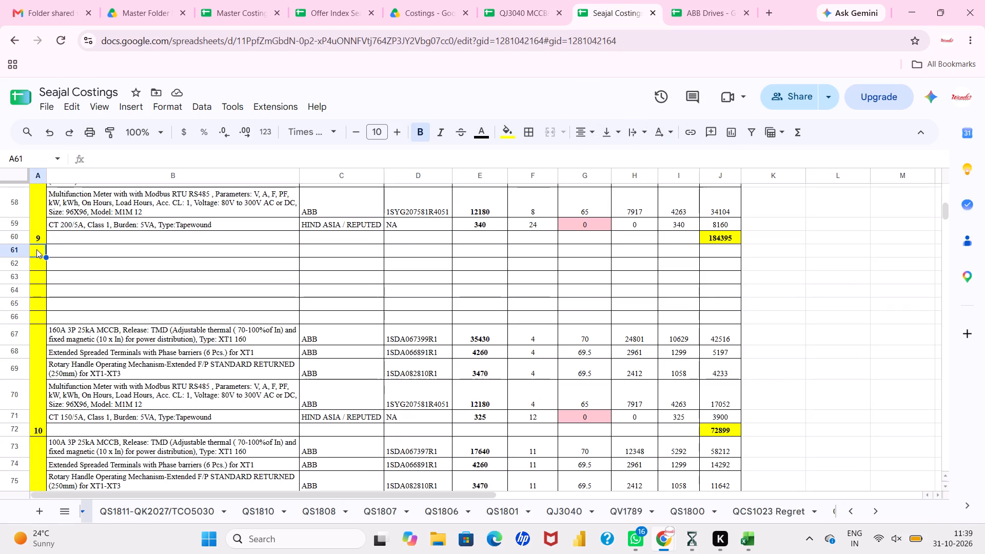
pyautogui.hotkey('ctrl', 'v')
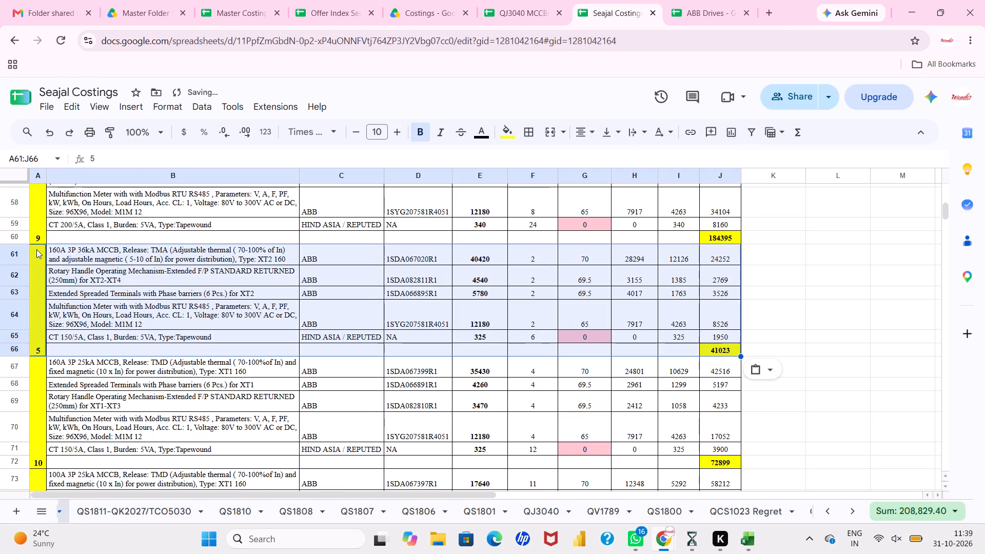
# Renumber the feeder blocks in column A consecutively from 10 at A61 to 14 at A85.
pyautogui.click(40, 280)
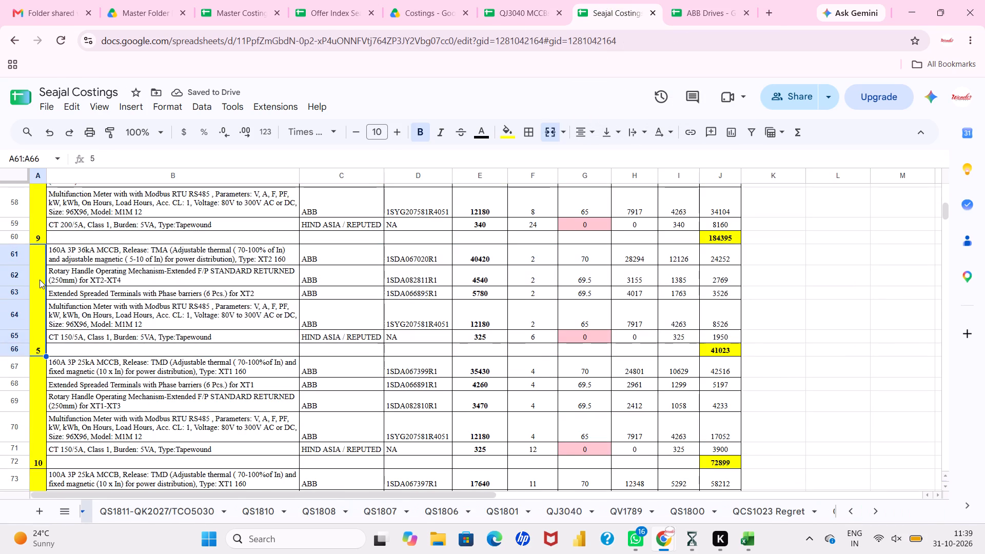
pyautogui.write('10')
pyautogui.press('Return')
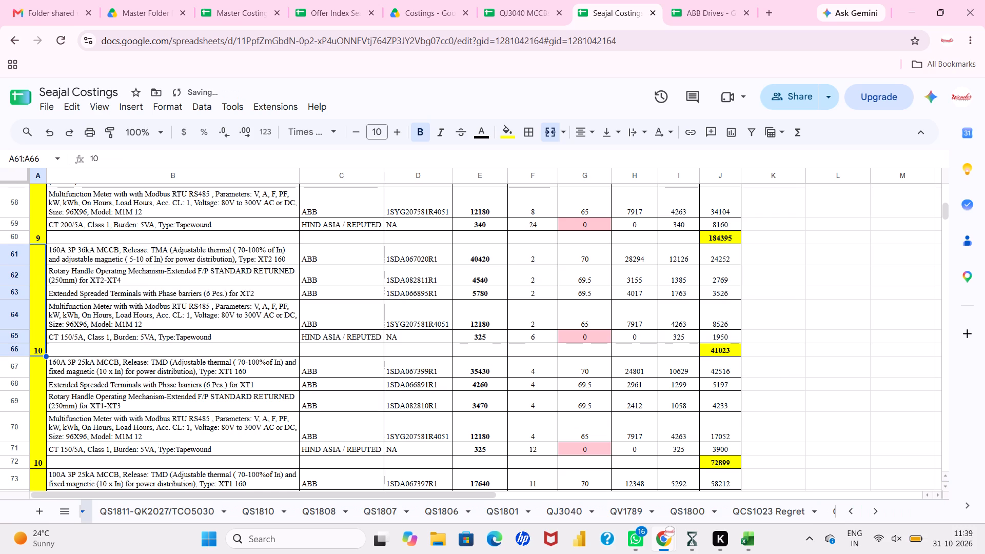
pyautogui.press('Down')
pyautogui.write('11')
pyautogui.press('Down')
pyautogui.write('12')
pyautogui.press('Down')
pyautogui.write('13')
pyautogui.press('Down')
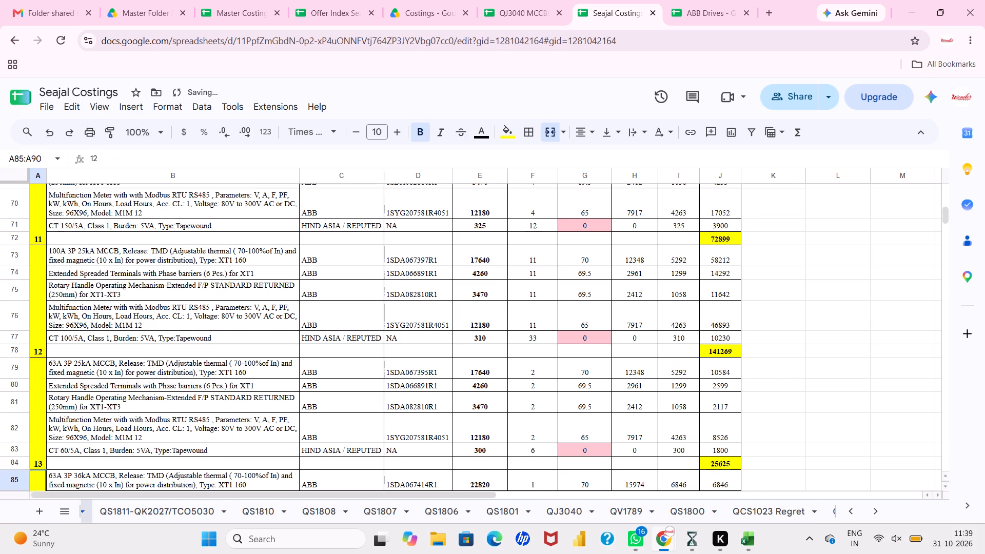
pyautogui.write('14')
pyautogui.press('Down')
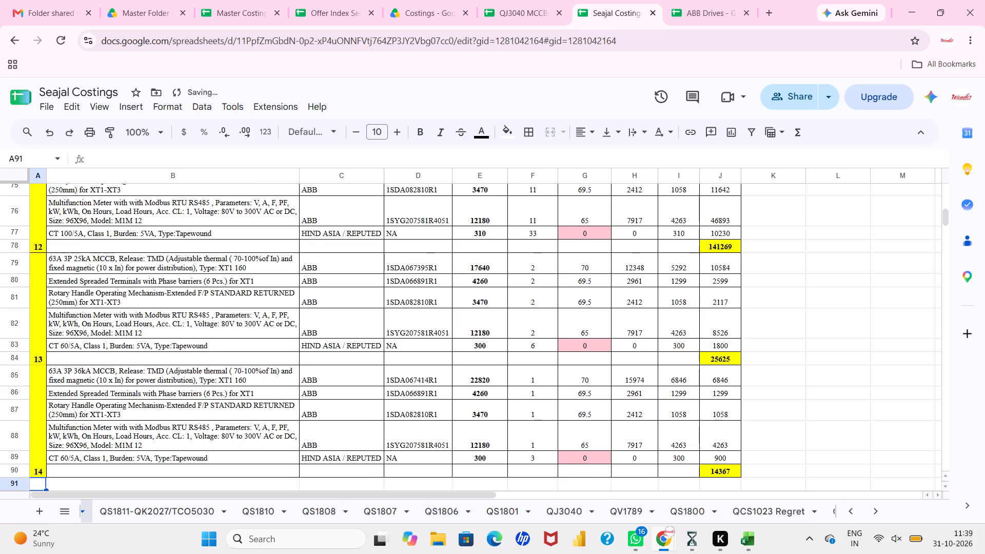
# Align the contents of all cells in the costing sheet vertically to the middle.
pyautogui.click(8, 173)
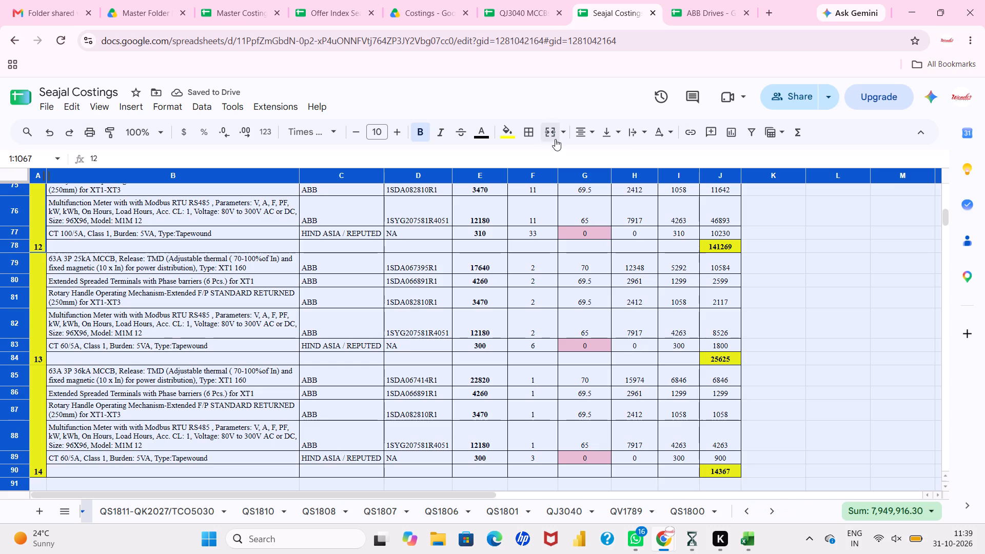
pyautogui.click(642, 133)
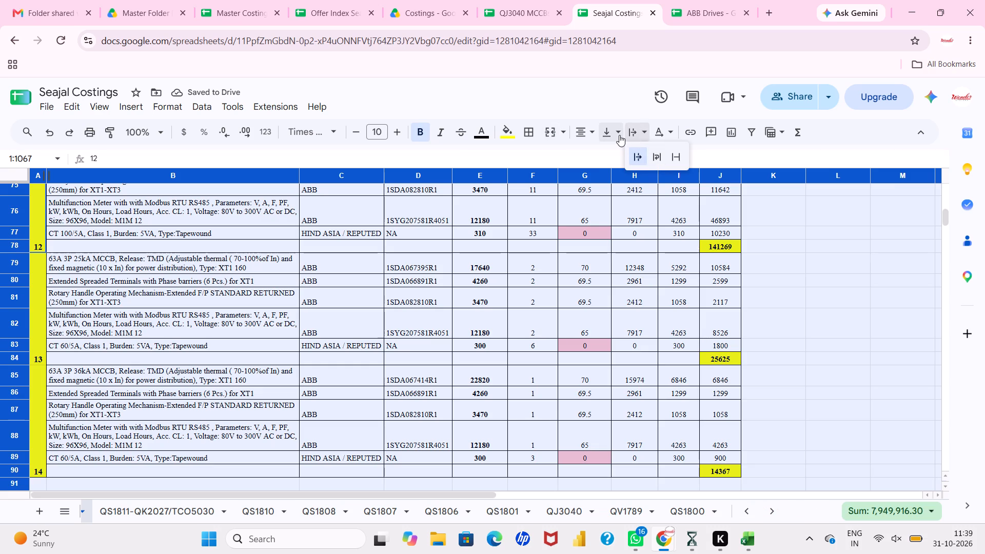
pyautogui.click(619, 135)
pyautogui.click(627, 156)
pyautogui.click(758, 265)
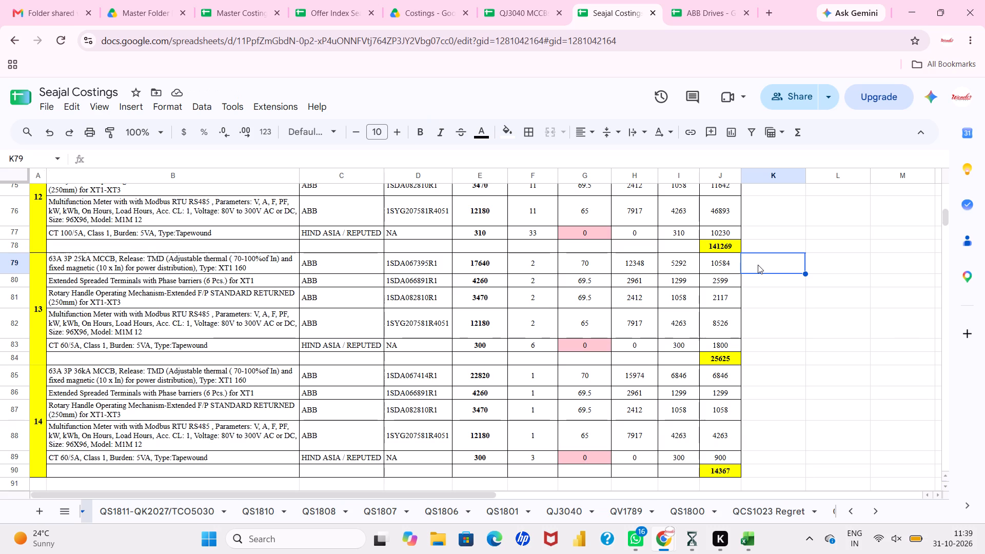
pyautogui.click(782, 292)
# Look over the costing from the header rows 8 to 10 down through the feeder blocks, checking layout and numbering.
pyautogui.scroll(10, 782, 292)
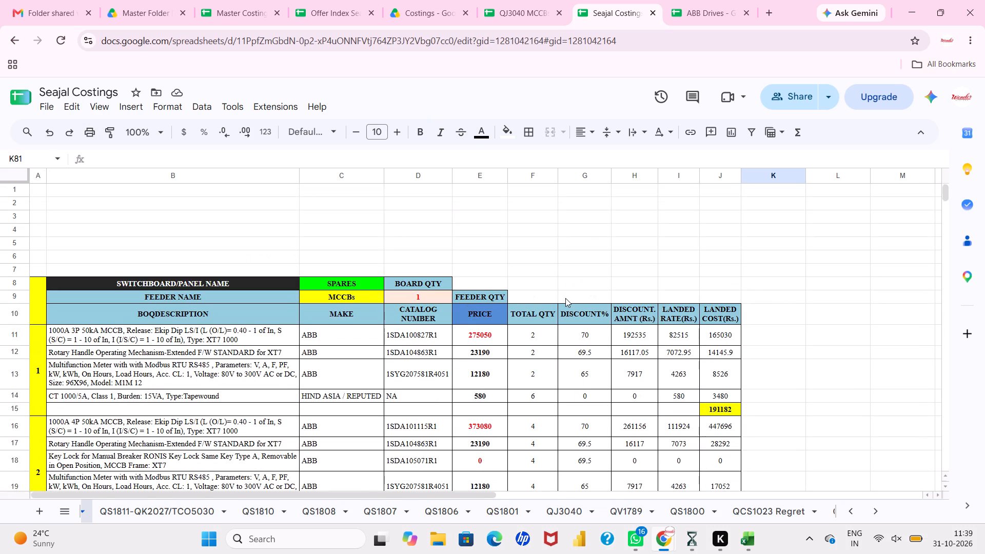
pyautogui.hscroll(3, 565, 298)
pyautogui.scroll(-1, 443, 297)
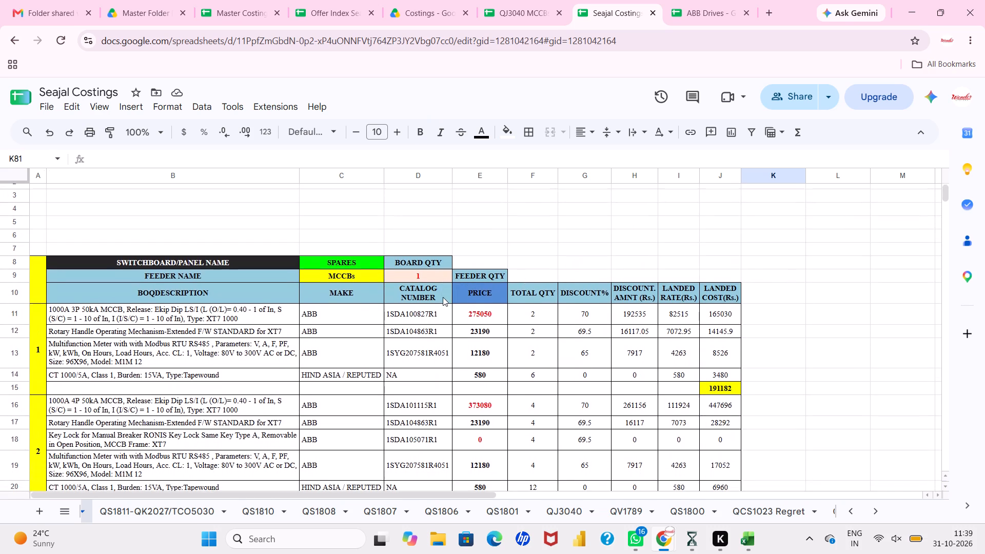
pyautogui.scroll(-1, 443, 297)
pyautogui.hscroll(1, 443, 297)
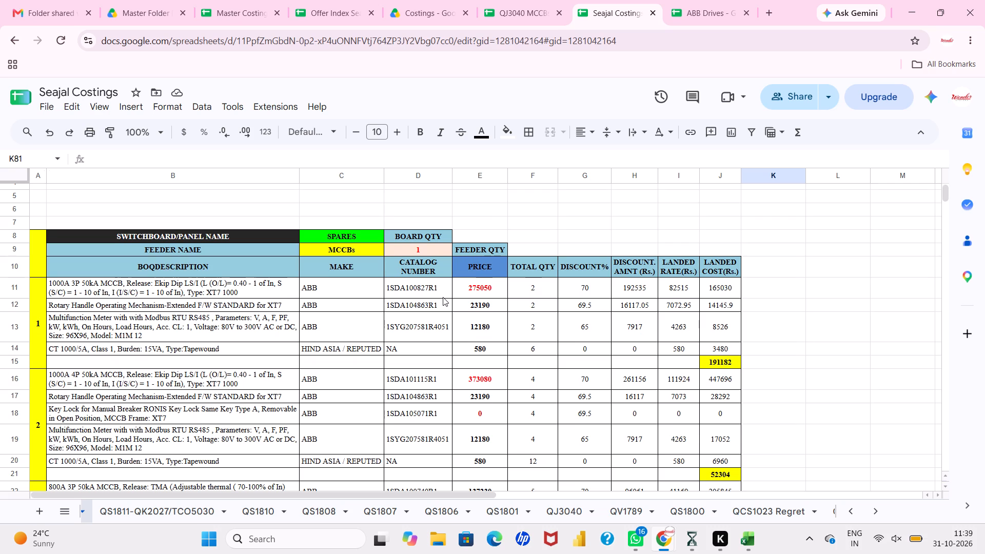
pyautogui.click(499, 231)
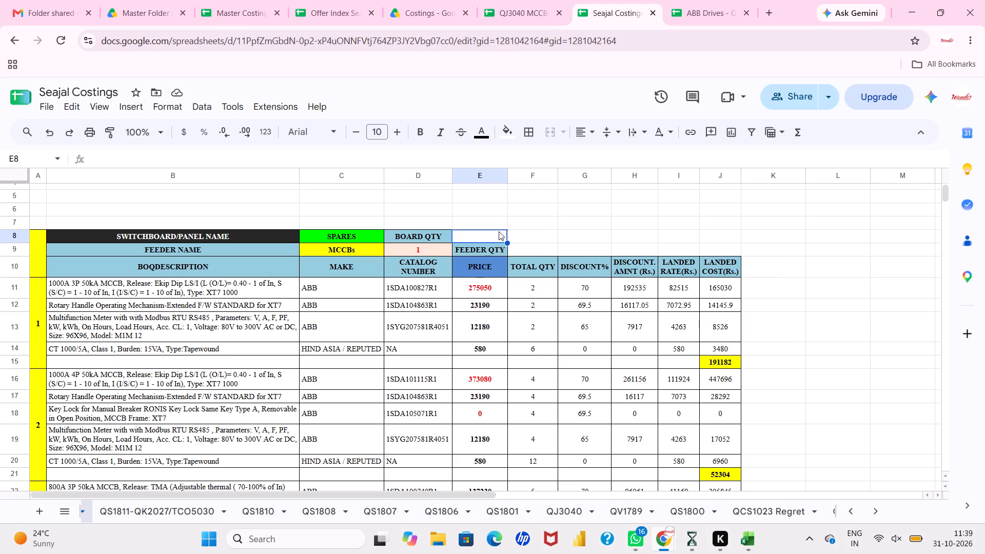
pyautogui.hscroll(1, 499, 231)
pyautogui.click(541, 231)
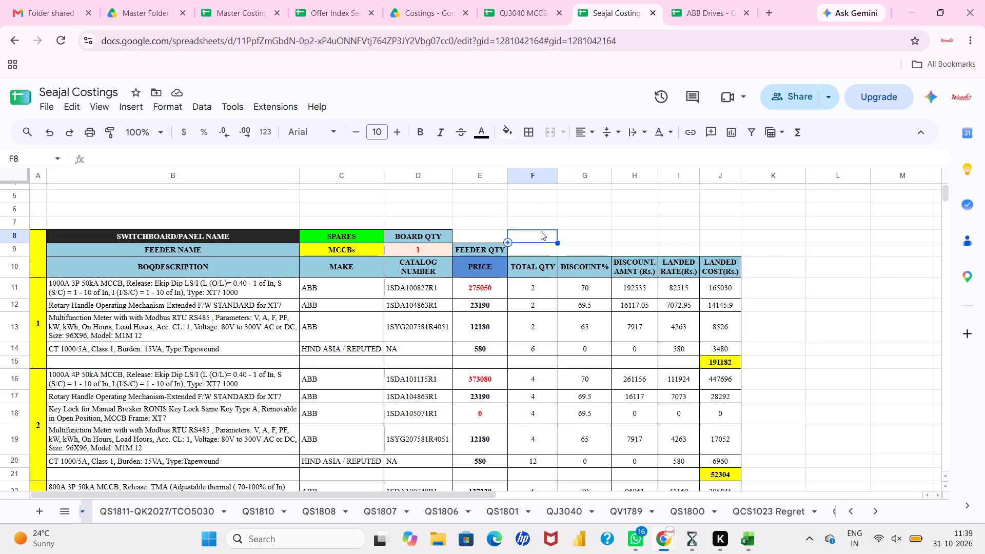
pyautogui.hscroll(2, 541, 231)
pyautogui.scroll(-4, 77, 322)
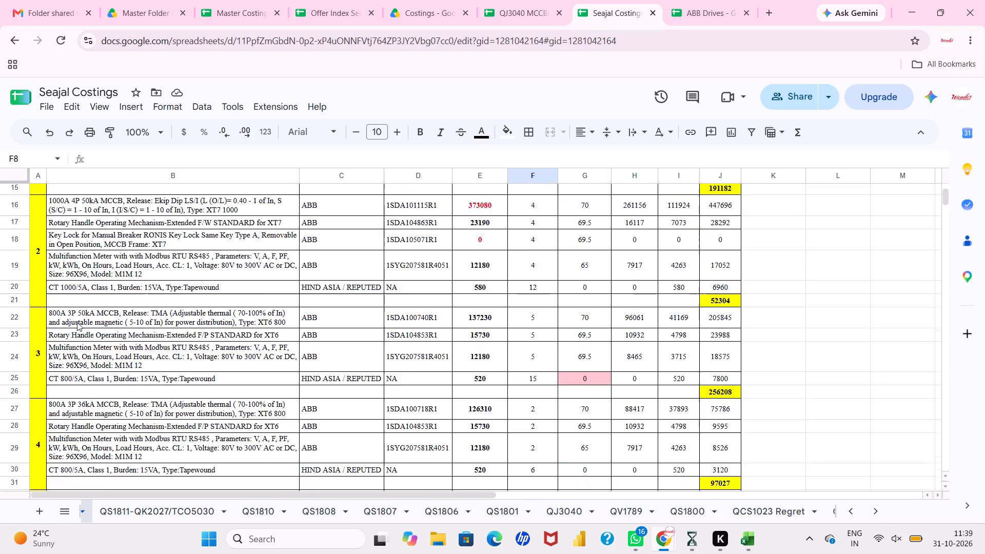
pyautogui.scroll(-5, 77, 322)
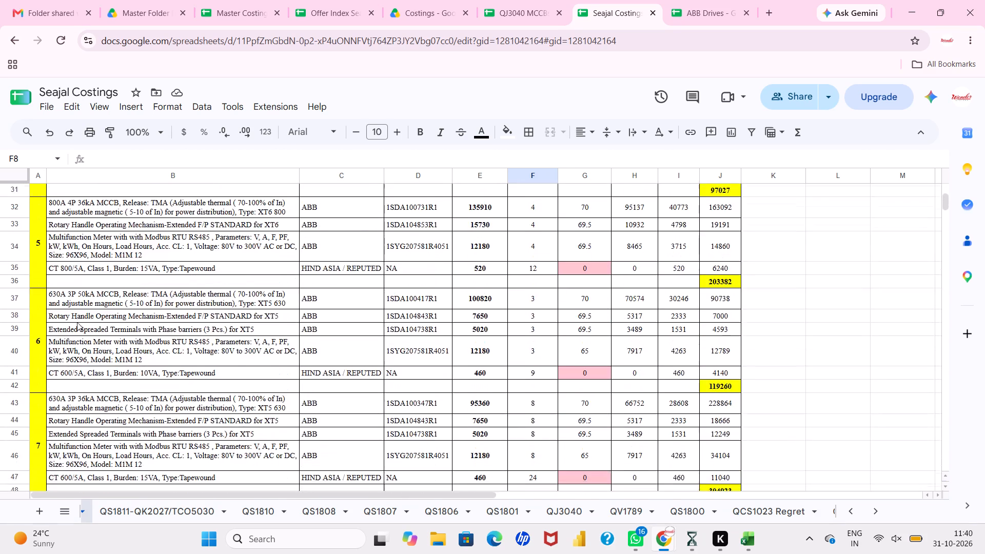
pyautogui.scroll(-4, 77, 322)
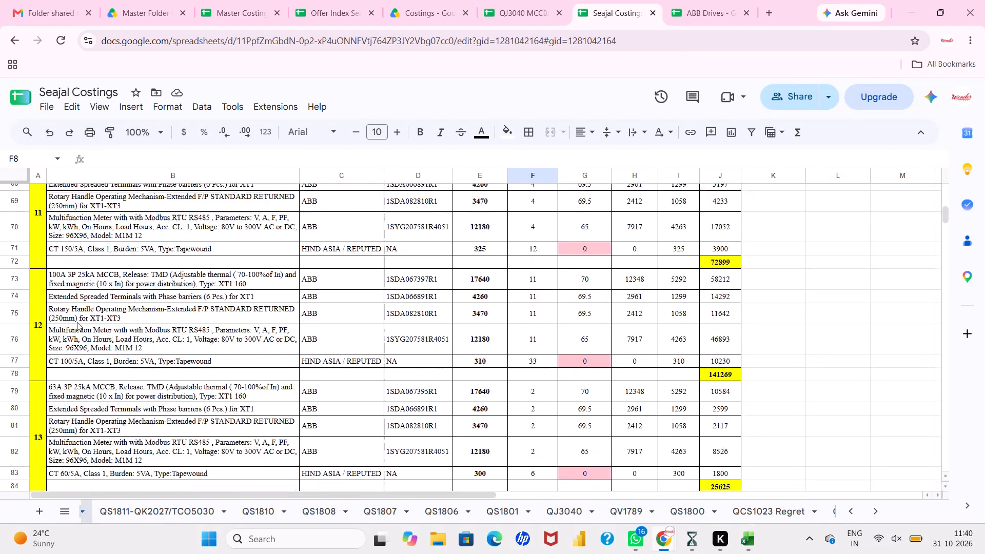
pyautogui.scroll(-1, 77, 322)
pyautogui.scroll(7, 77, 322)
pyautogui.scroll(2, 327, 309)
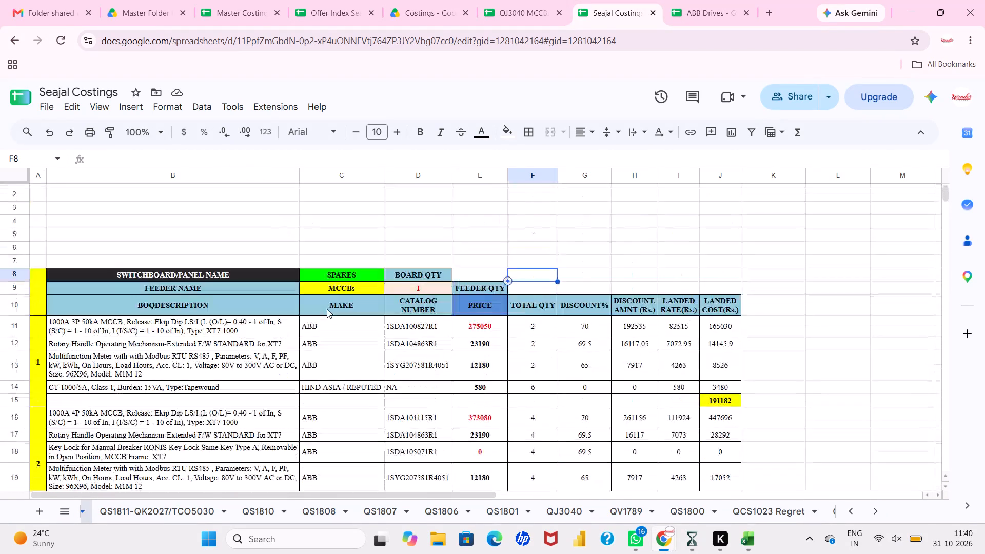
# Examine feeder blocks 1 to 9 one by one from the top, checking descriptions, quantities, discounts and landed costs.
pyautogui.scroll(-1, 327, 309)
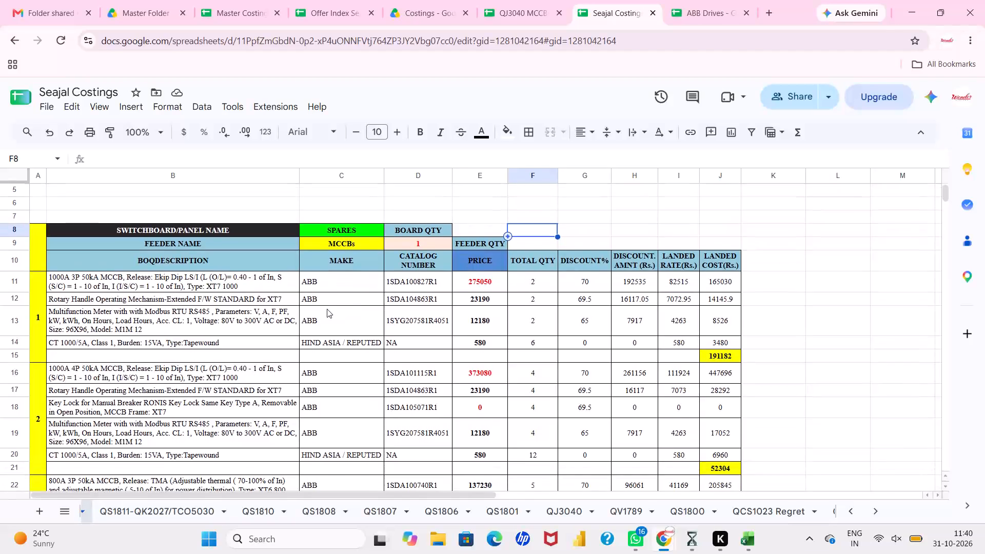
pyautogui.scroll(-3, 327, 309)
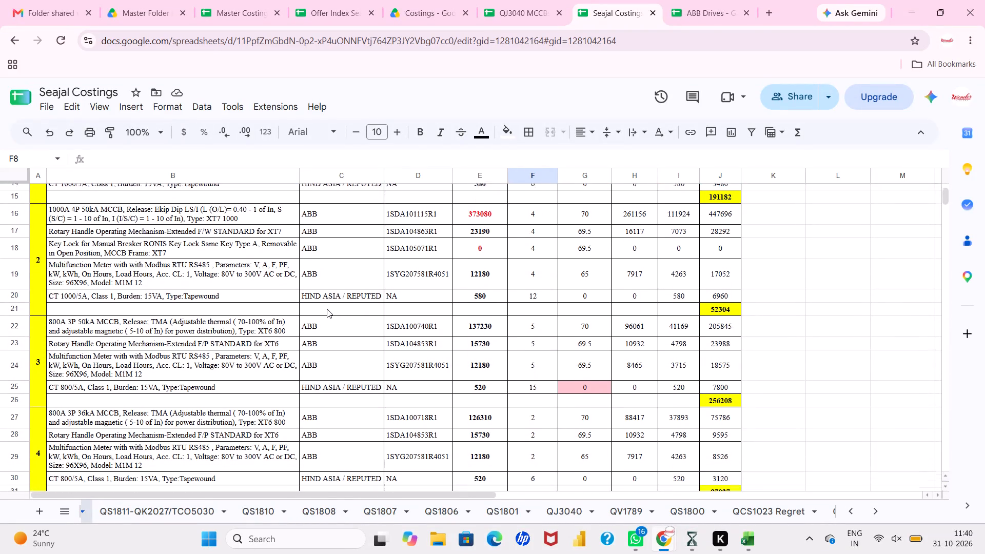
pyautogui.scroll(-3, 327, 309)
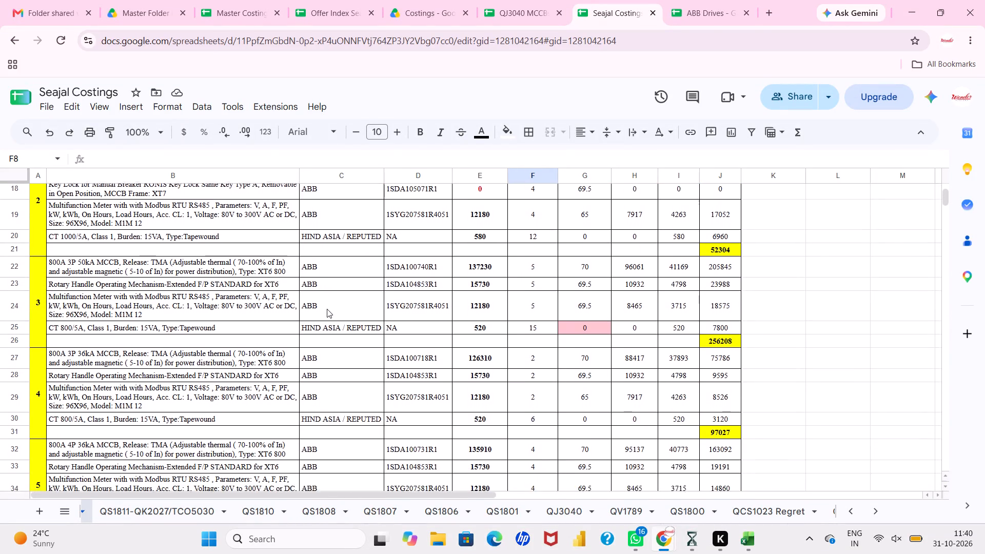
pyautogui.scroll(-1, 327, 309)
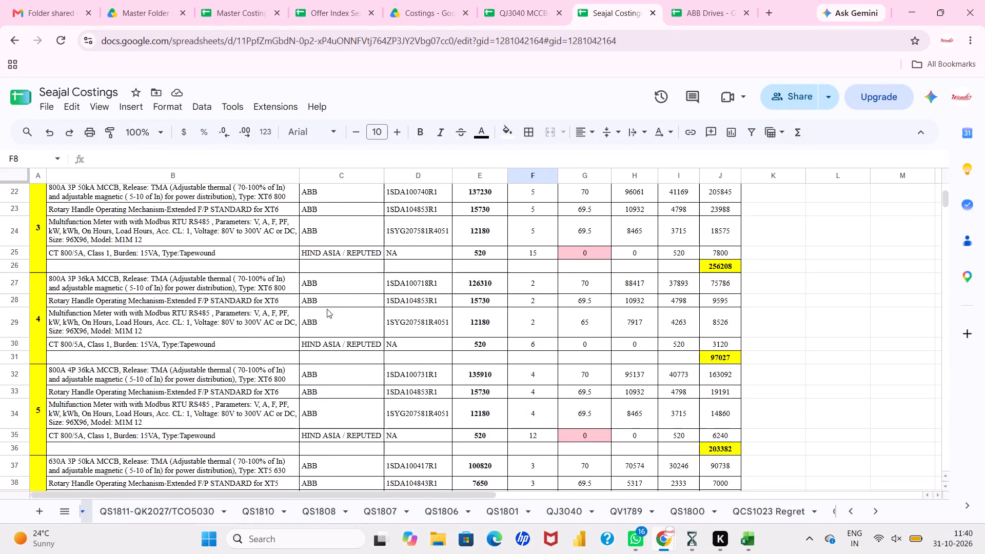
pyautogui.scroll(-3, 327, 309)
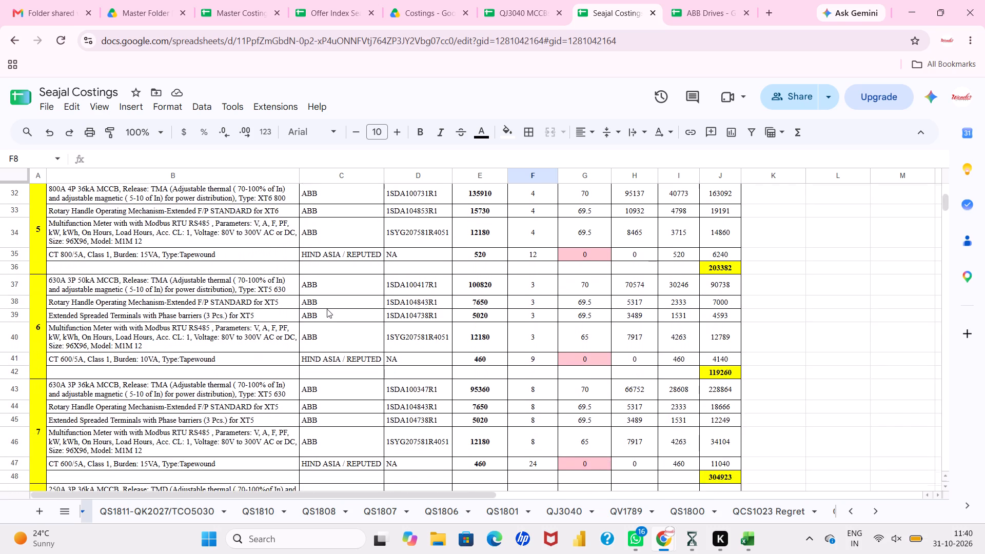
pyautogui.scroll(-1, 327, 309)
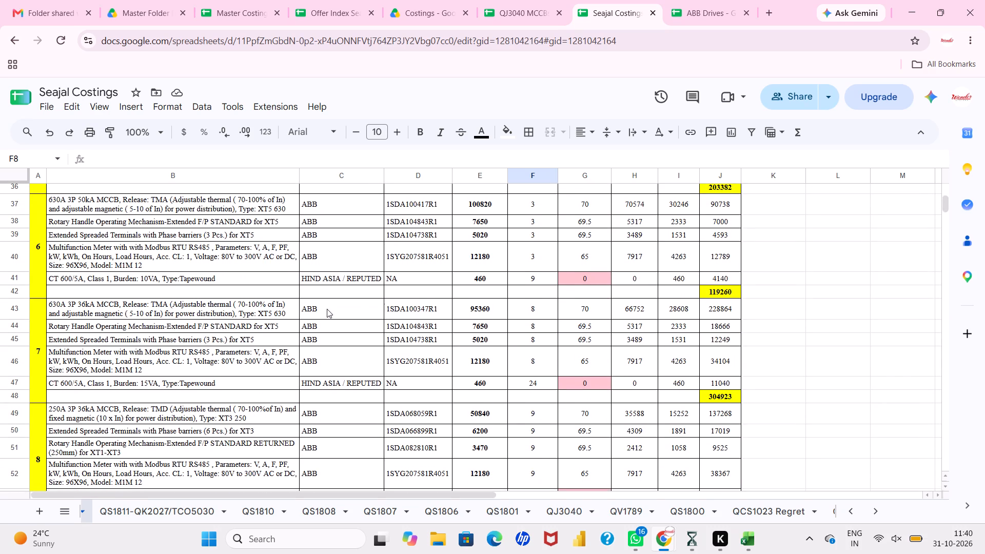
pyautogui.scroll(-3, 327, 310)
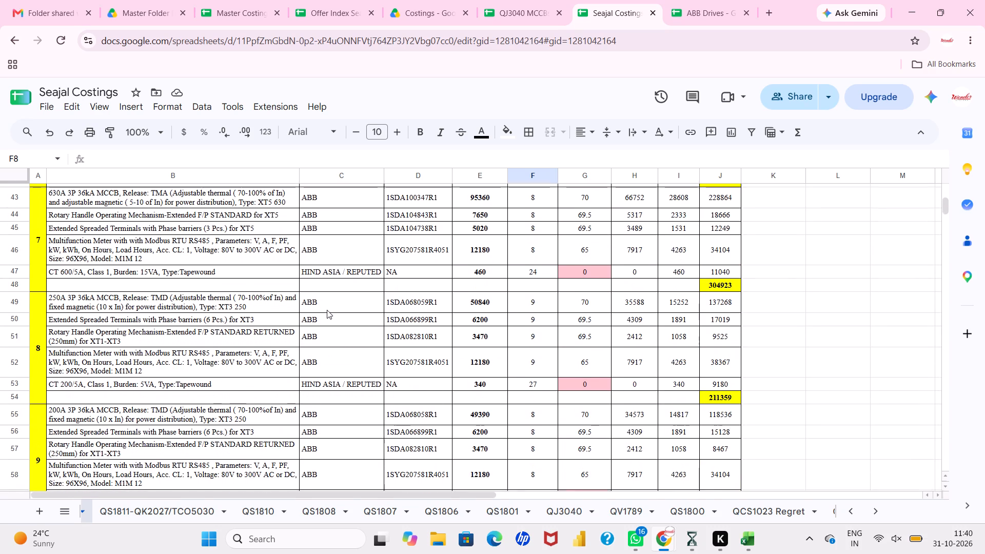
pyautogui.scroll(-1, 327, 310)
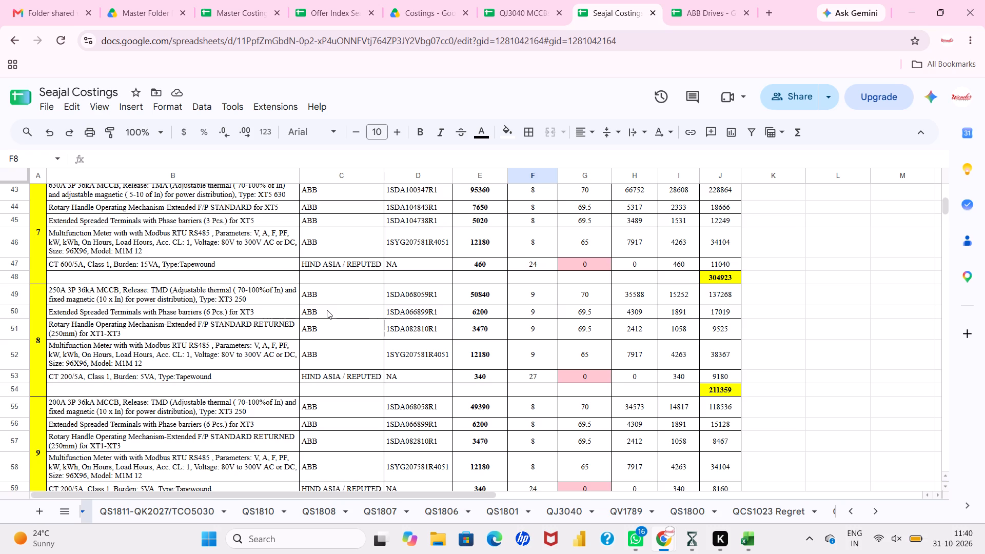
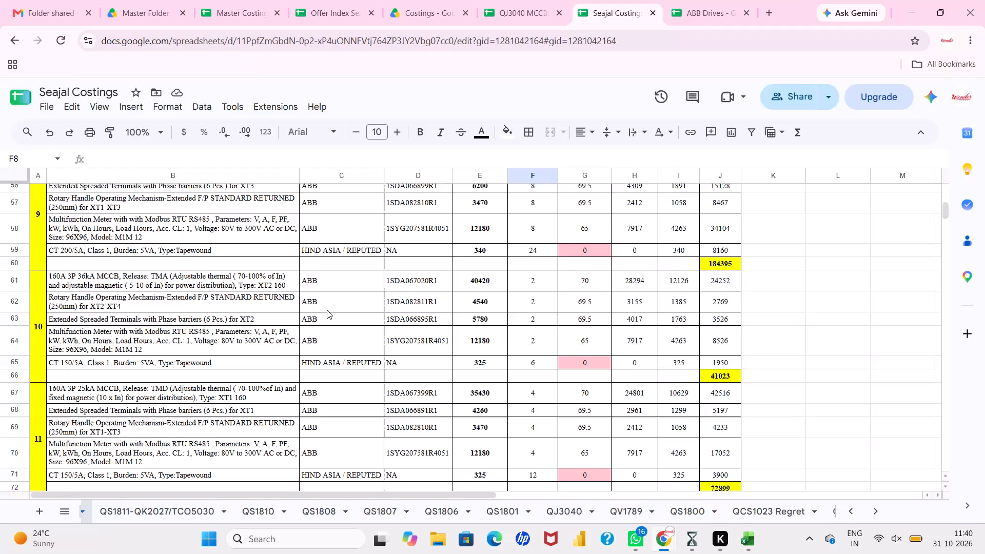
# Examine feeder blocks 10 to 14 down to the end of the costing, checking descriptions, quantities, discounts and landed costs.
pyautogui.scroll(-1, 327, 310)
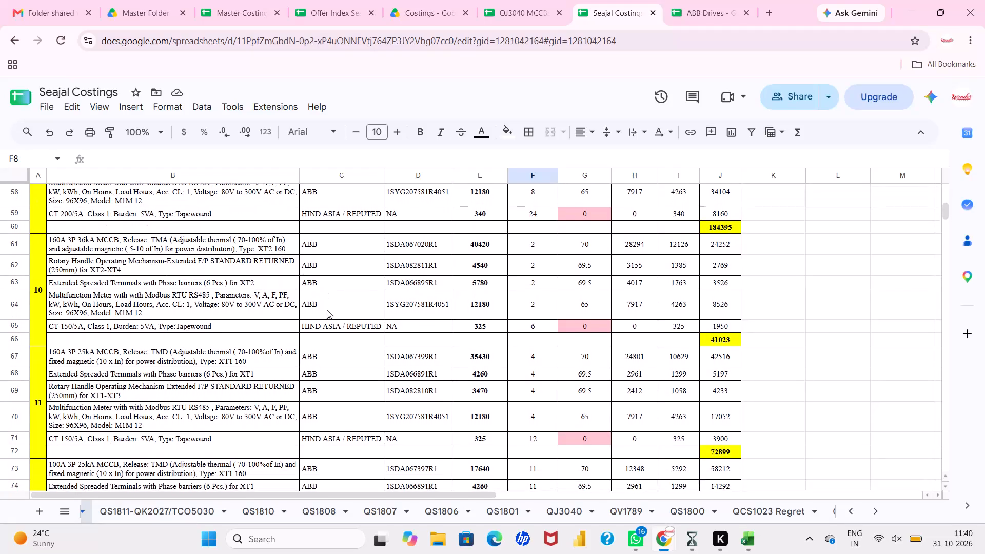
pyautogui.scroll(-2, 327, 310)
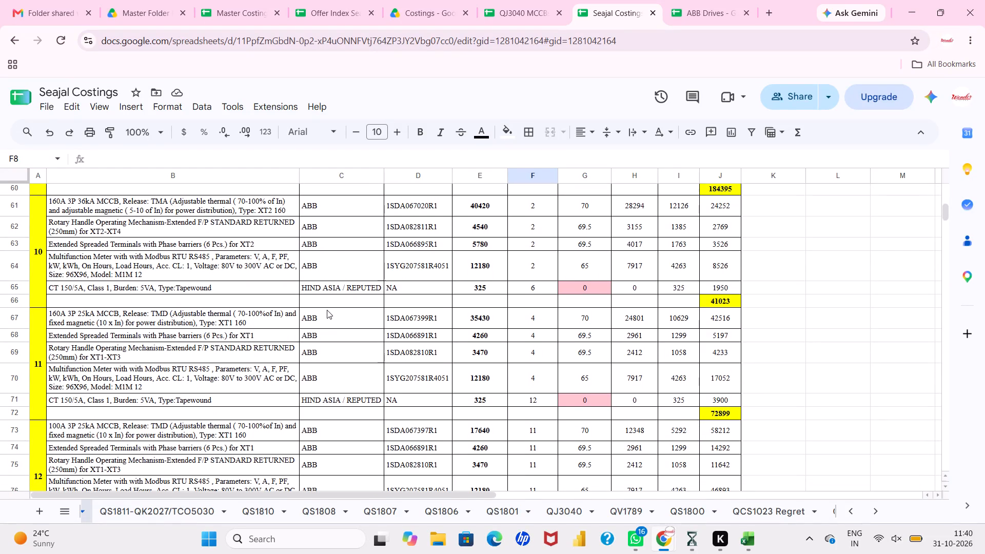
pyautogui.scroll(-2, 327, 310)
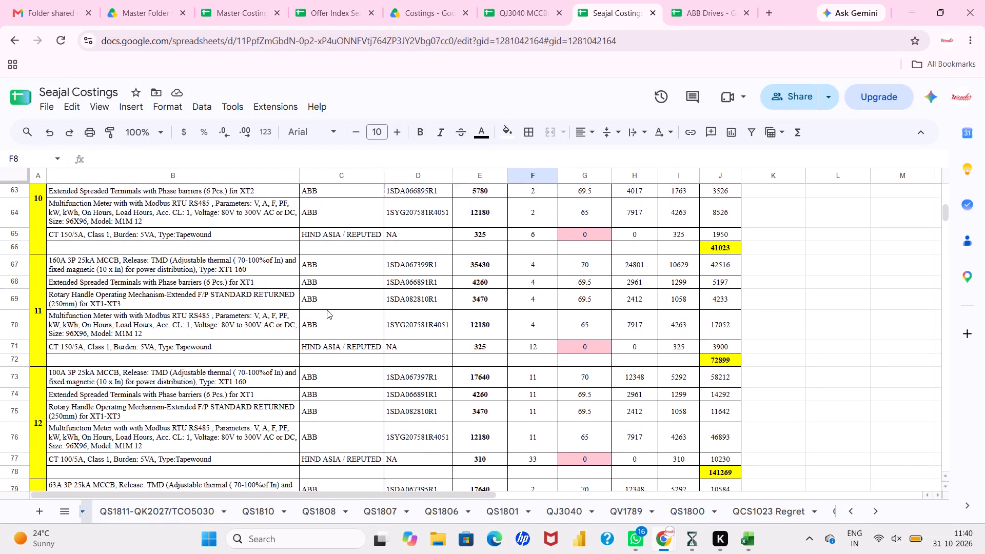
pyautogui.scroll(-1, 327, 310)
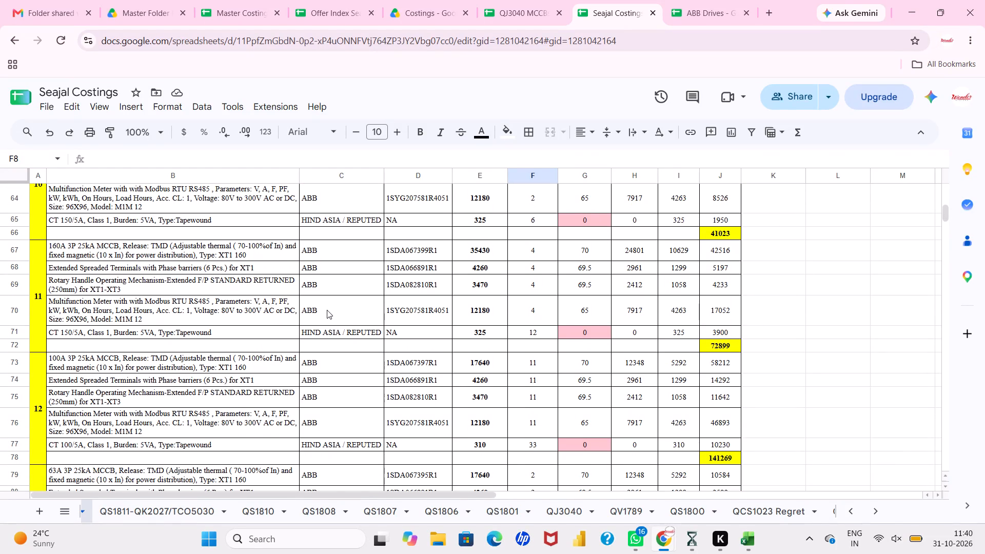
pyautogui.scroll(-4, 327, 310)
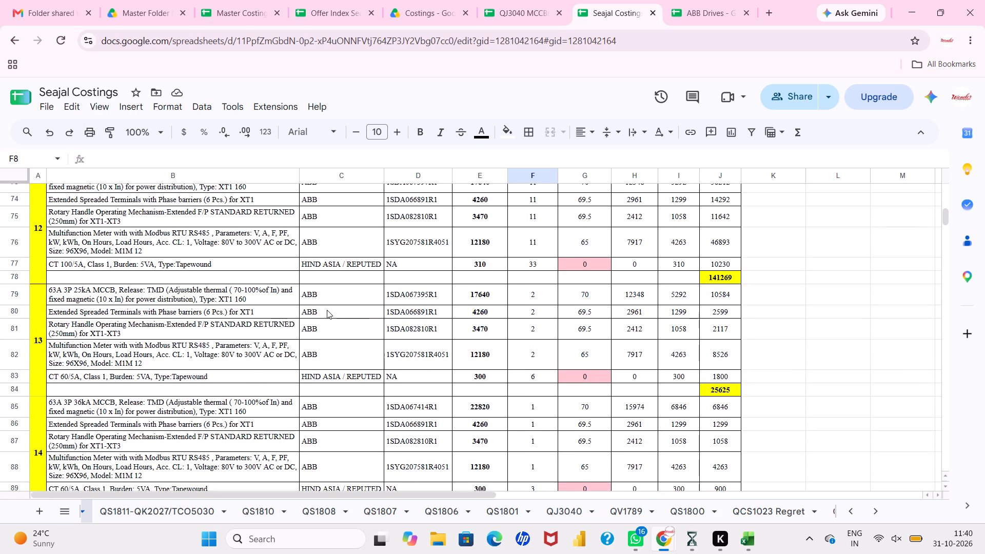
pyautogui.scroll(-1, 327, 310)
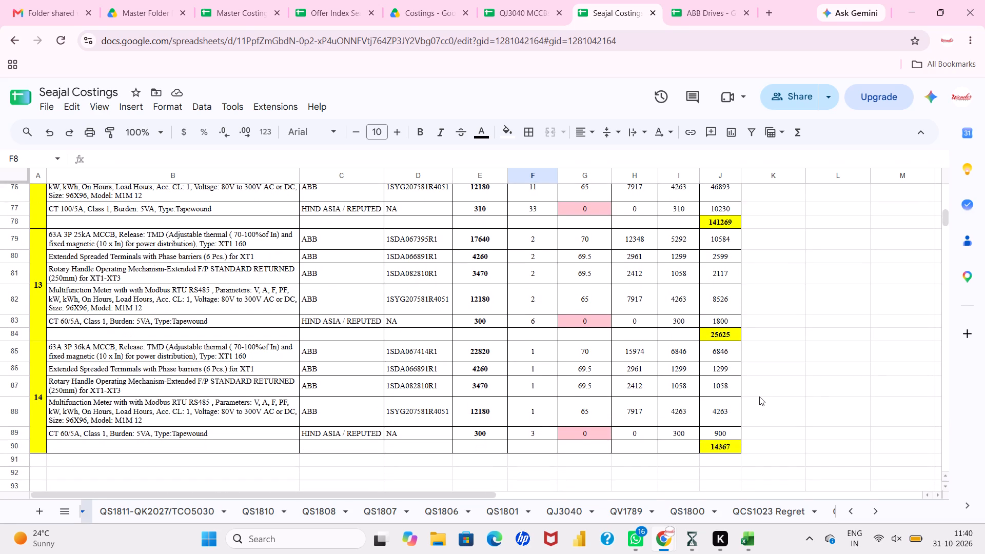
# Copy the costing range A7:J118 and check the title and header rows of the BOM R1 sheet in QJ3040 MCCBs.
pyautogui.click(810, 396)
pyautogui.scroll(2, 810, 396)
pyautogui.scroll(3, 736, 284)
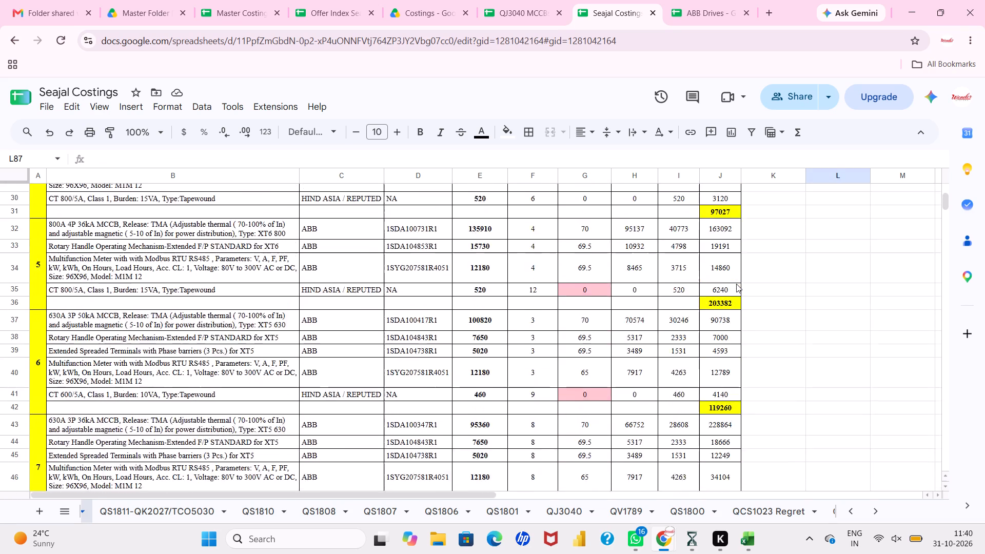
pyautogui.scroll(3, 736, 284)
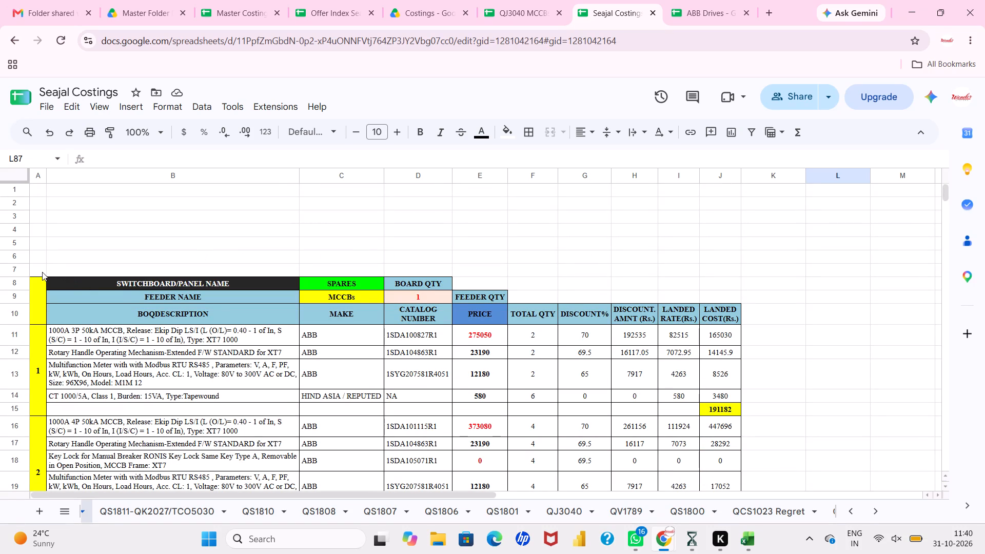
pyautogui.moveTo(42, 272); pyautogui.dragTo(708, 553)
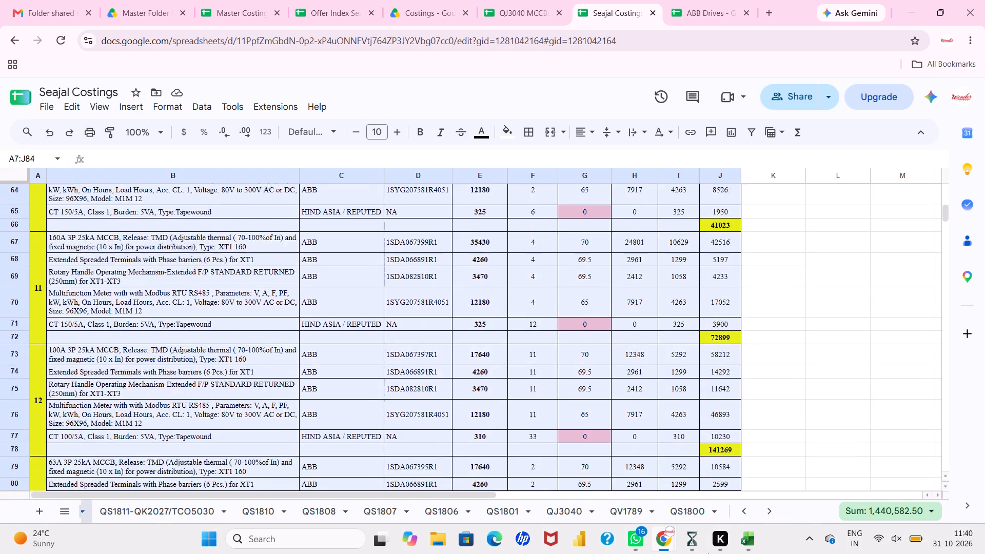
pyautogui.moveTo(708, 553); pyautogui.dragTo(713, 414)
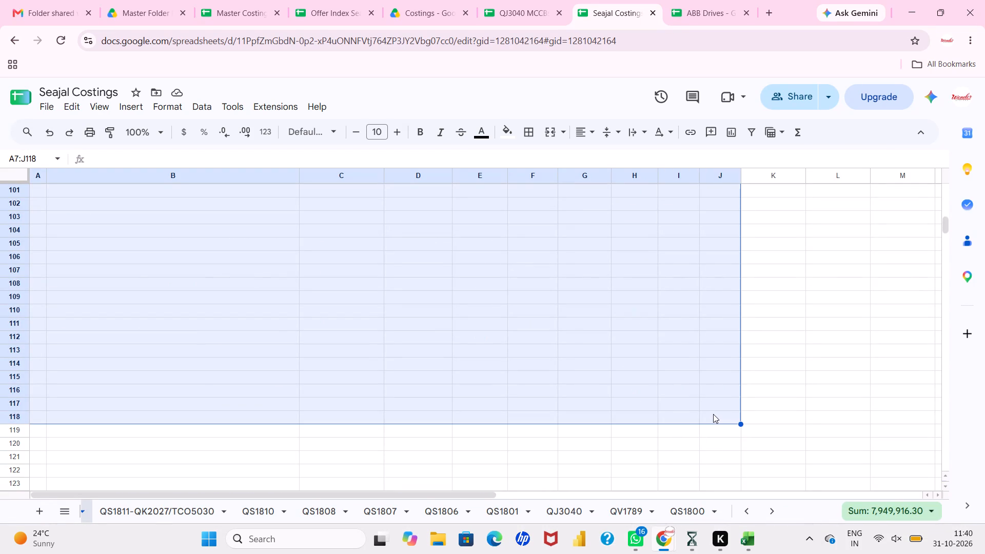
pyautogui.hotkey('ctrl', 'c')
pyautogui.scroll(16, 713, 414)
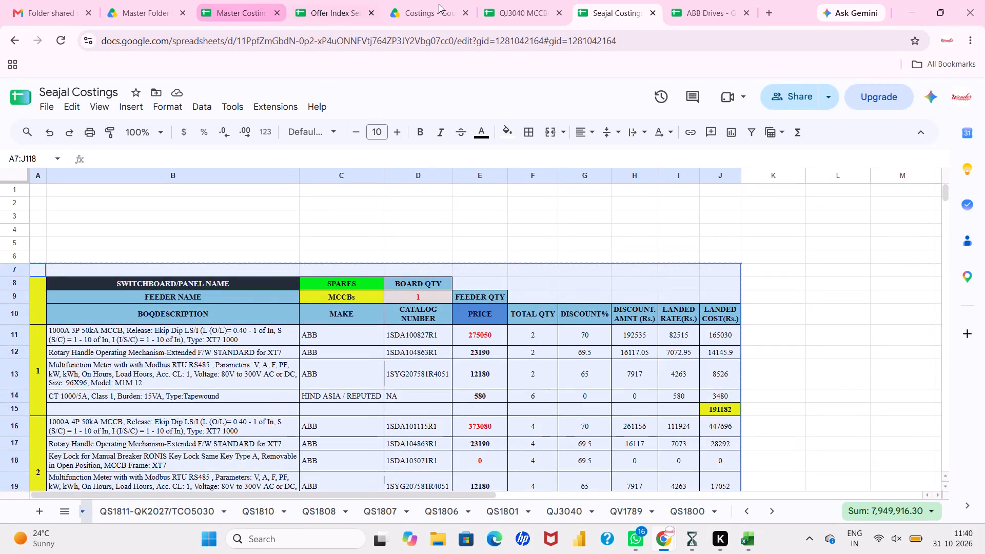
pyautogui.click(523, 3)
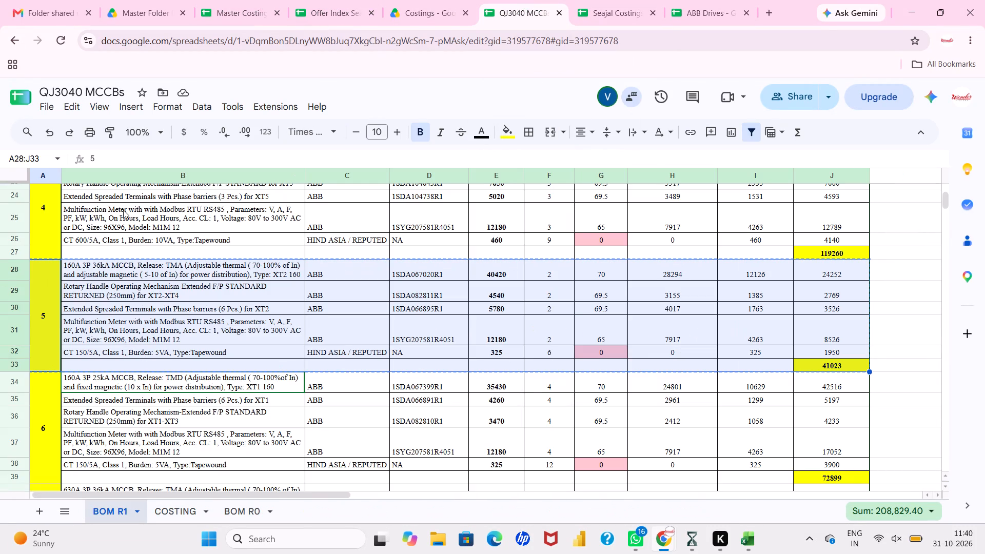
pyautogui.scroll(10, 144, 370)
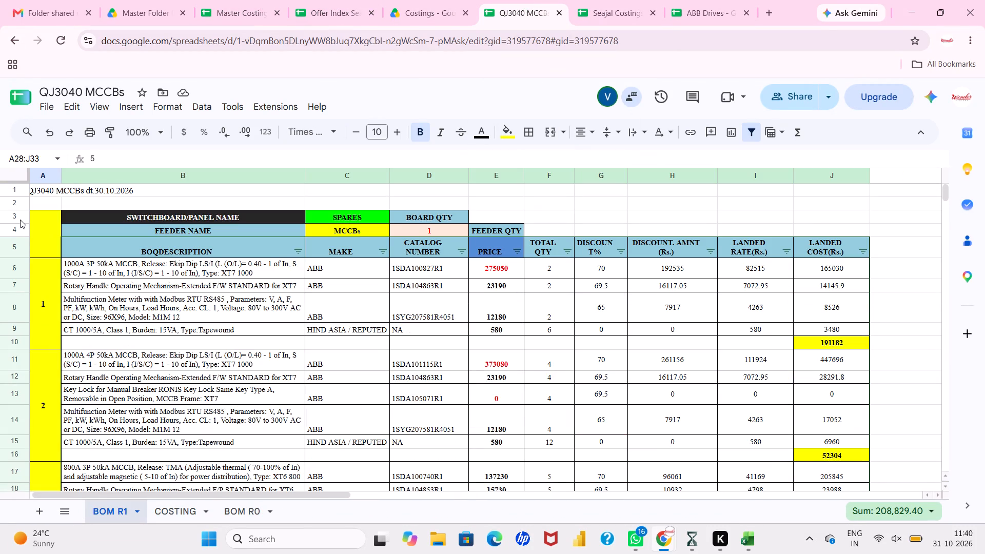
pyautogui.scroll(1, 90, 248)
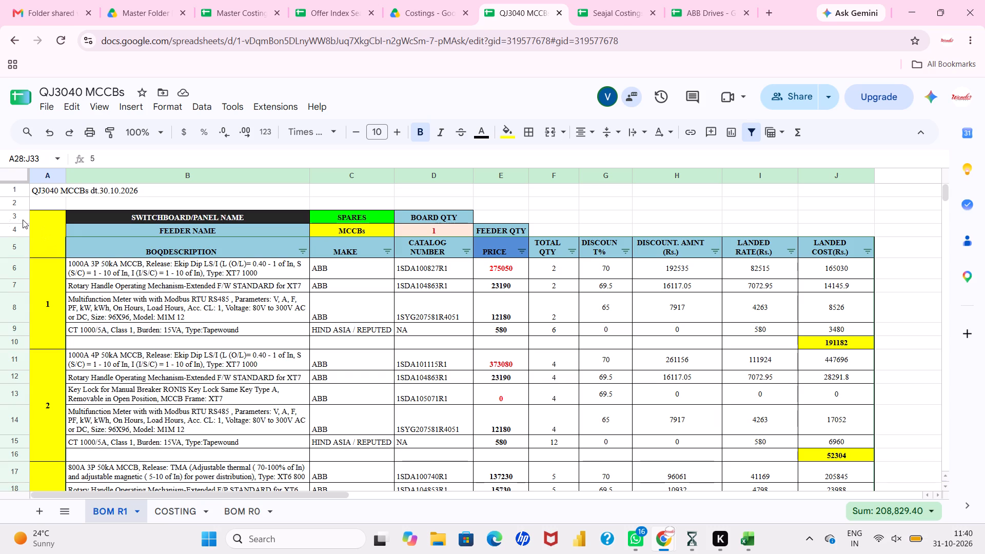
# Delete the empty rows 1 to 6 above the costing in Seajal Costings.
pyautogui.click(618, 0)
pyautogui.click(231, 223)
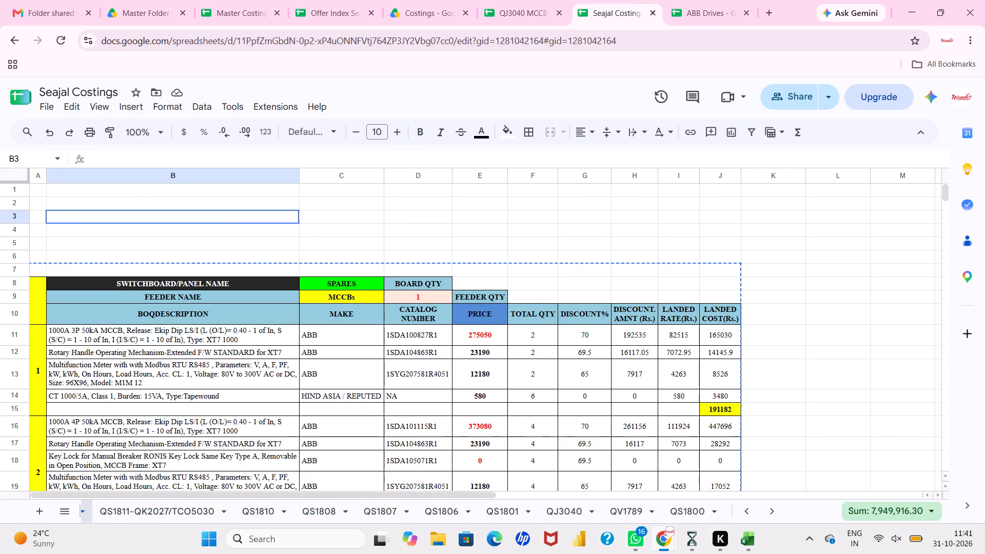
pyautogui.moveTo(21, 192); pyautogui.dragTo(17, 255)
pyautogui.rightClick(17, 255)
pyautogui.click(62, 327)
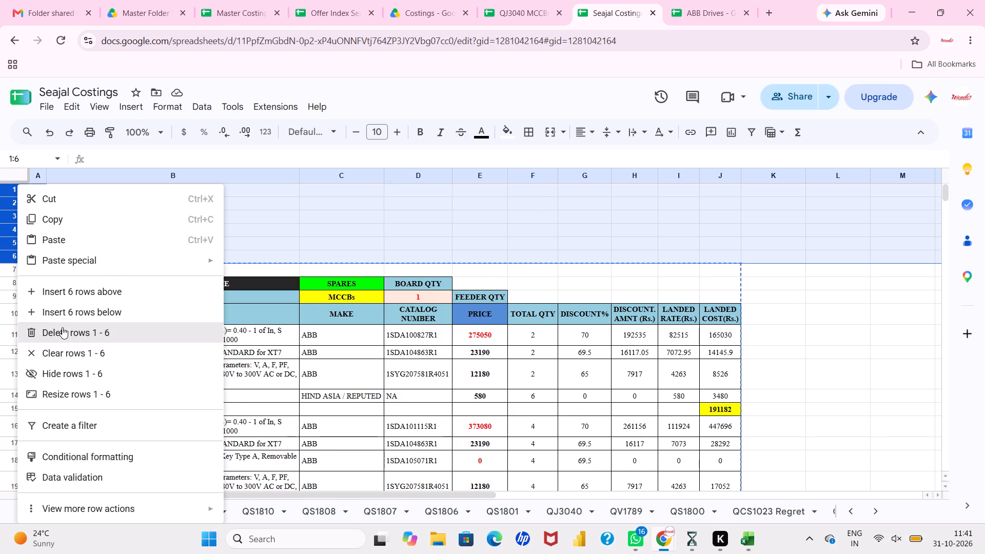
pyautogui.click(149, 263)
# Replace everything in the BOM R1 sheet of QJ3040 MCCBs, old formatting included, with a copy of the entire Seajal costing sheet.
pyautogui.click(15, 183)
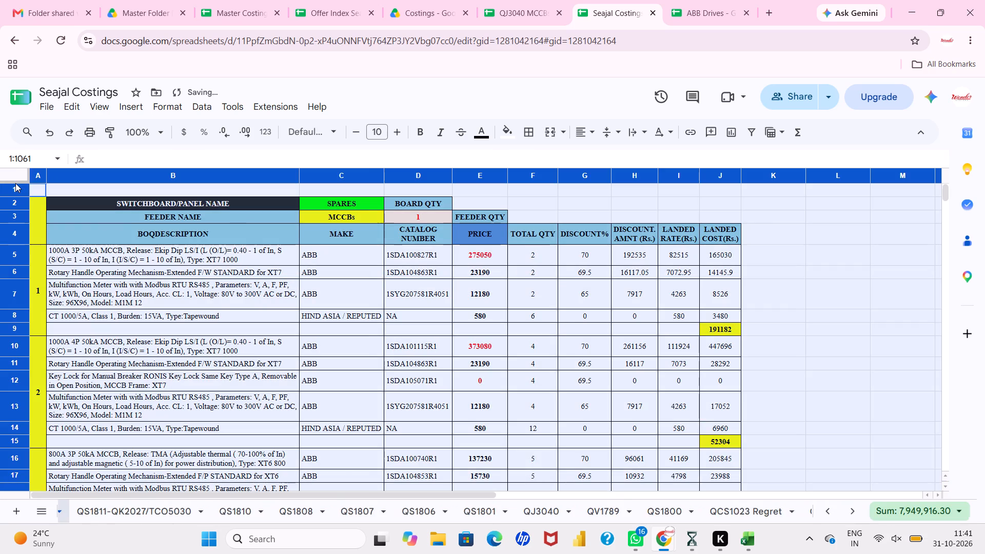
pyautogui.hotkey('ctrl', 'c')
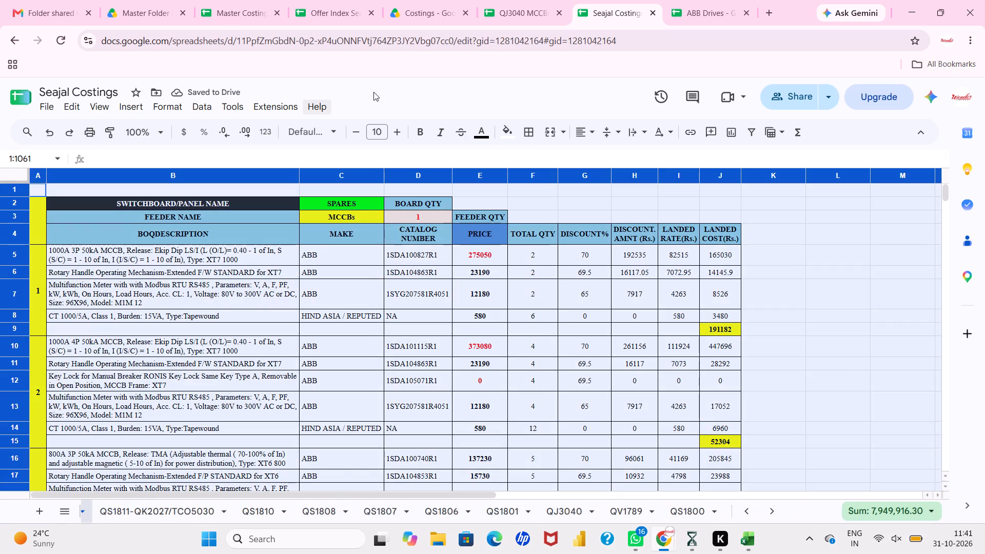
pyautogui.click(530, 0)
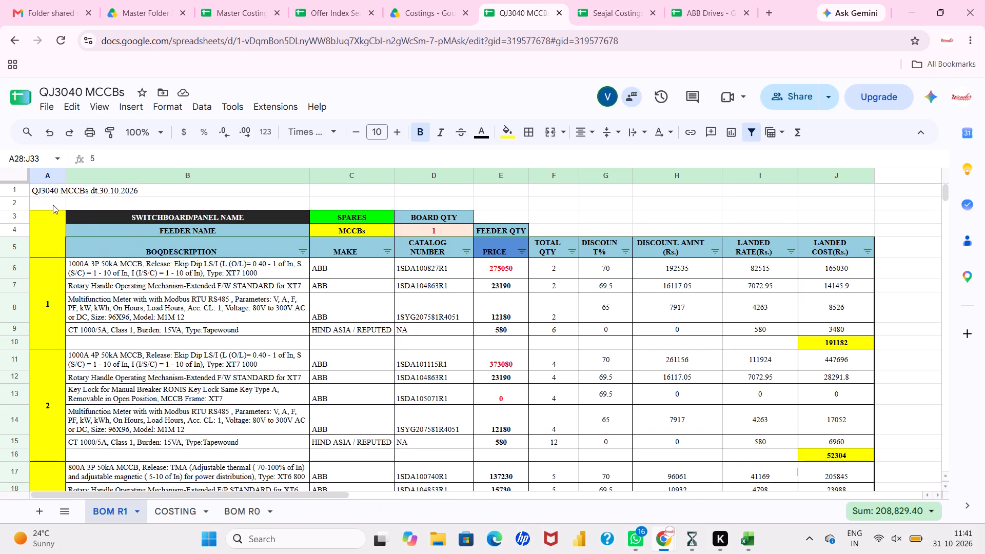
pyautogui.click(36, 192)
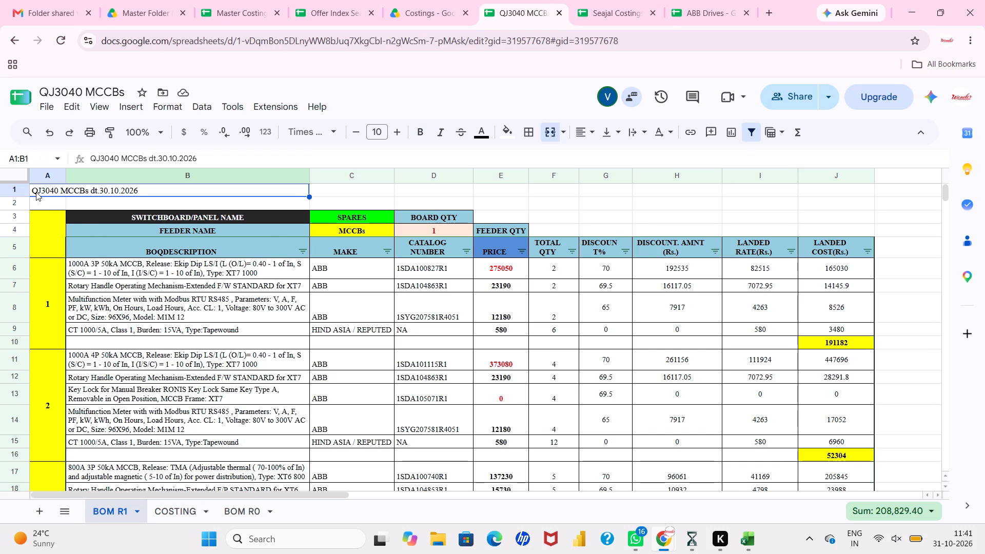
pyautogui.click(24, 182)
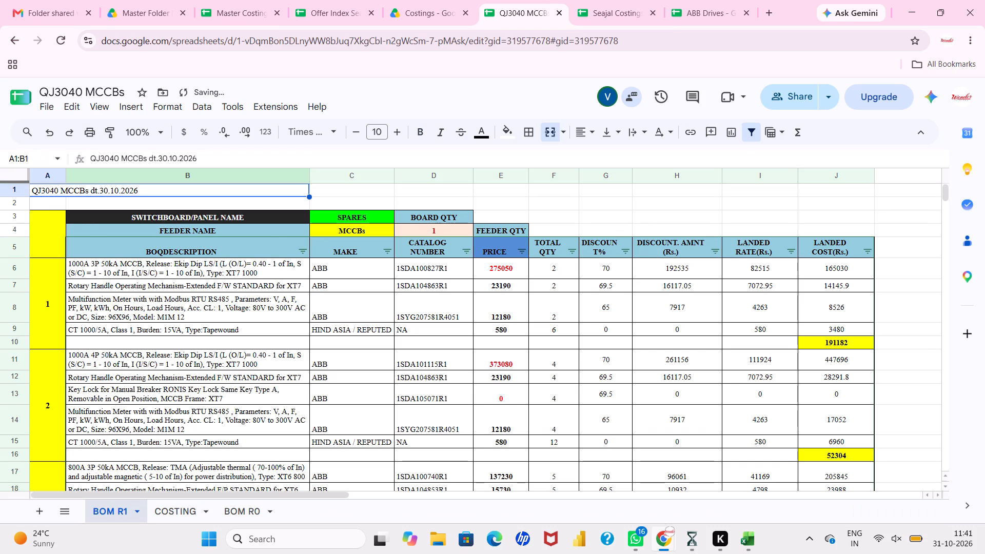
pyautogui.click(17, 179)
pyautogui.click(166, 107)
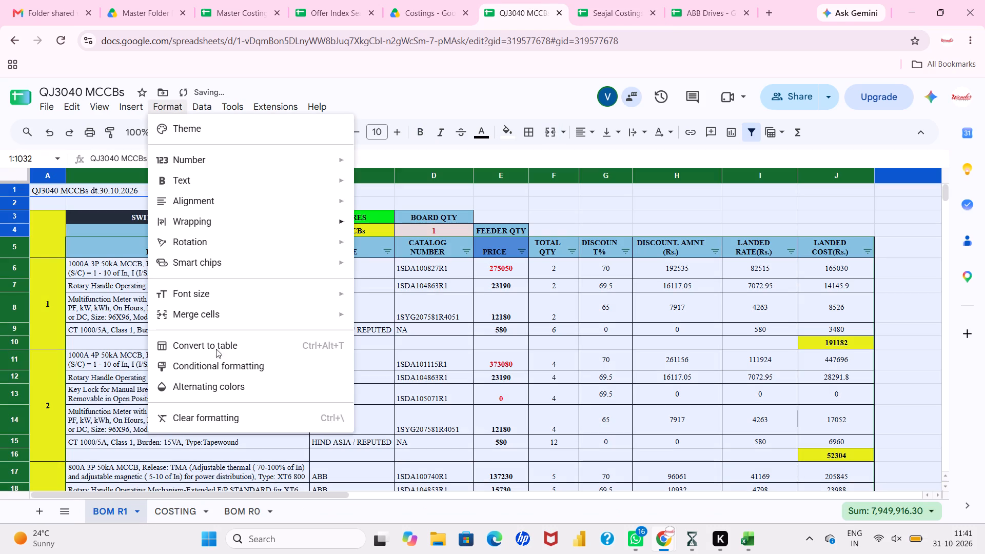
pyautogui.click(231, 424)
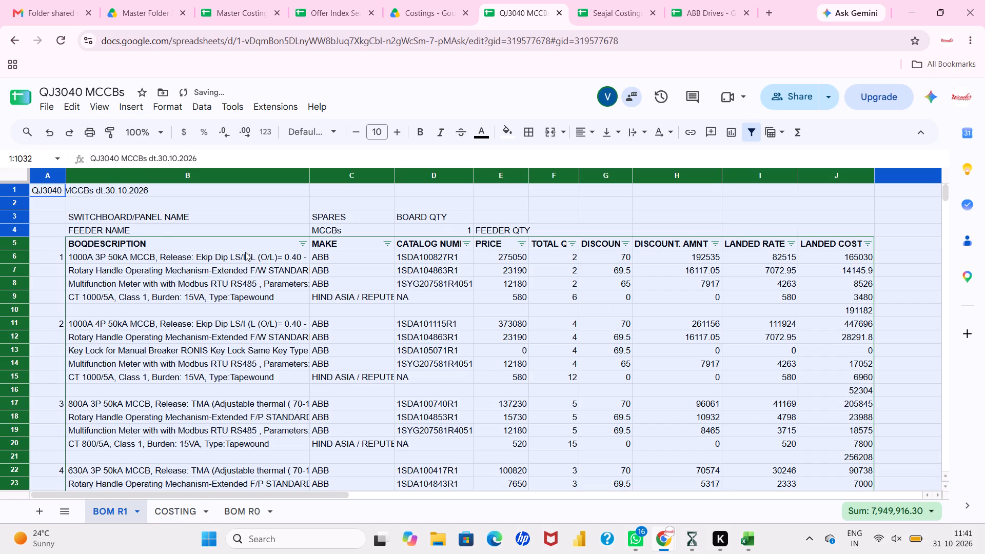
pyautogui.press('Delete')
pyautogui.click(58, 192)
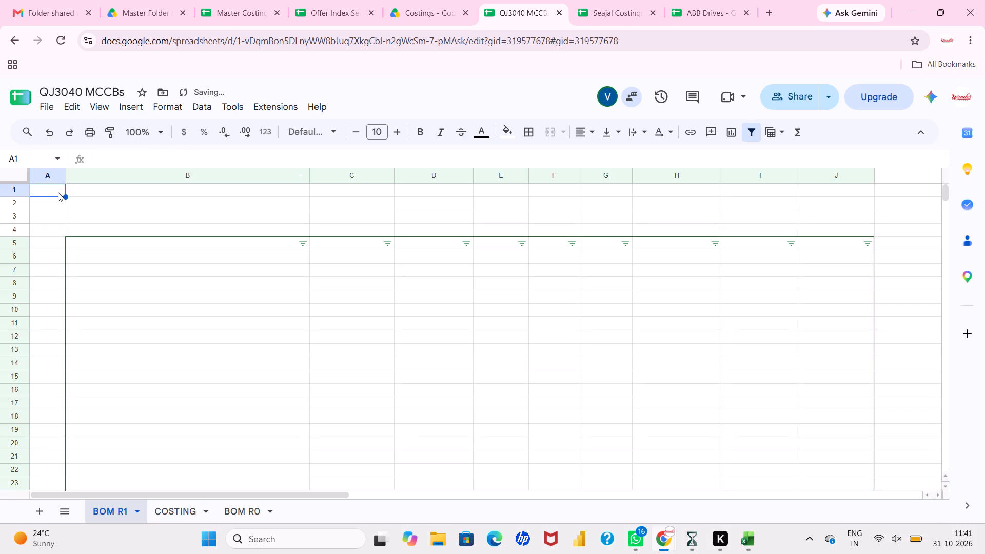
pyautogui.hotkey('ctrl', 'v')
pyautogui.click(447, 268)
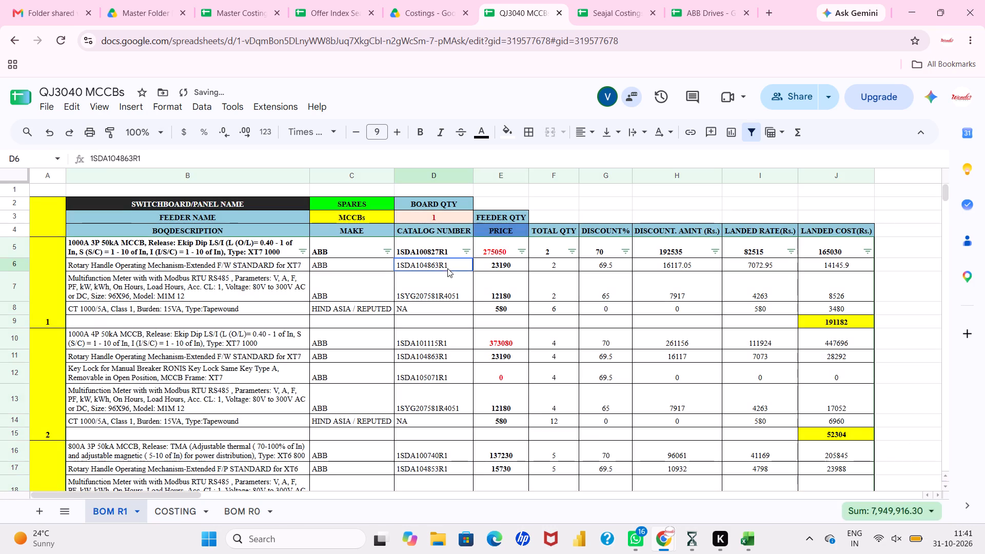
# Insert one row above row 1 of BOM R1 and enter the title QJ3040R0 dt.30.10.2026 in A1.
pyautogui.click(15, 191)
pyautogui.rightClick(15, 191)
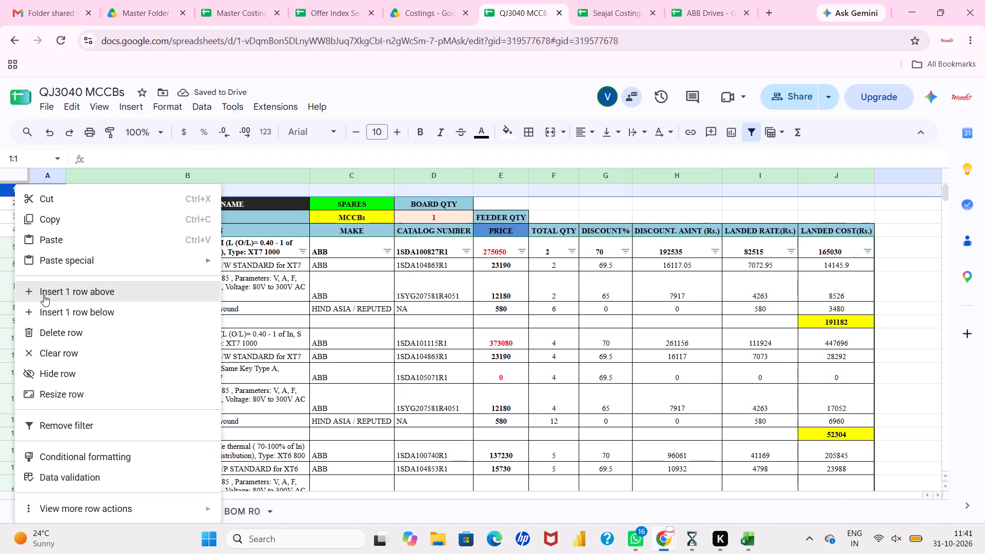
pyautogui.click(44, 295)
pyautogui.click(52, 192)
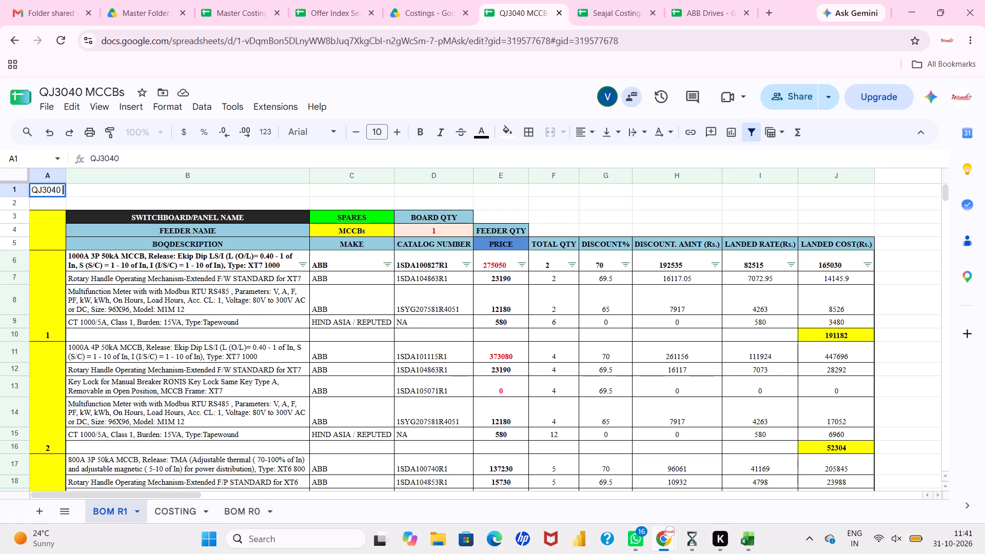
pyautogui.press('BackSpace')
pyautogui.press('r')
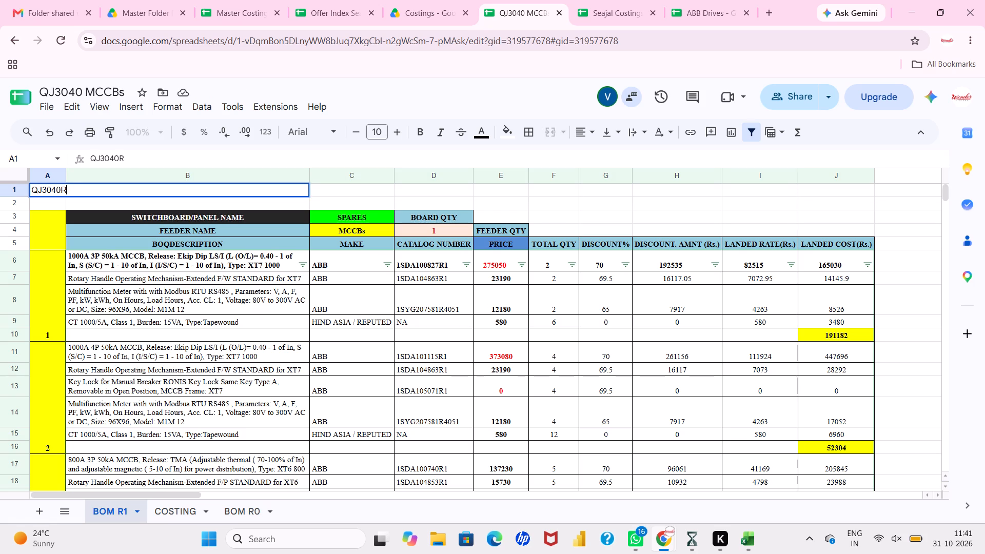
pyautogui.write('0')
pyautogui.press('space')
pyautogui.write('.10.202')
pyautogui.press('6')
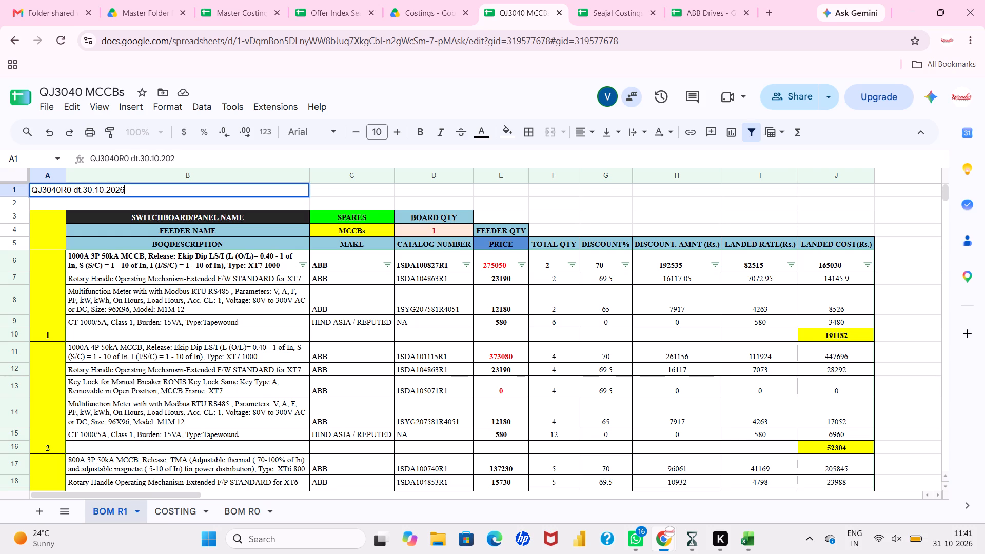
pyautogui.press('Return')
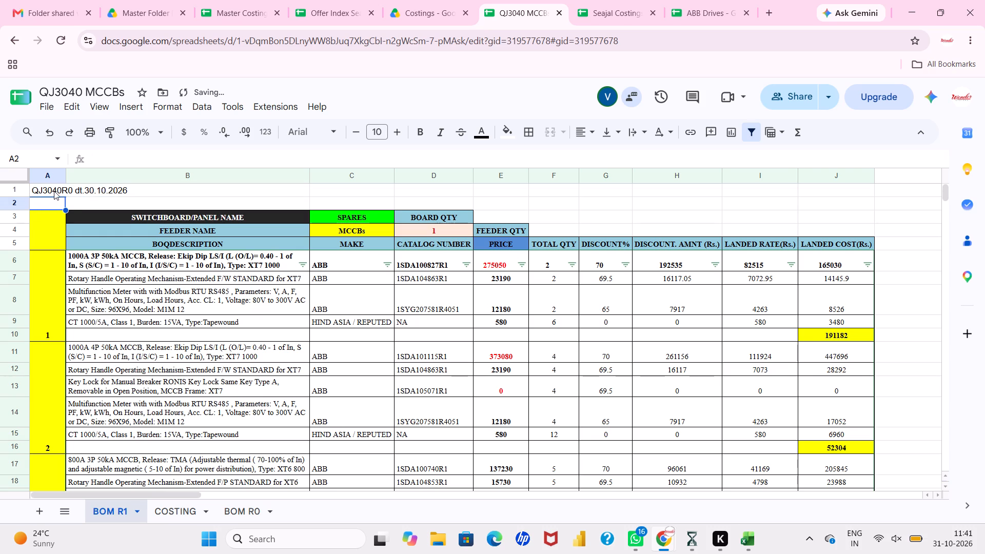
# Merge the title across A1:B1 and set its font to Times New Roman.
pyautogui.click(54, 191)
pyautogui.moveTo(52, 190); pyautogui.dragTo(102, 195)
pyautogui.click(569, 130)
pyautogui.click(567, 131)
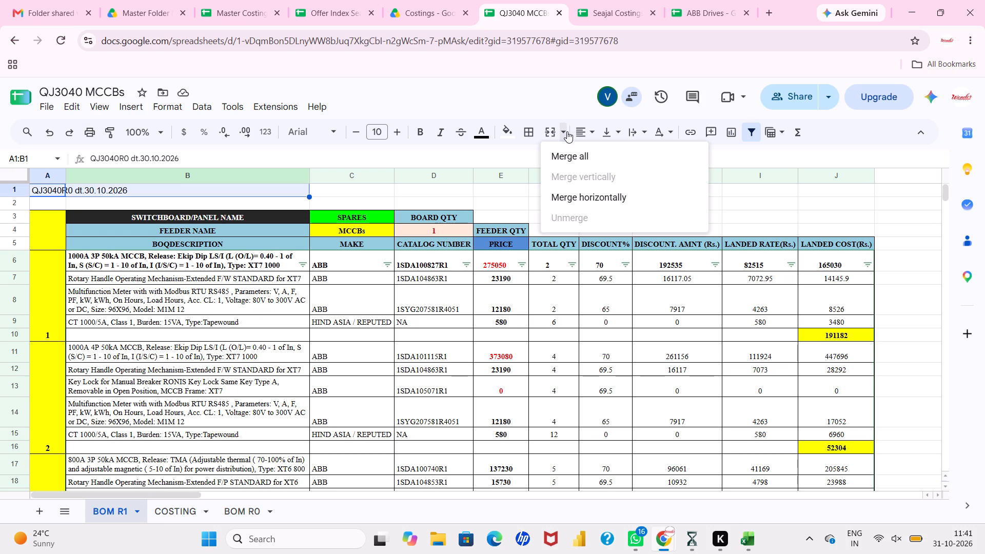
pyautogui.click(570, 149)
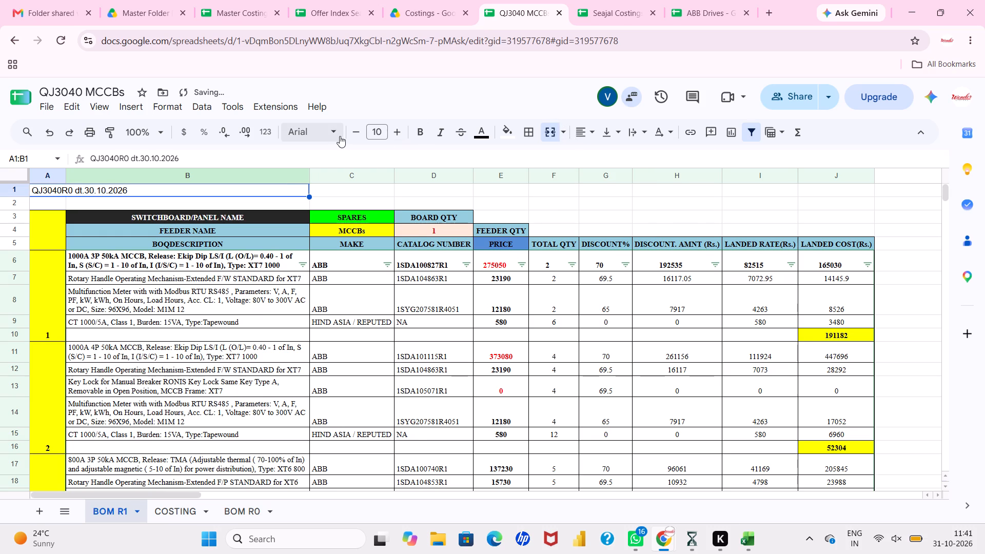
pyautogui.click(333, 136)
pyautogui.click(350, 267)
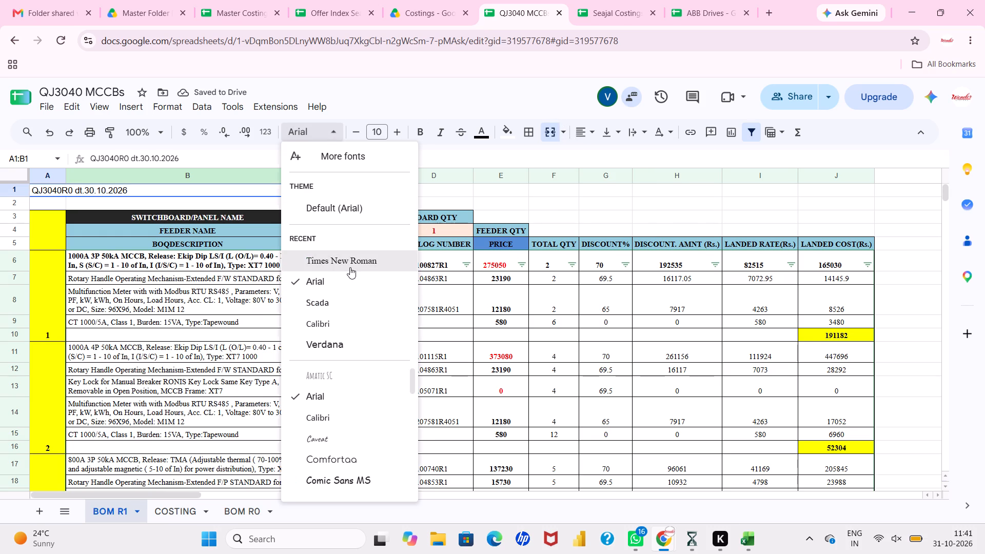
# Remove the filter from the BOM R1 sheet.
pyautogui.click(345, 204)
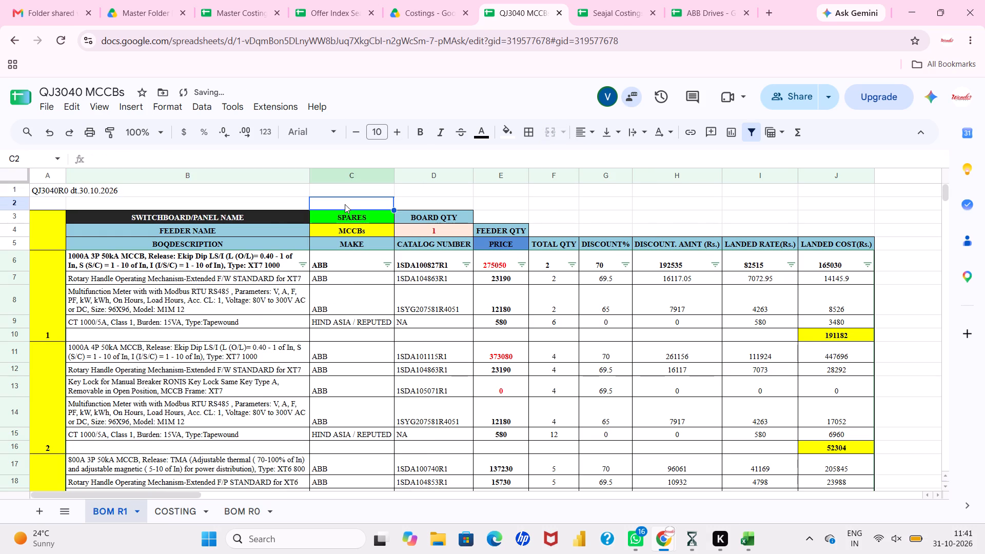
pyautogui.click(750, 129)
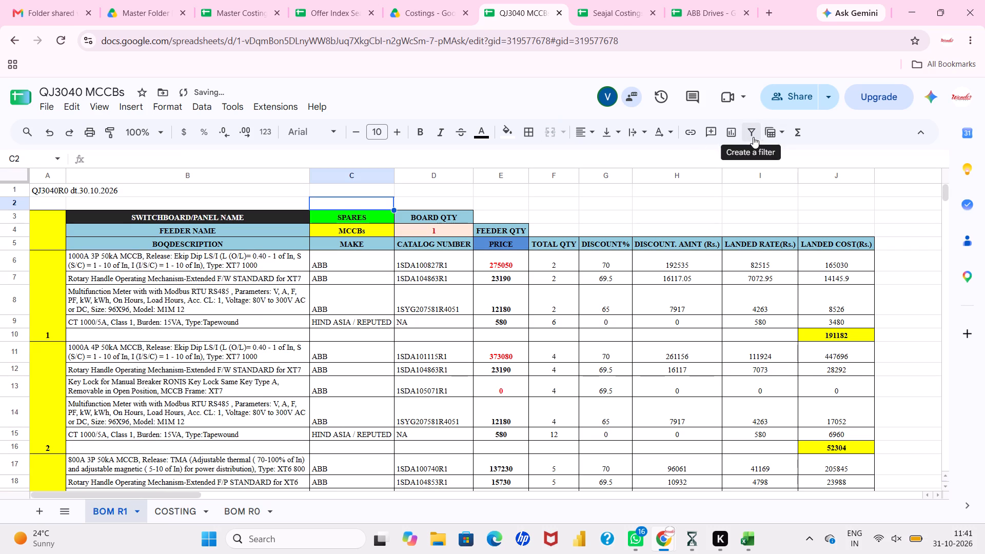
pyautogui.click(622, 216)
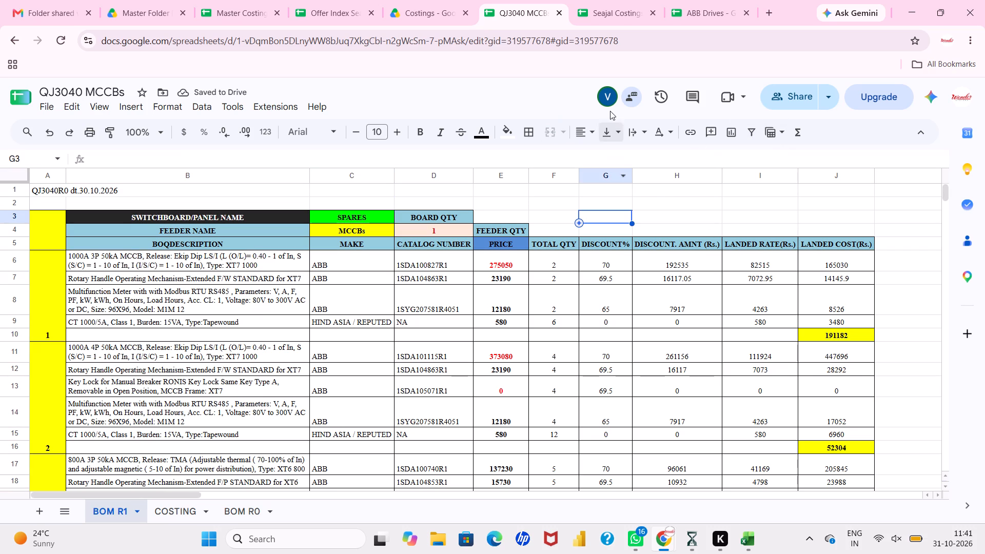
# Review the BOM R1 feeder blocks through to the last one and check row 6's discount amount, landed rate and landed cost formulas.
pyautogui.click(610, 104)
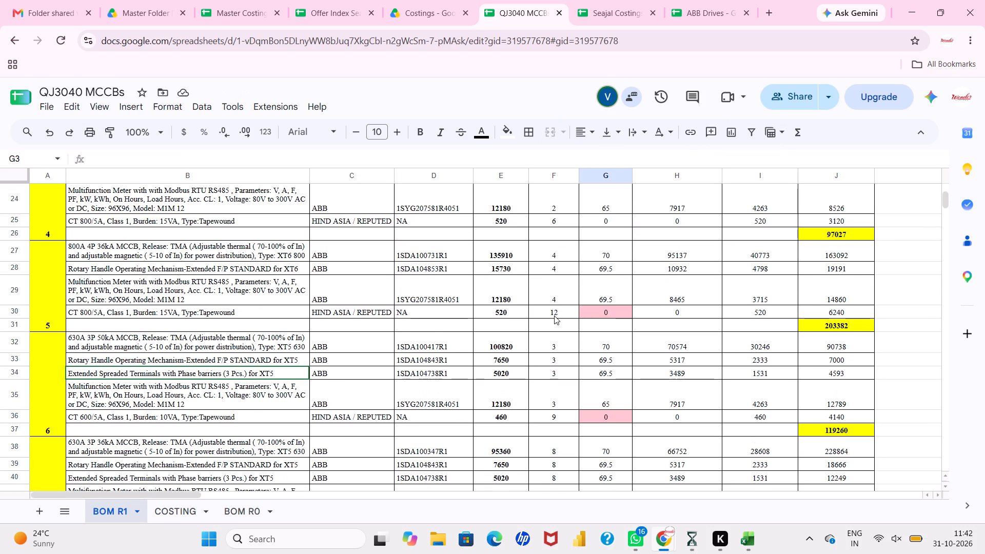
pyautogui.scroll(-2, 554, 315)
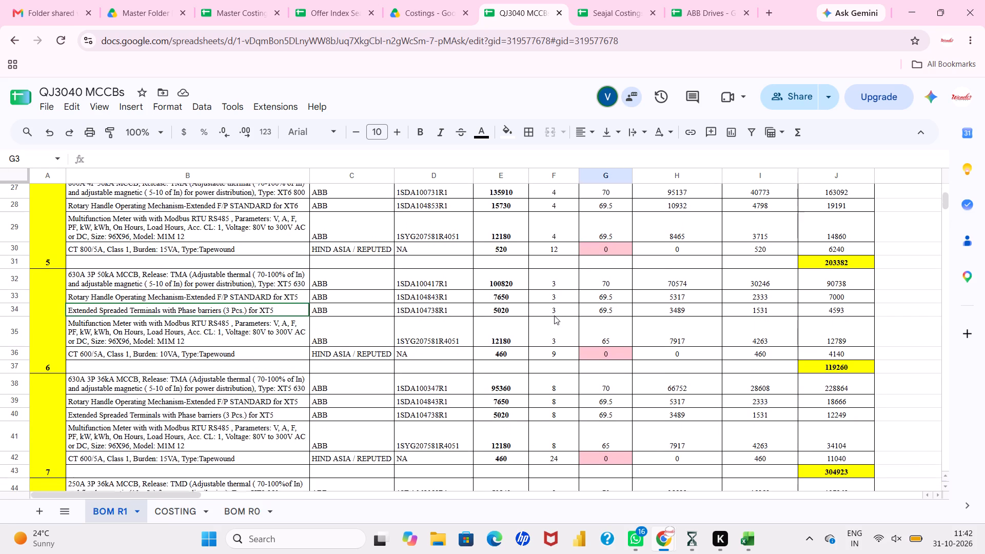
pyautogui.scroll(-3, 554, 315)
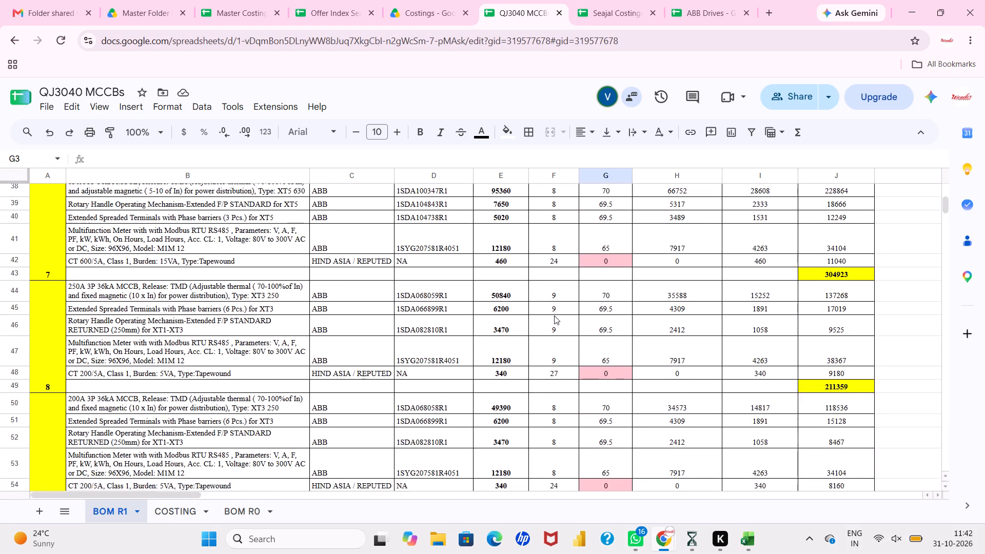
pyautogui.scroll(-4, 554, 315)
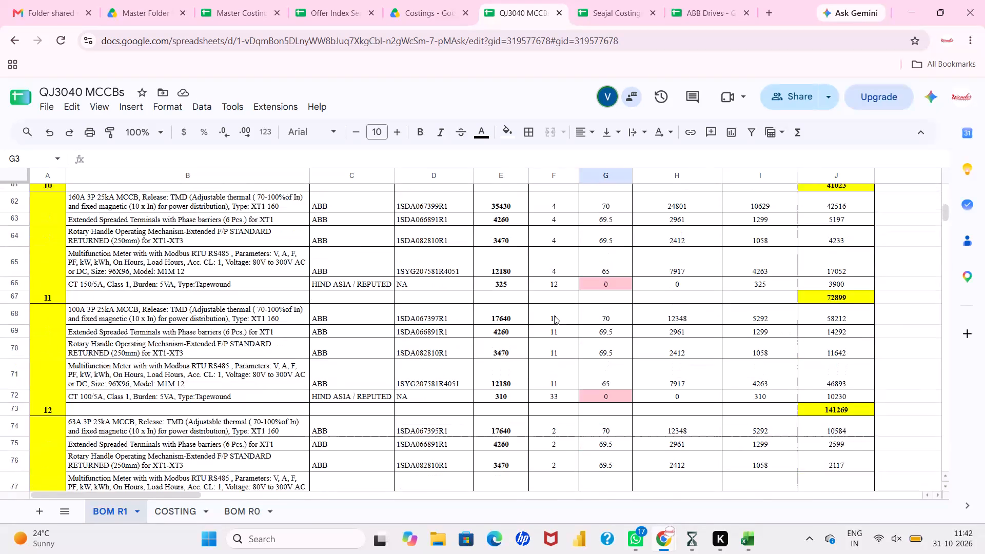
pyautogui.scroll(-2, 554, 315)
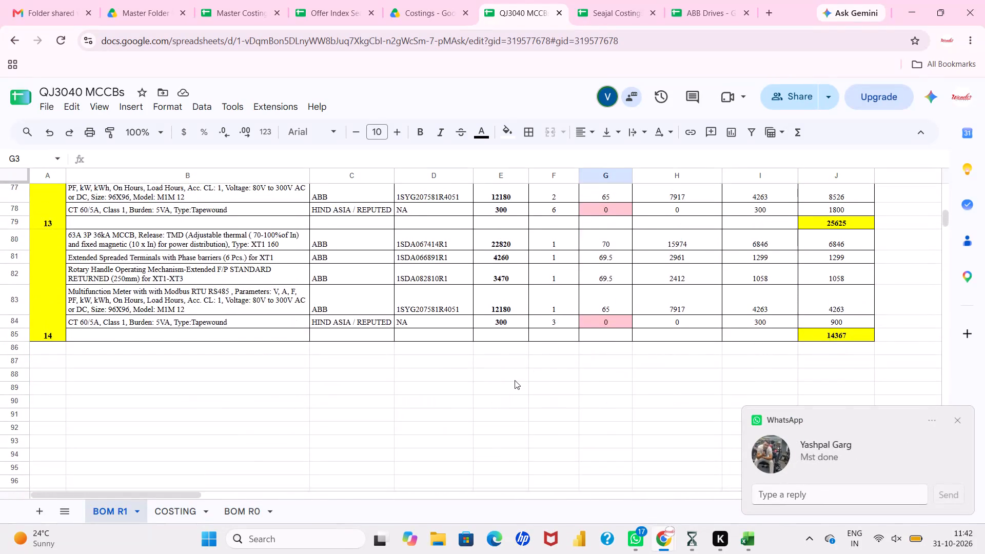
pyautogui.scroll(5, 515, 380)
pyautogui.scroll(9, 515, 310)
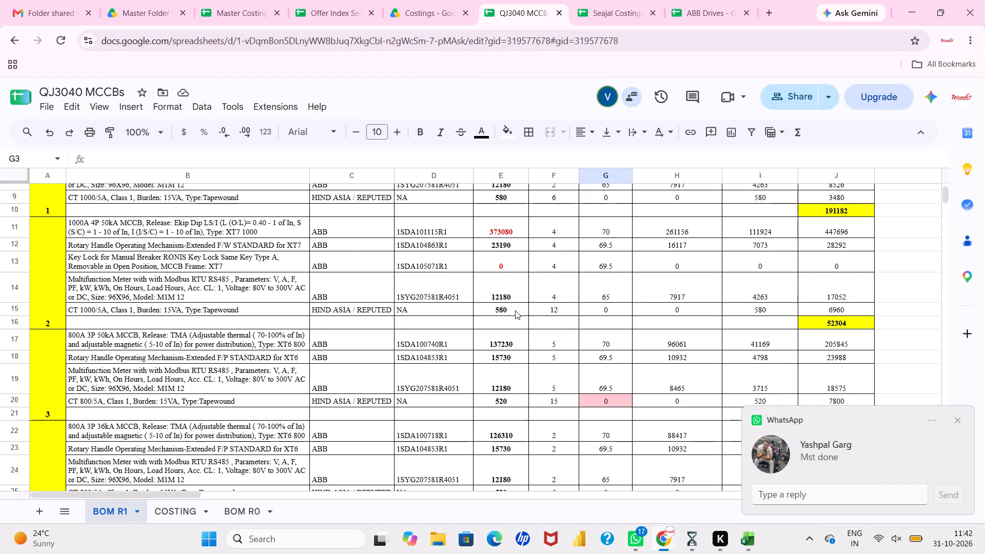
pyautogui.click(671, 269)
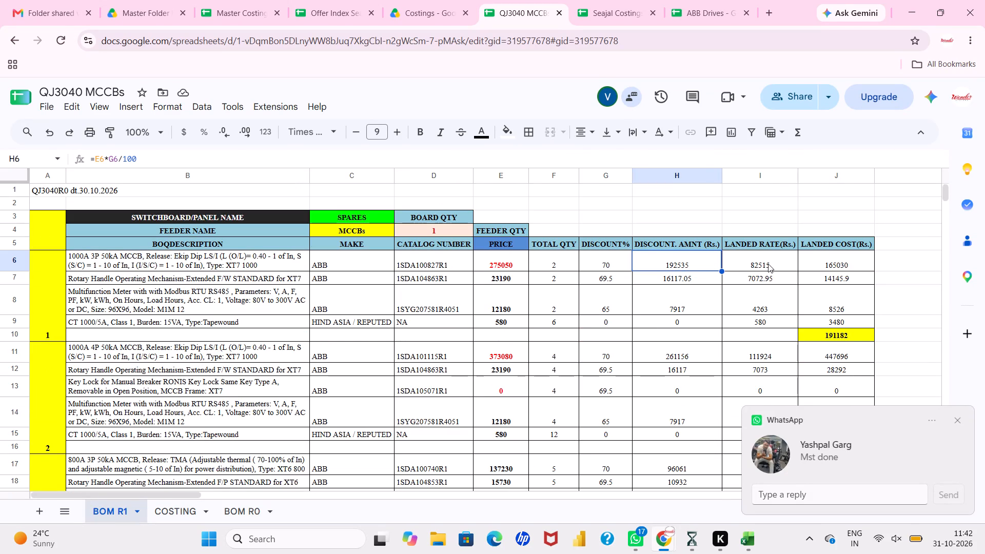
pyautogui.click(768, 264)
pyautogui.click(829, 270)
pyautogui.scroll(1, 528, 236)
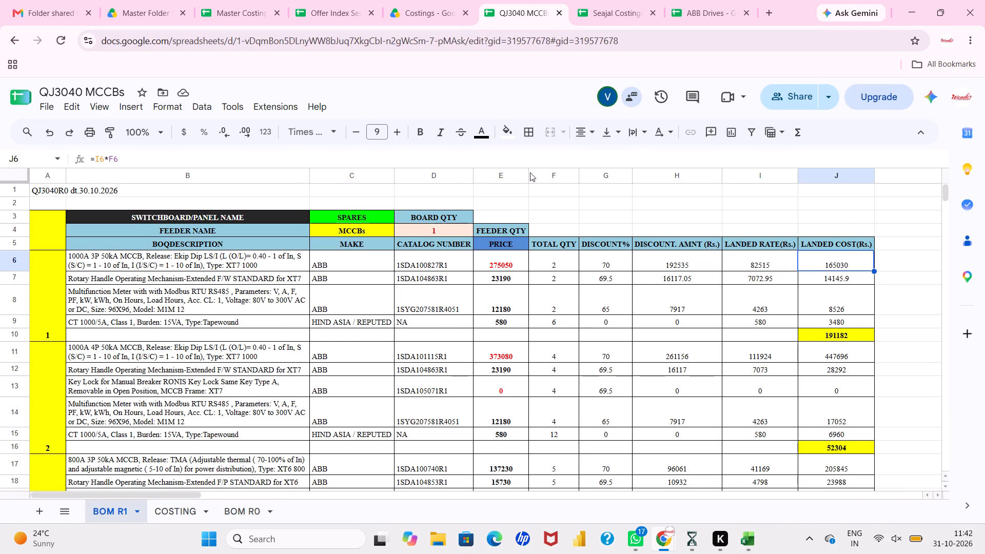
pyautogui.click(610, 102)
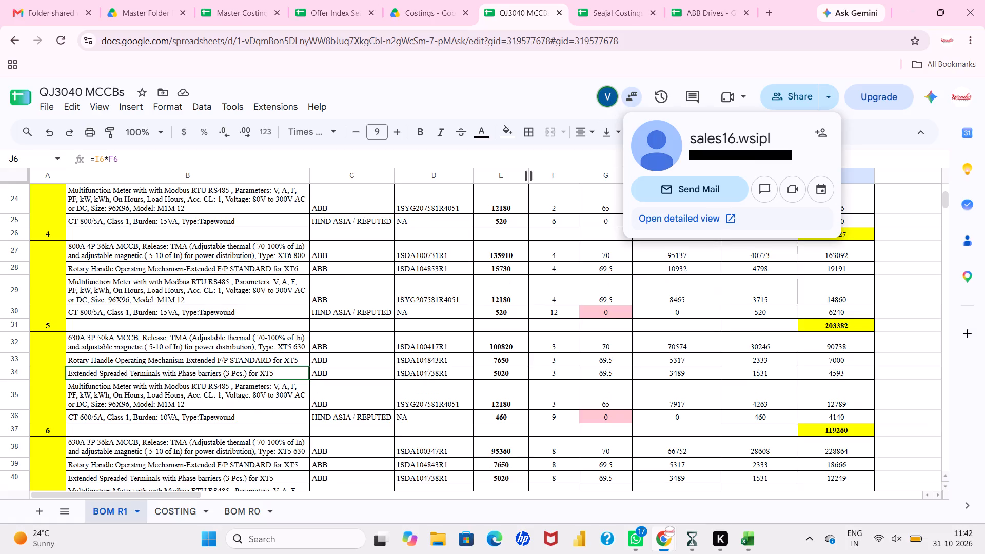
# Close the QJ3040 MCCBs spreadsheet and return to Seajal Costings.
pyautogui.click(560, 12)
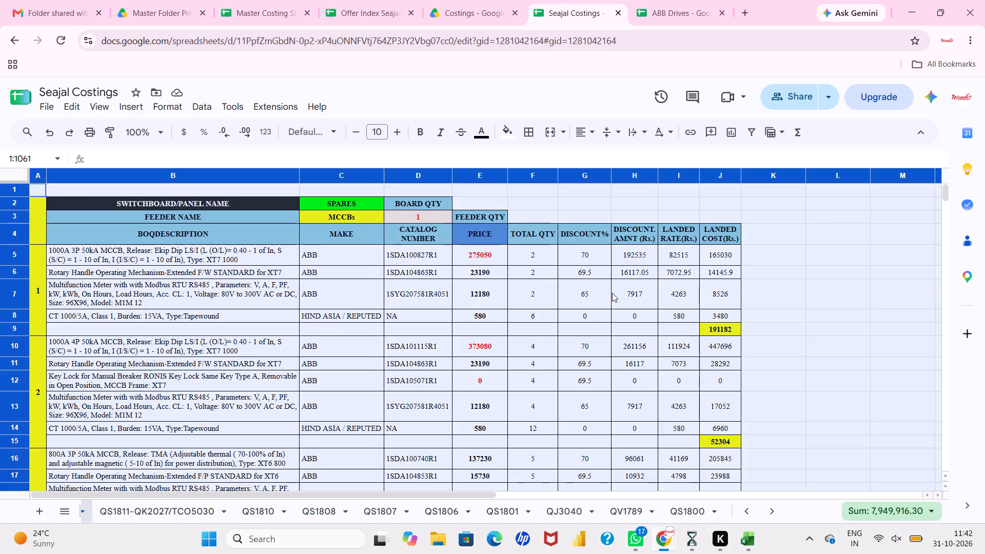
# Delete Sheet177, which holds the MCCB spares costing, from the Seajal Costings spreadsheet.
pyautogui.click(612, 293)
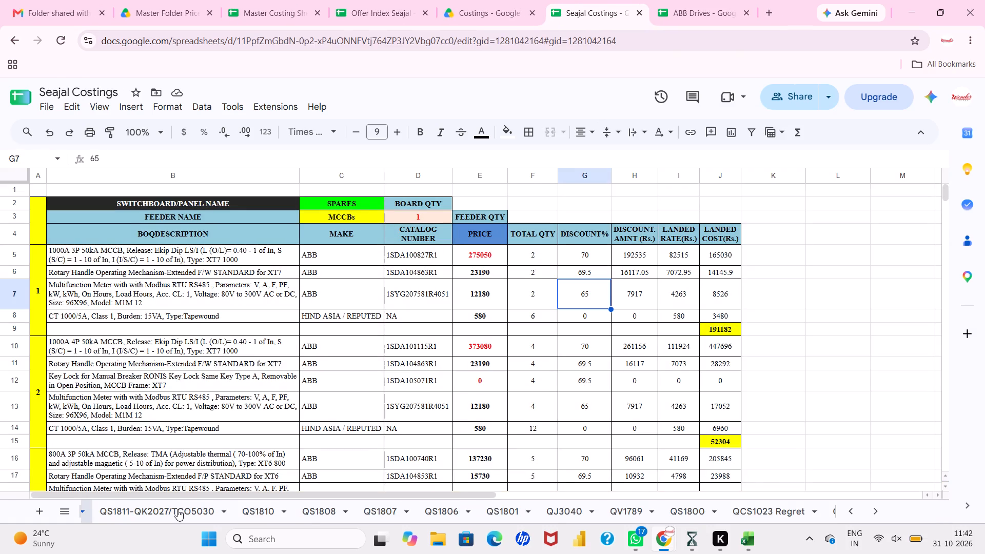
pyautogui.hscroll(14, 178, 509)
pyautogui.rightClick(246, 513)
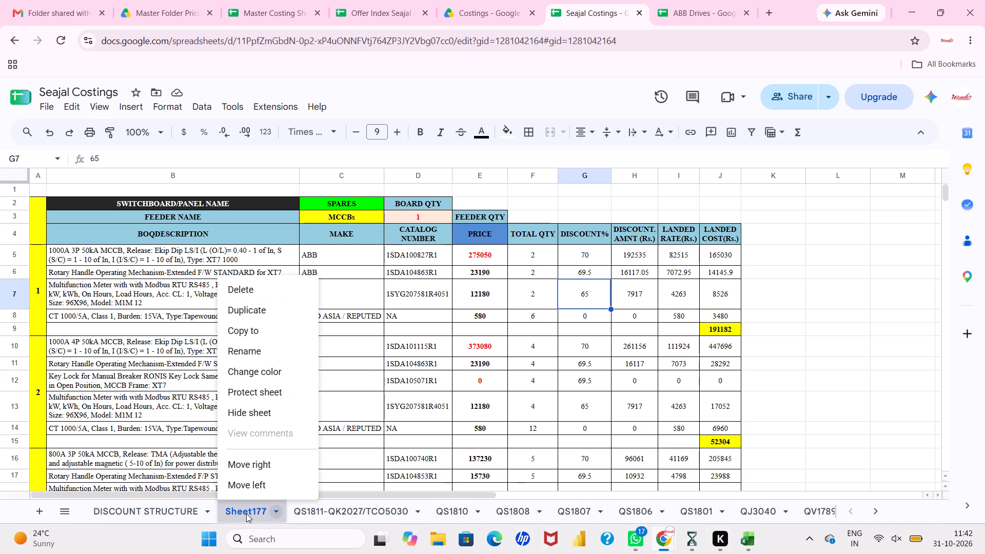
pyautogui.click(257, 297)
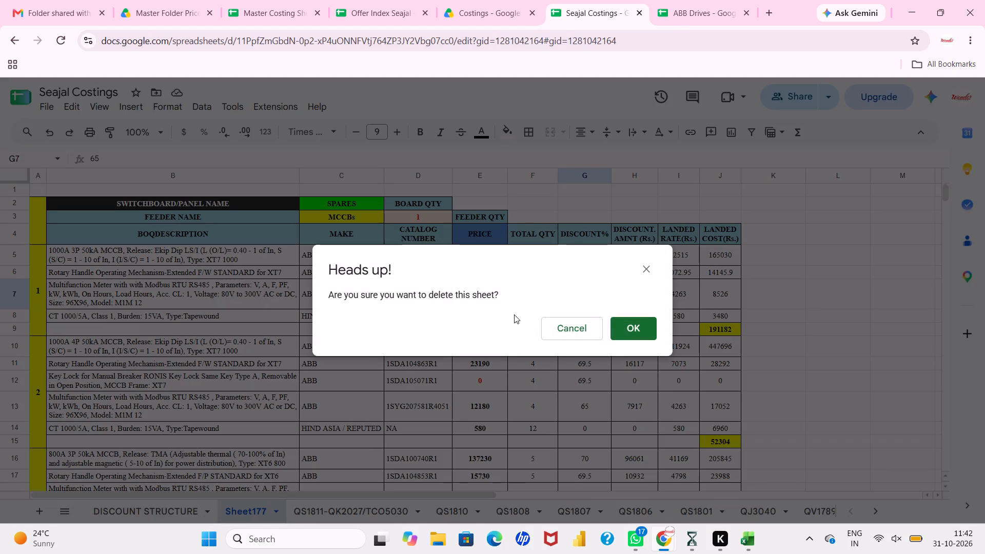
pyautogui.click(628, 340)
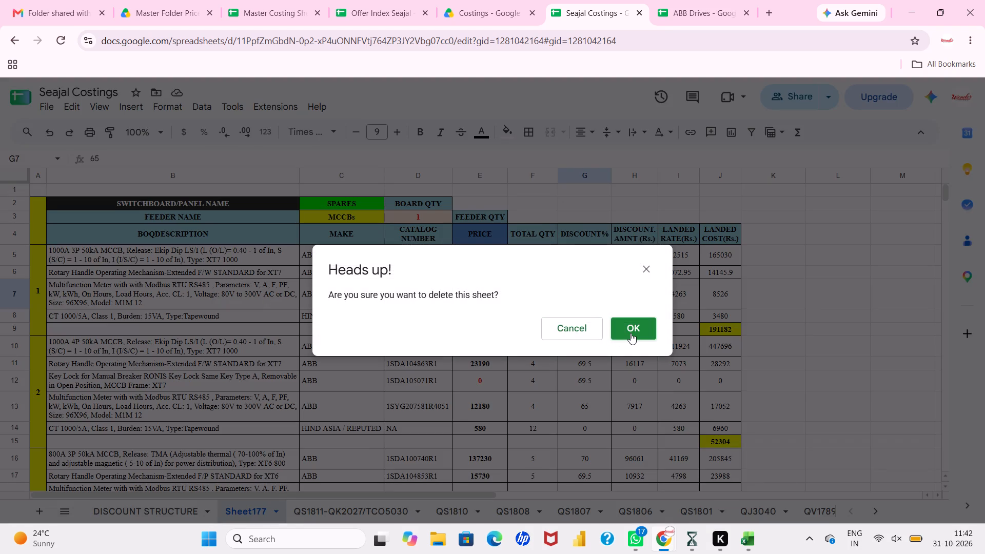